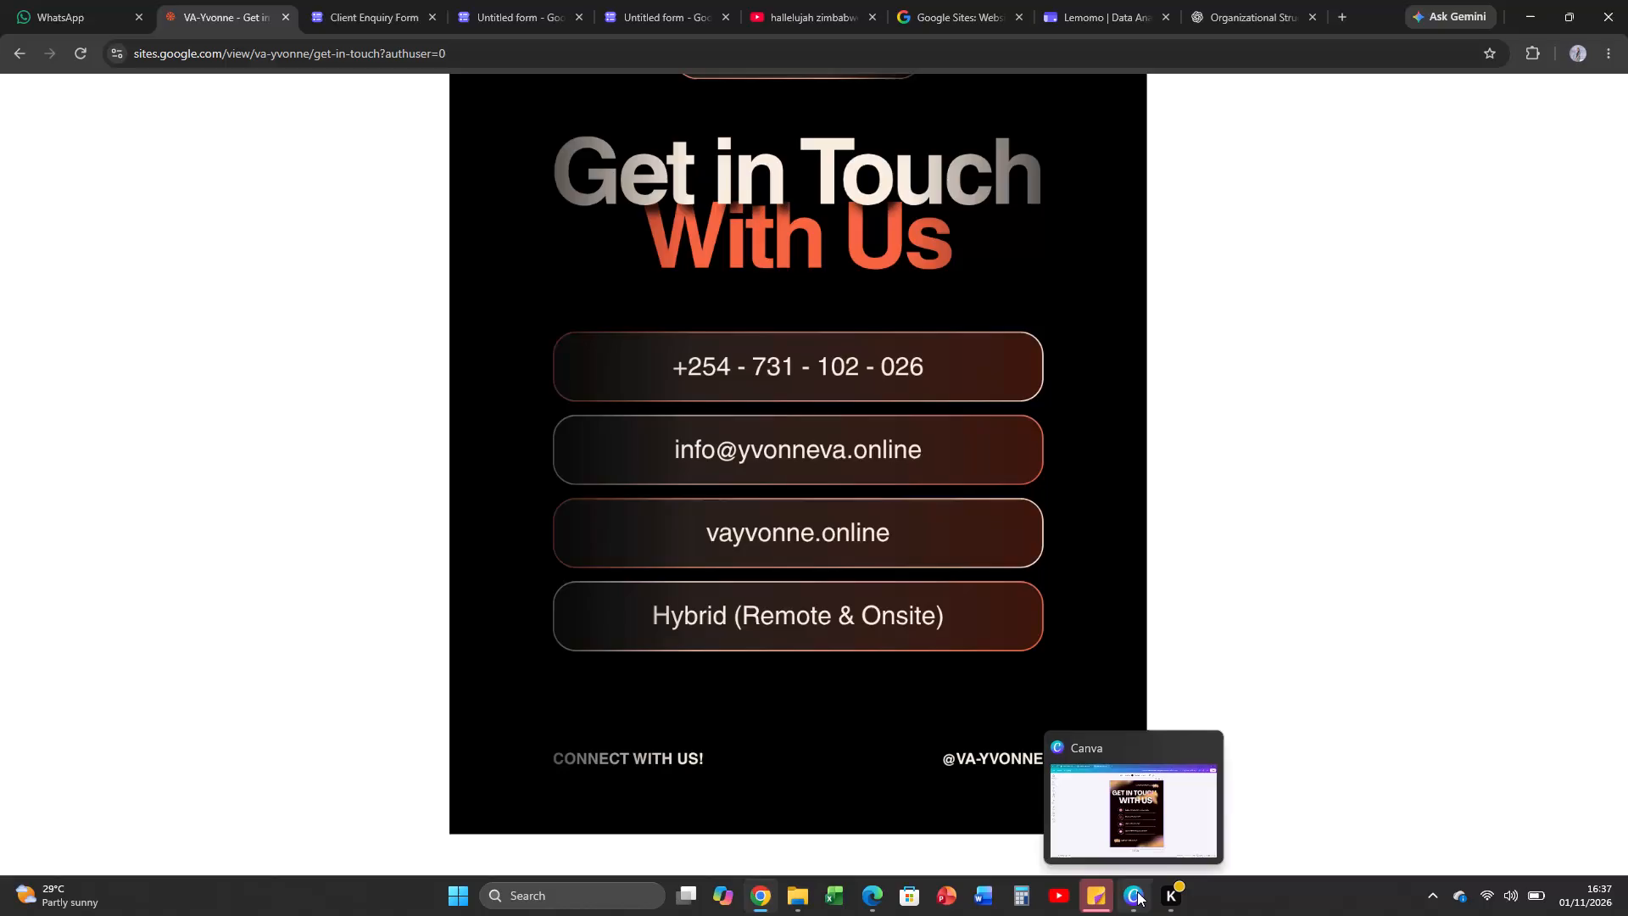
# Switch to the Canva contact poster and replace the placeholder handle beside the @ icon with Lemomo's info e-mail address.
pyautogui.click(1137, 891)
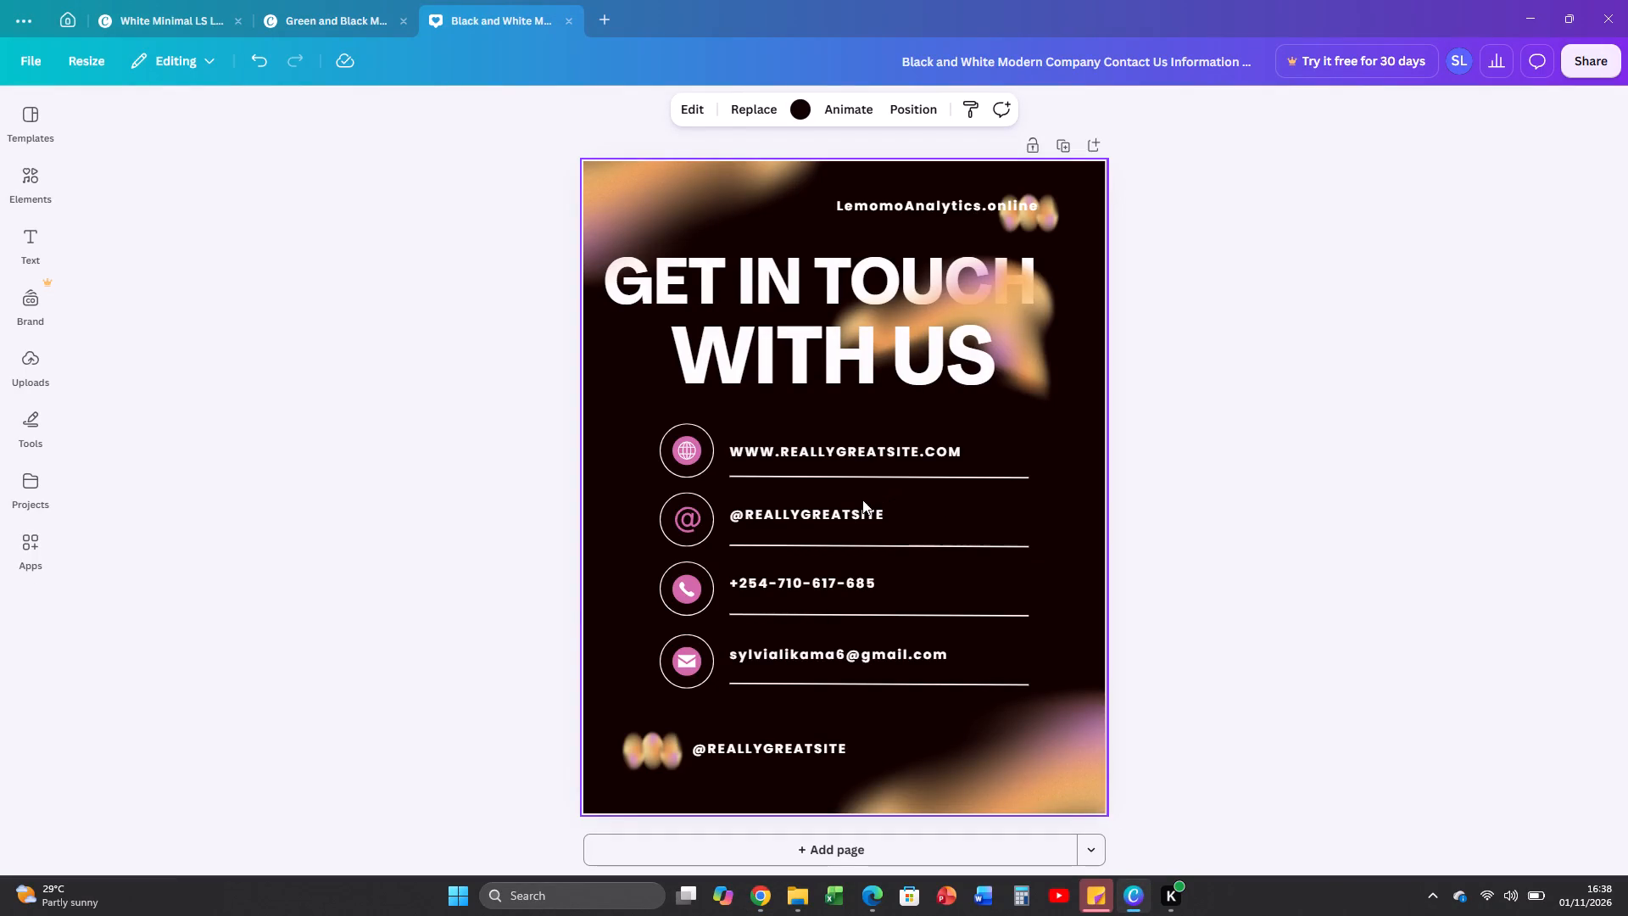
pyautogui.doubleClick(858, 512)
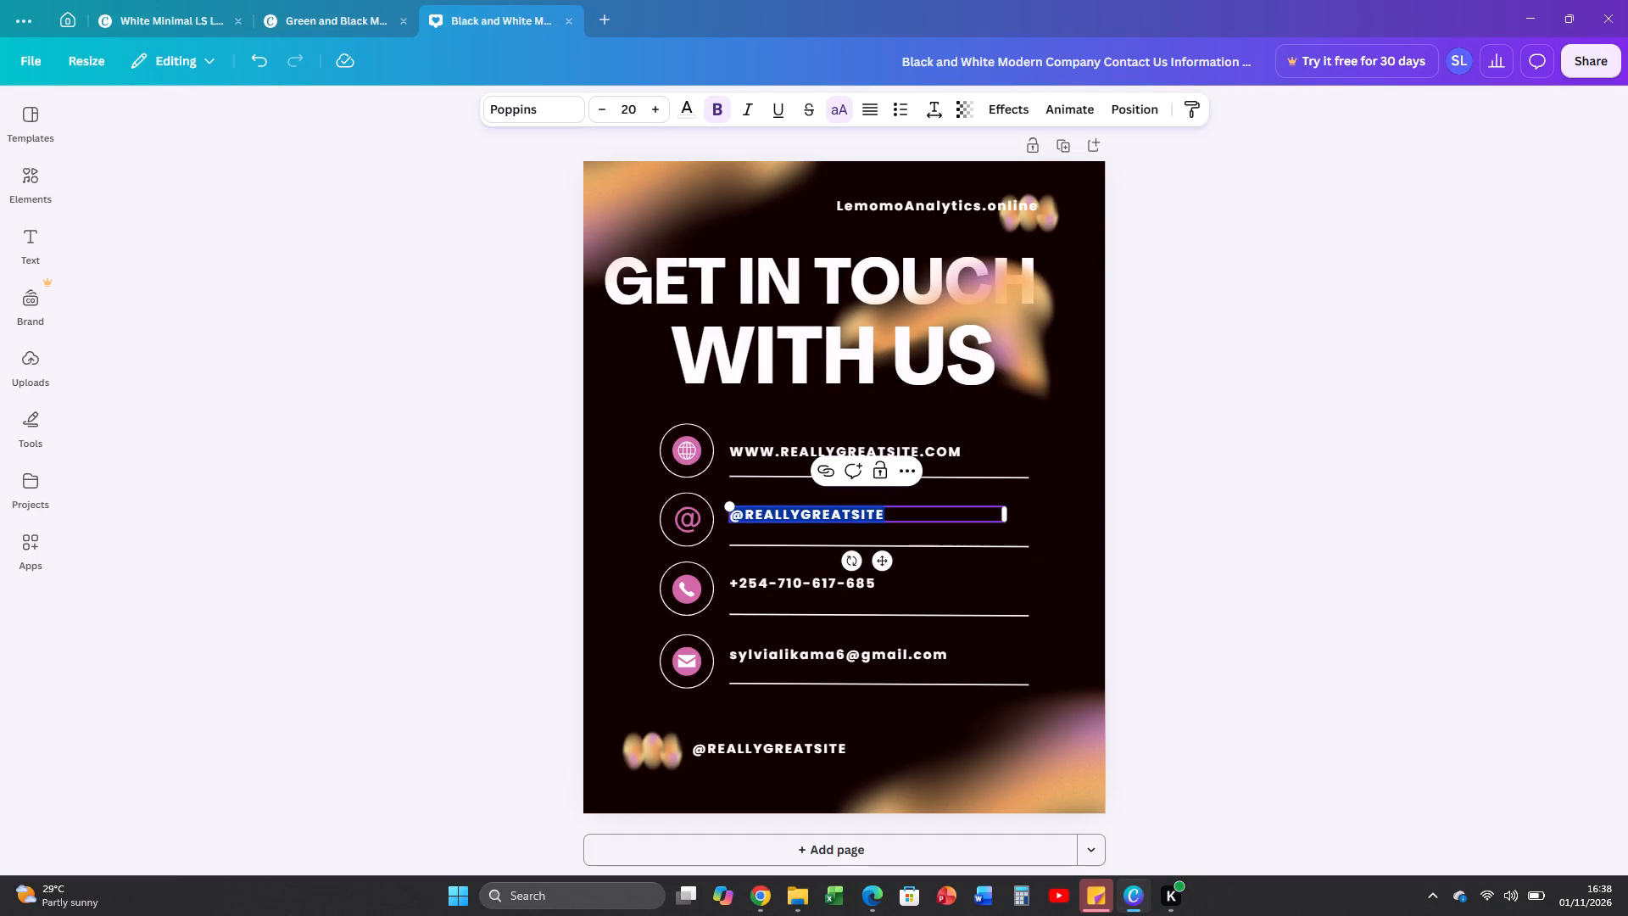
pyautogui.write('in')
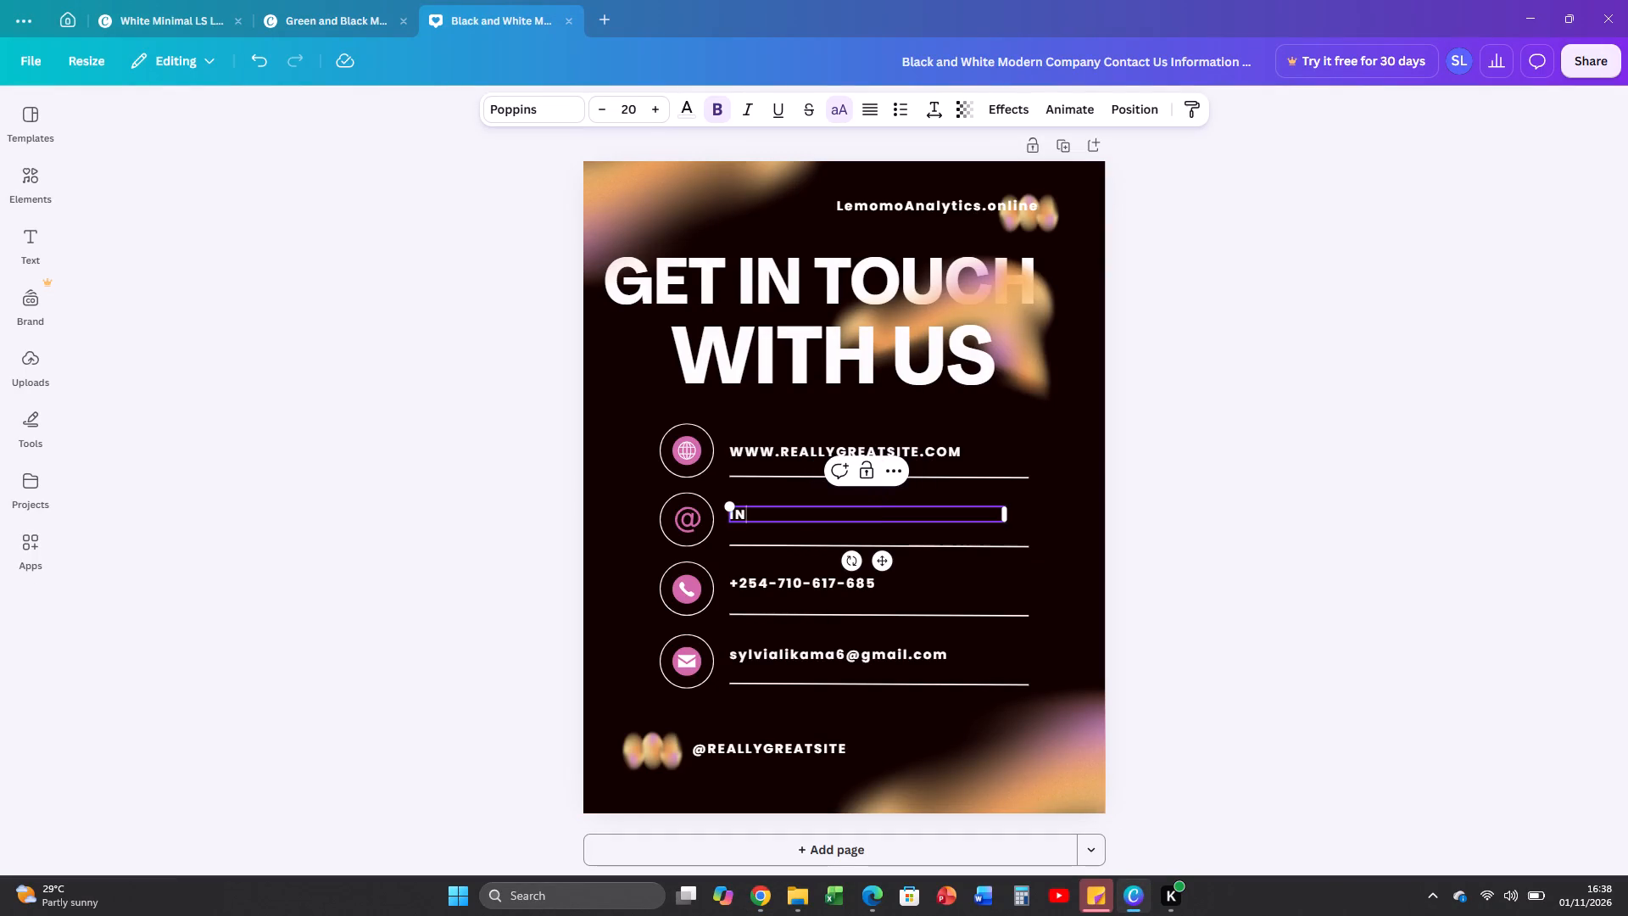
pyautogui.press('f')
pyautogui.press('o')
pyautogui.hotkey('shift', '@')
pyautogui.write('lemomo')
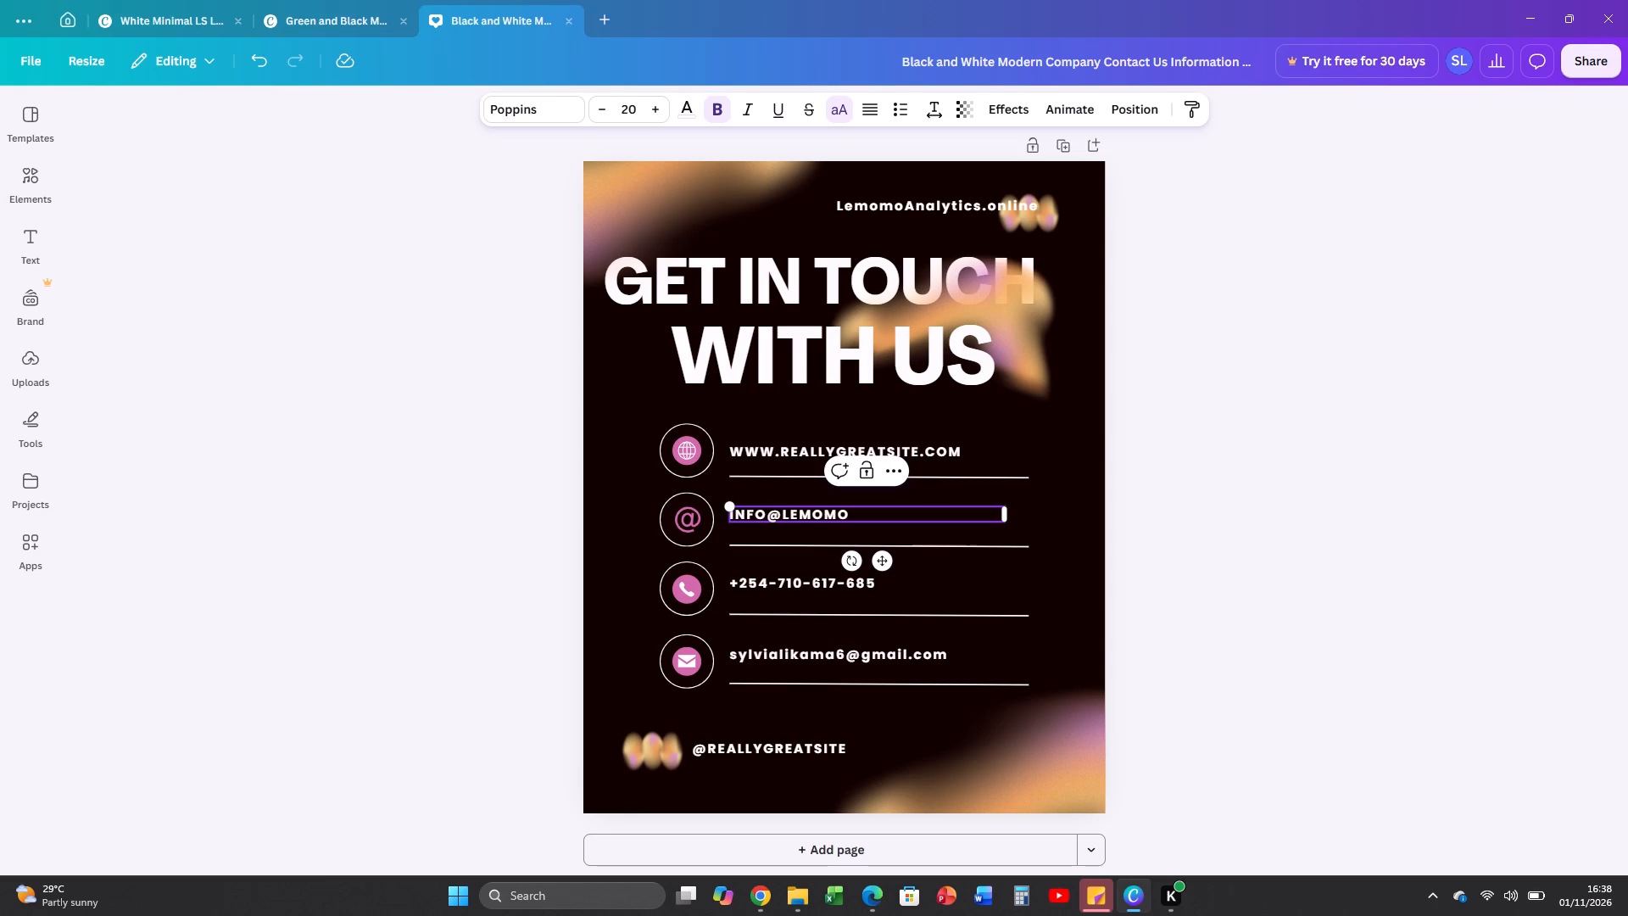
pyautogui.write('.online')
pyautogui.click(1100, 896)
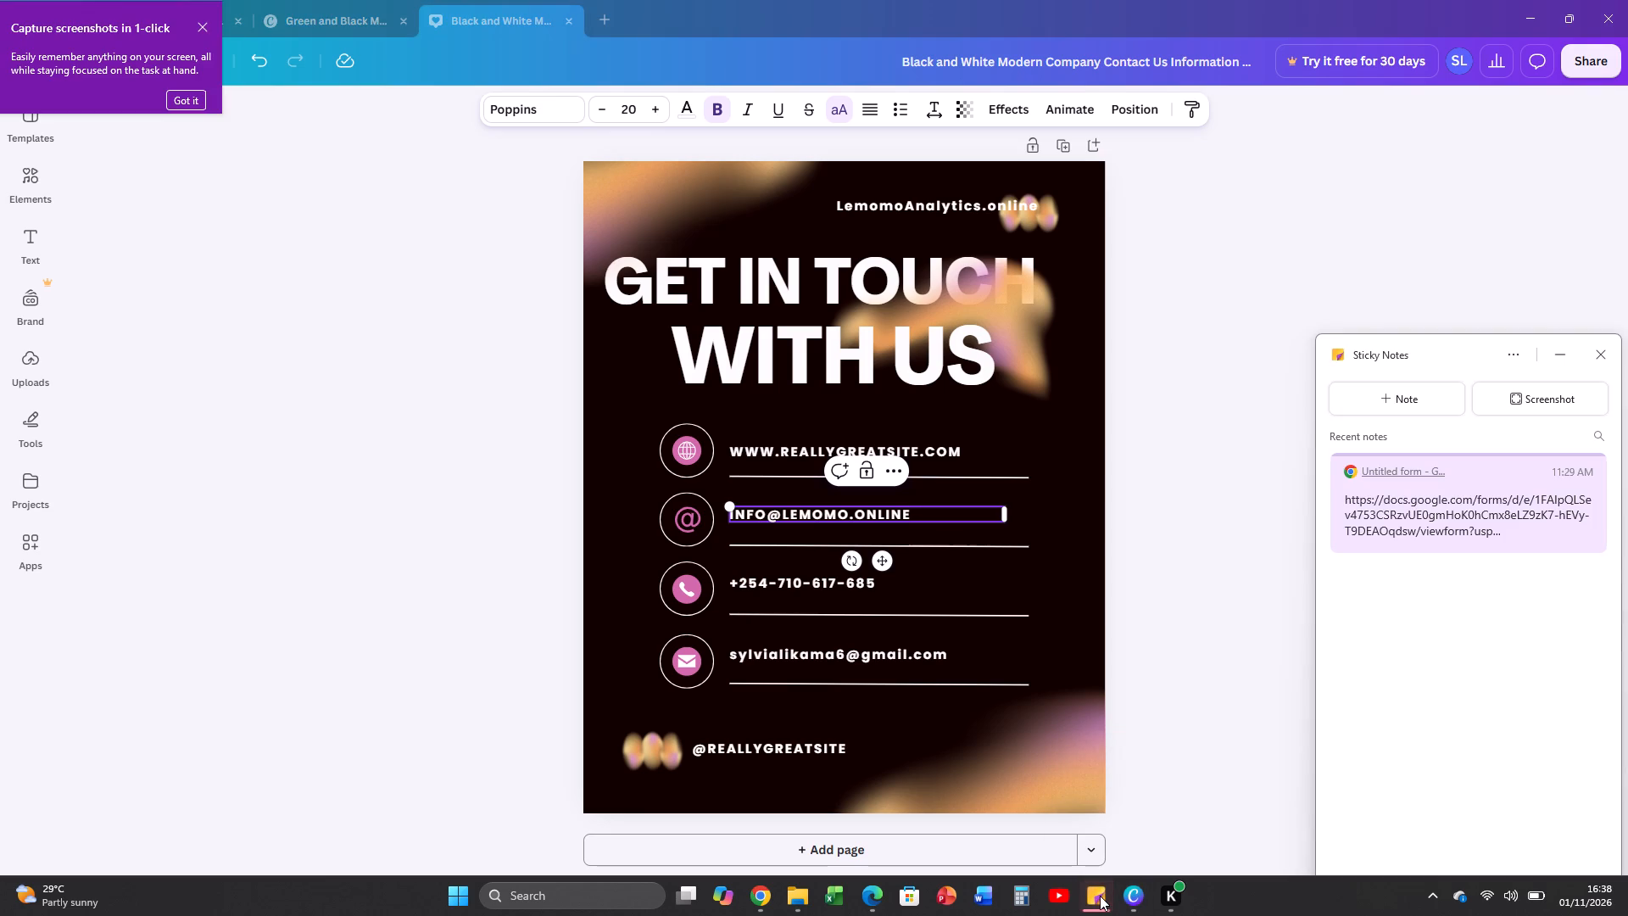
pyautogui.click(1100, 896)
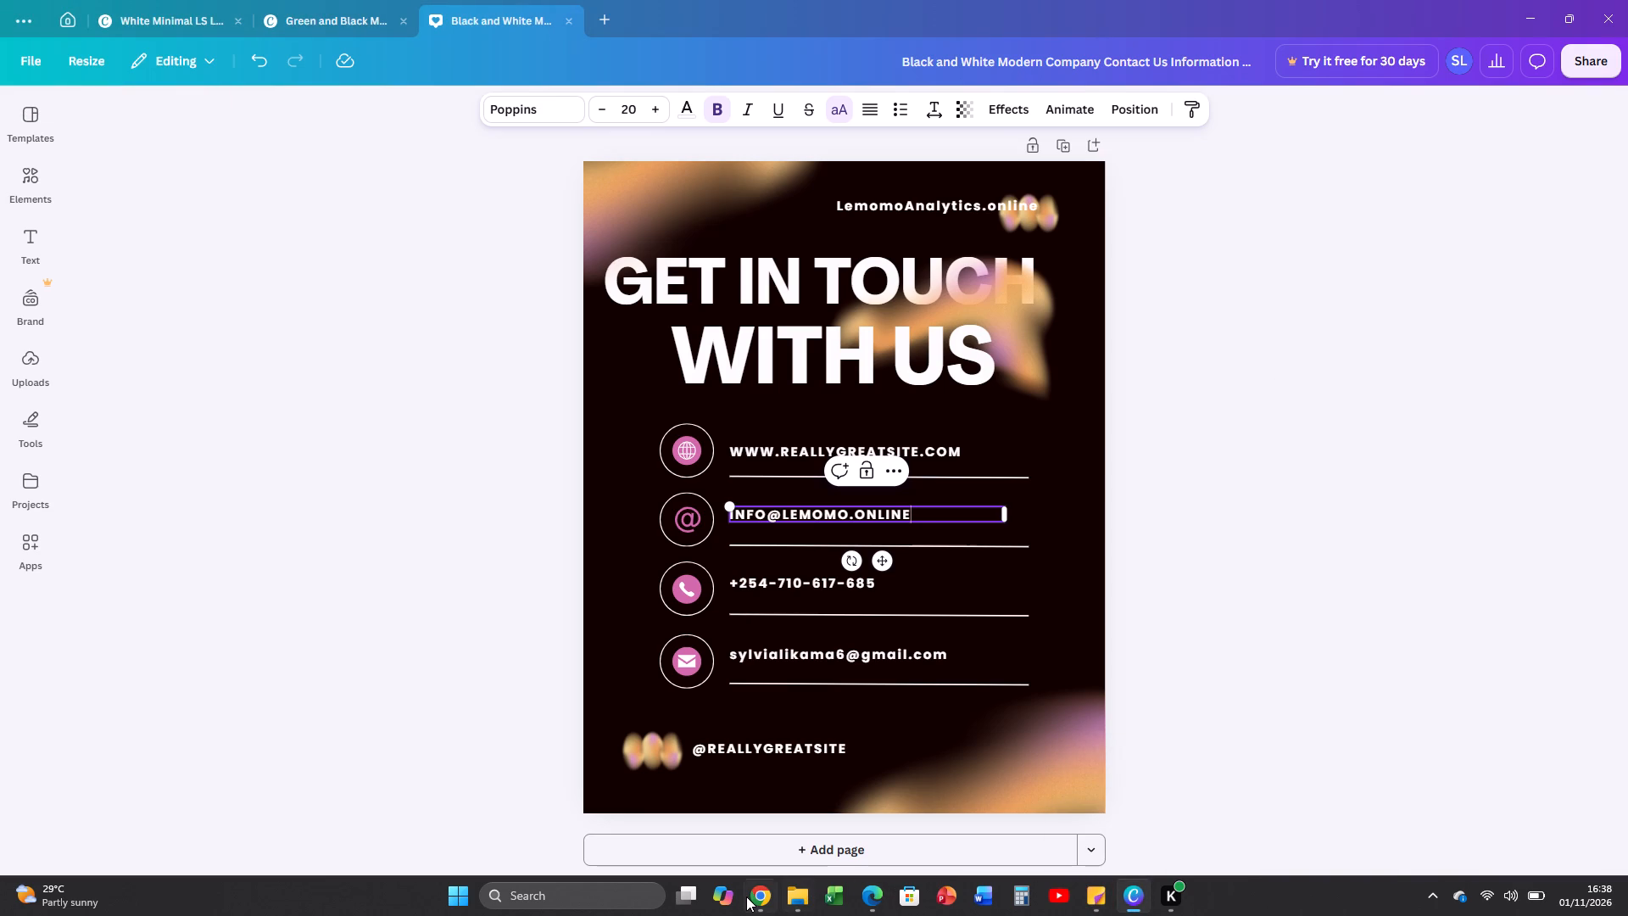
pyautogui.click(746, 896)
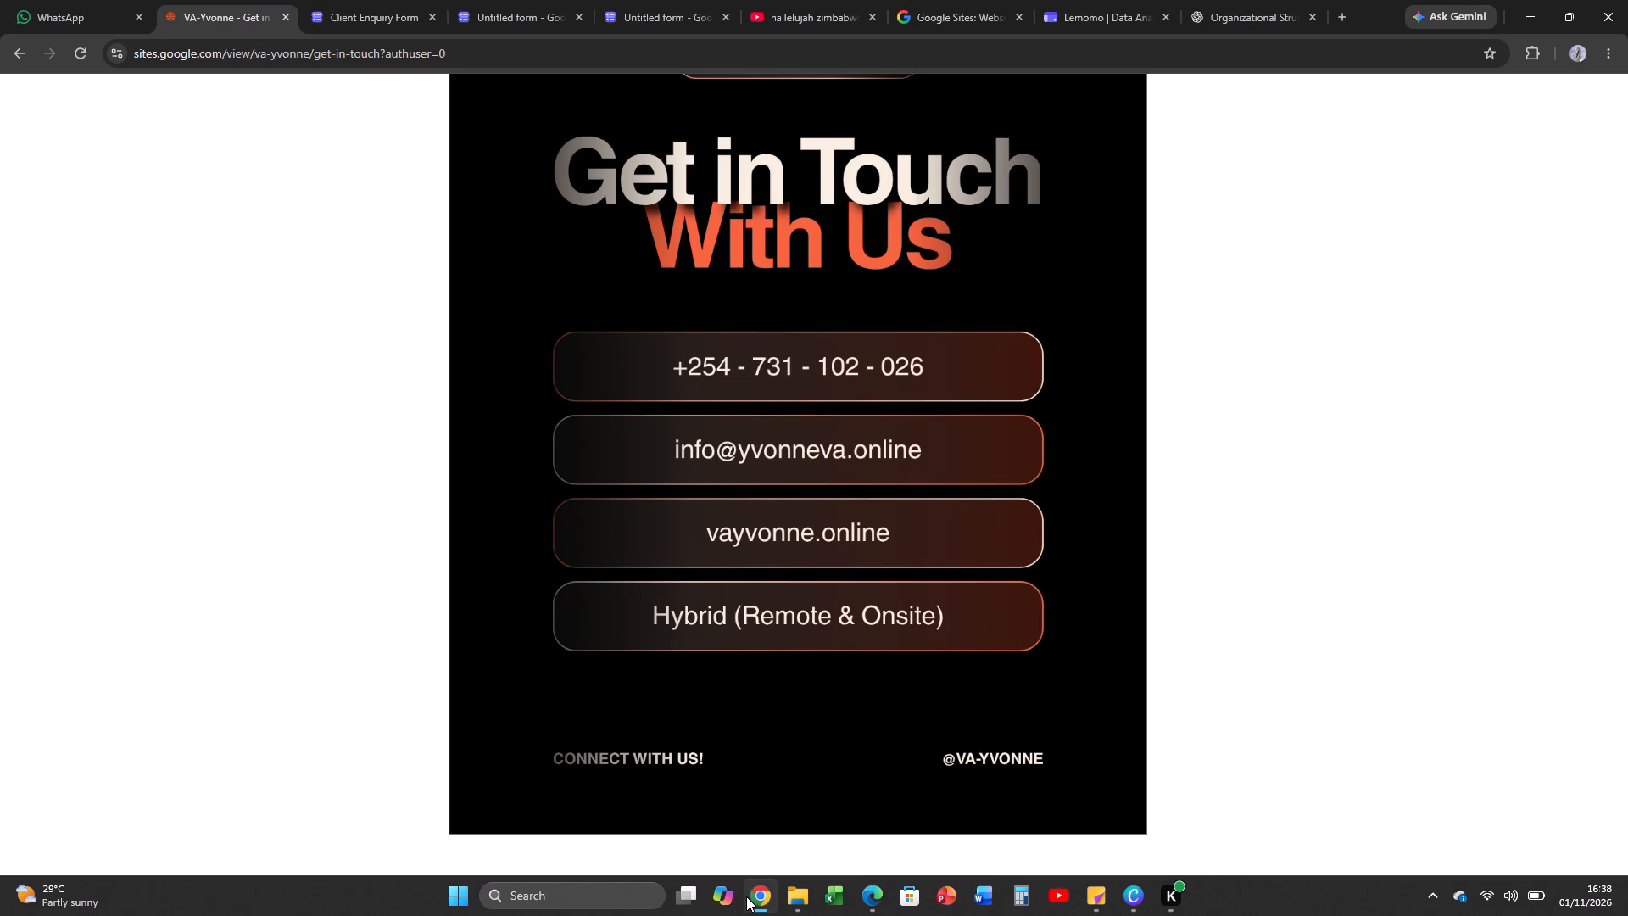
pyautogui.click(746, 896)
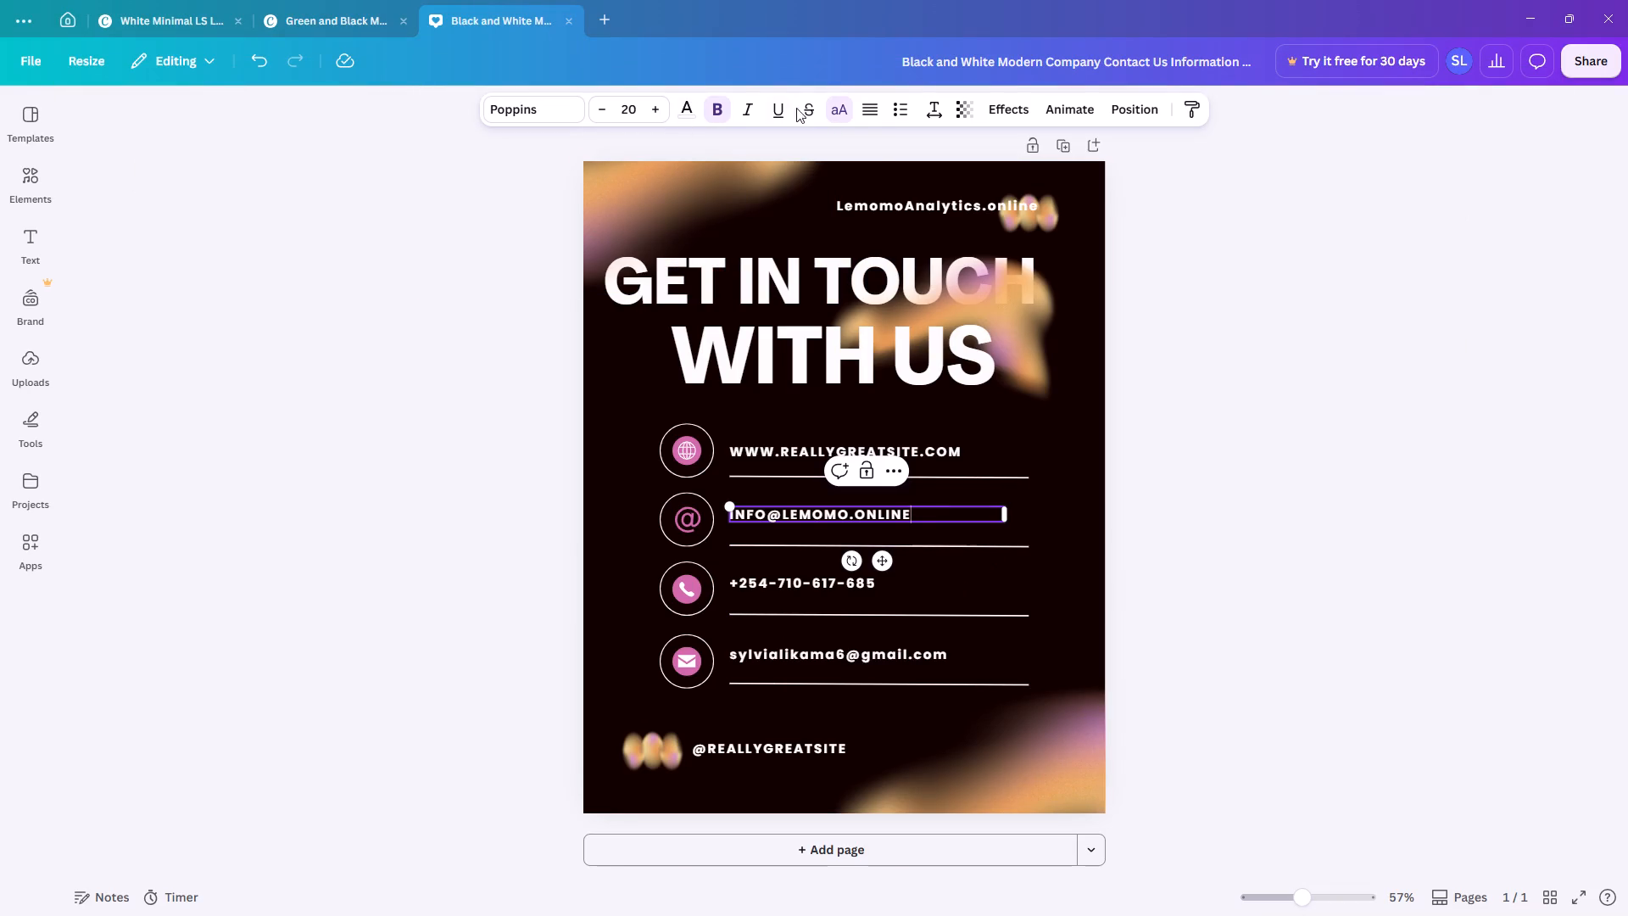
# Turn off uppercase for the e-mail line beside the @ icon and increase its font size by five points.
pyautogui.click(845, 108)
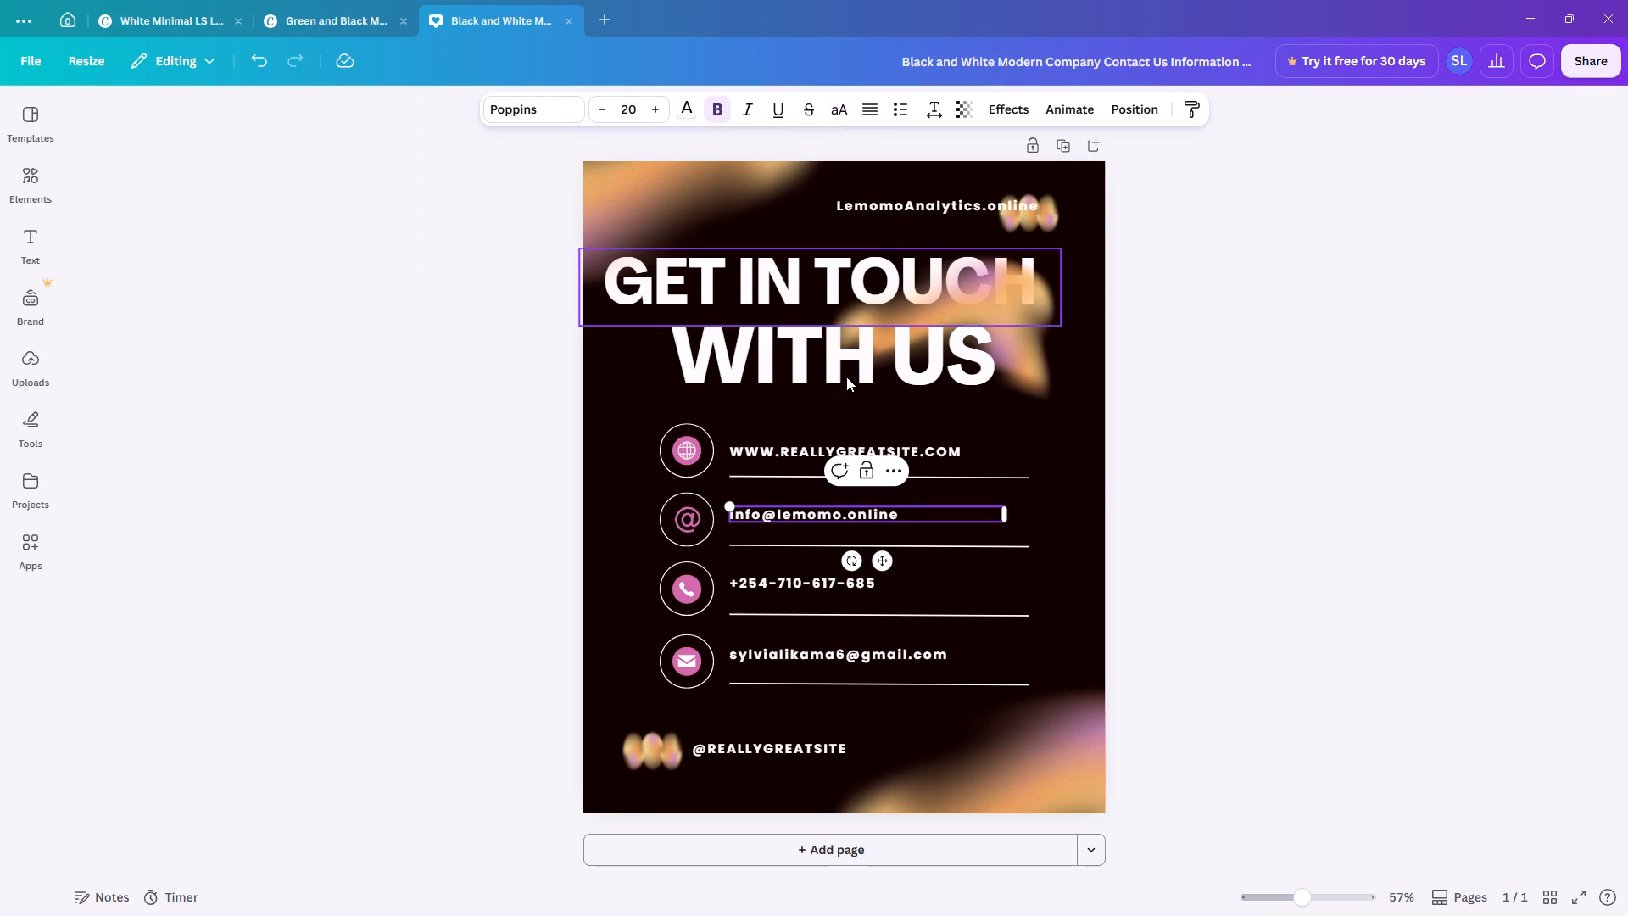
pyautogui.tripleClick(930, 521)
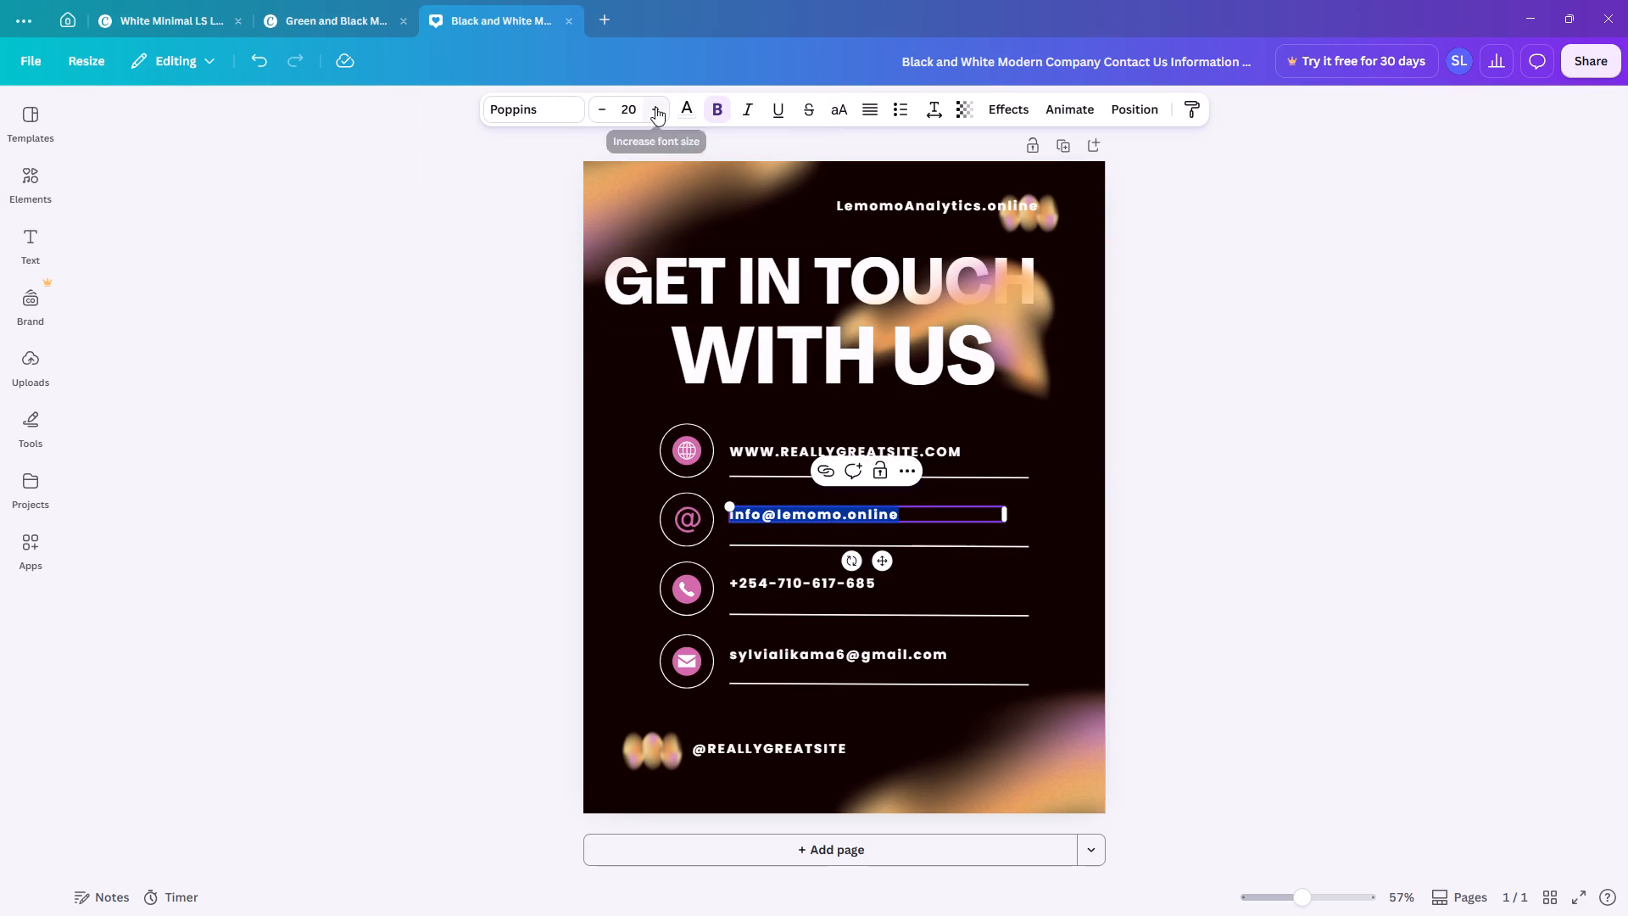
pyautogui.doubleClick(655, 107)
pyautogui.click(655, 107)
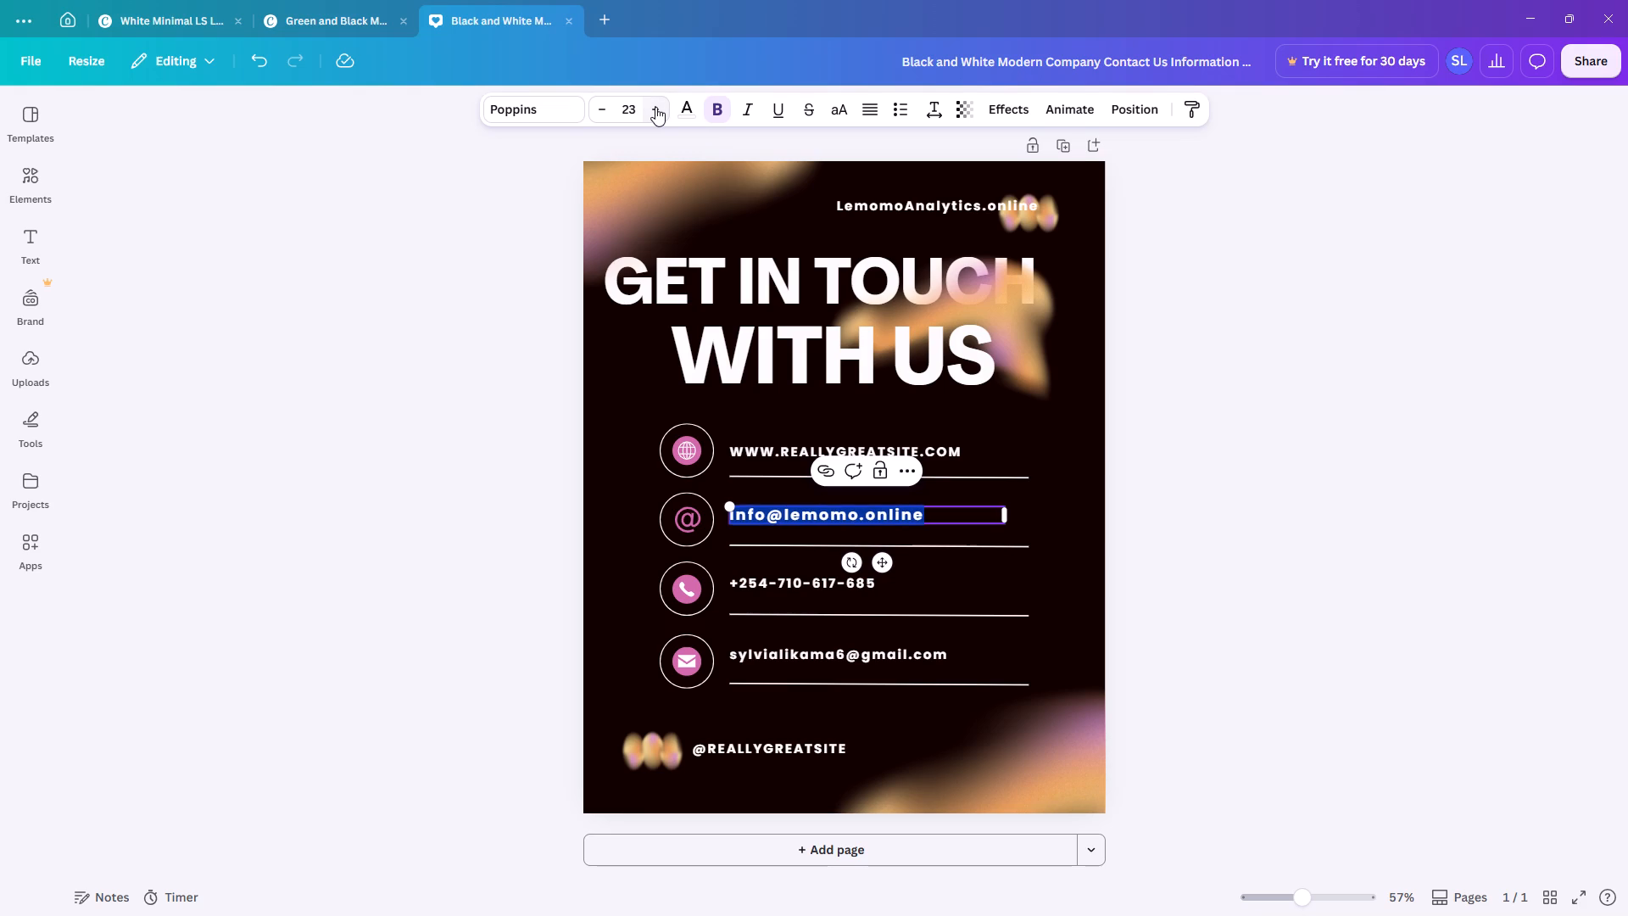
pyautogui.click(655, 107)
pyautogui.click(655, 107)
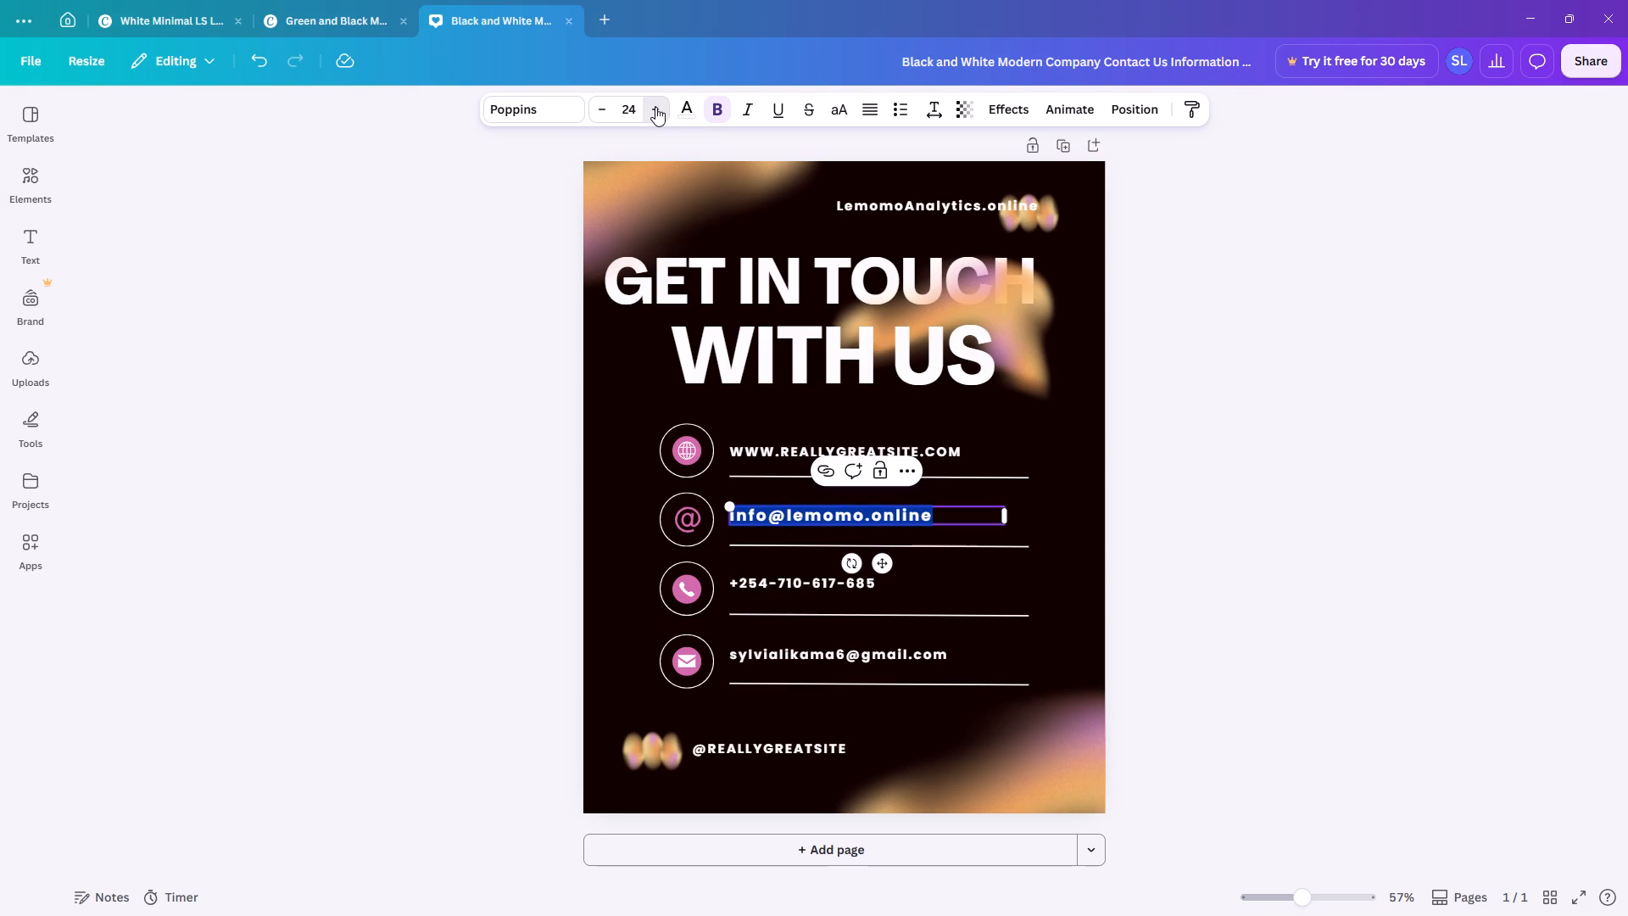
pyautogui.click(1048, 554)
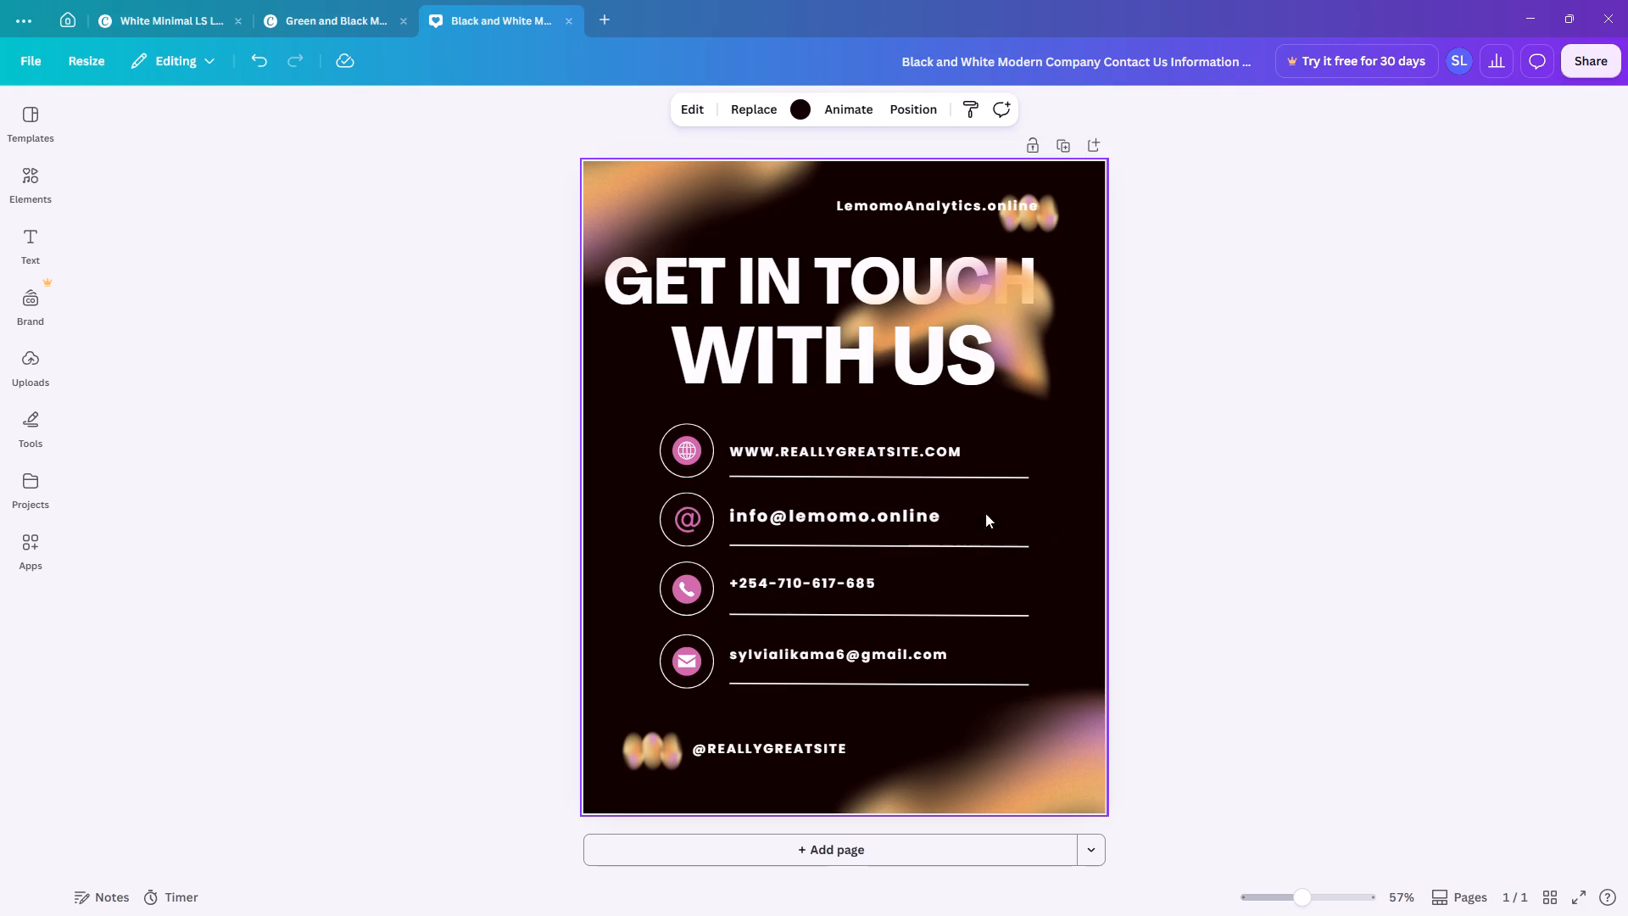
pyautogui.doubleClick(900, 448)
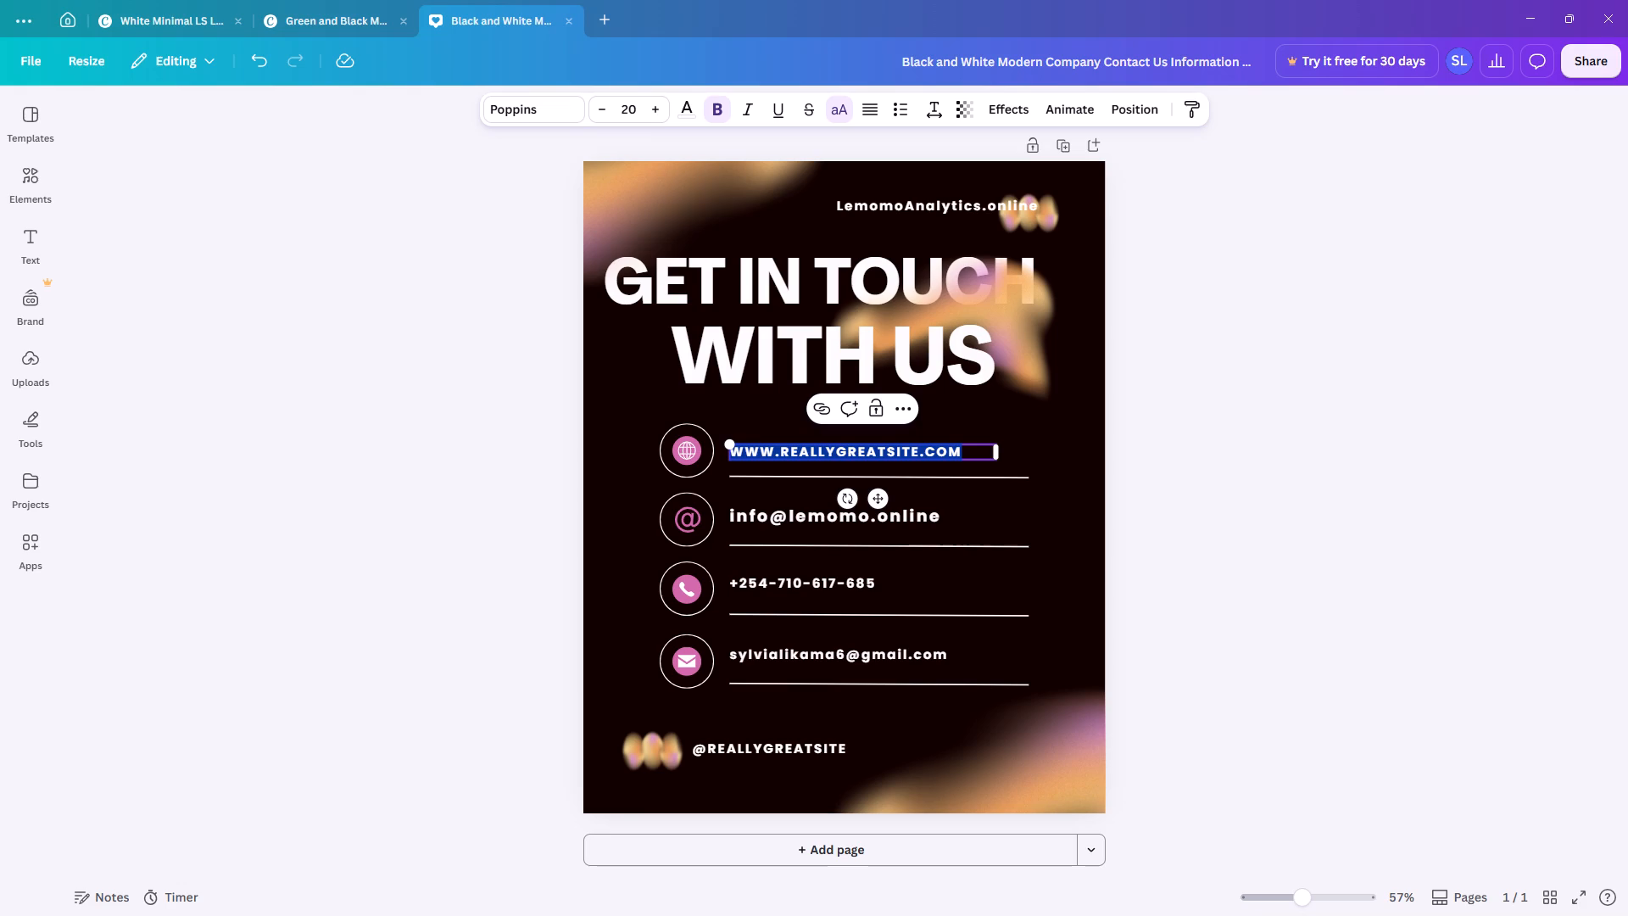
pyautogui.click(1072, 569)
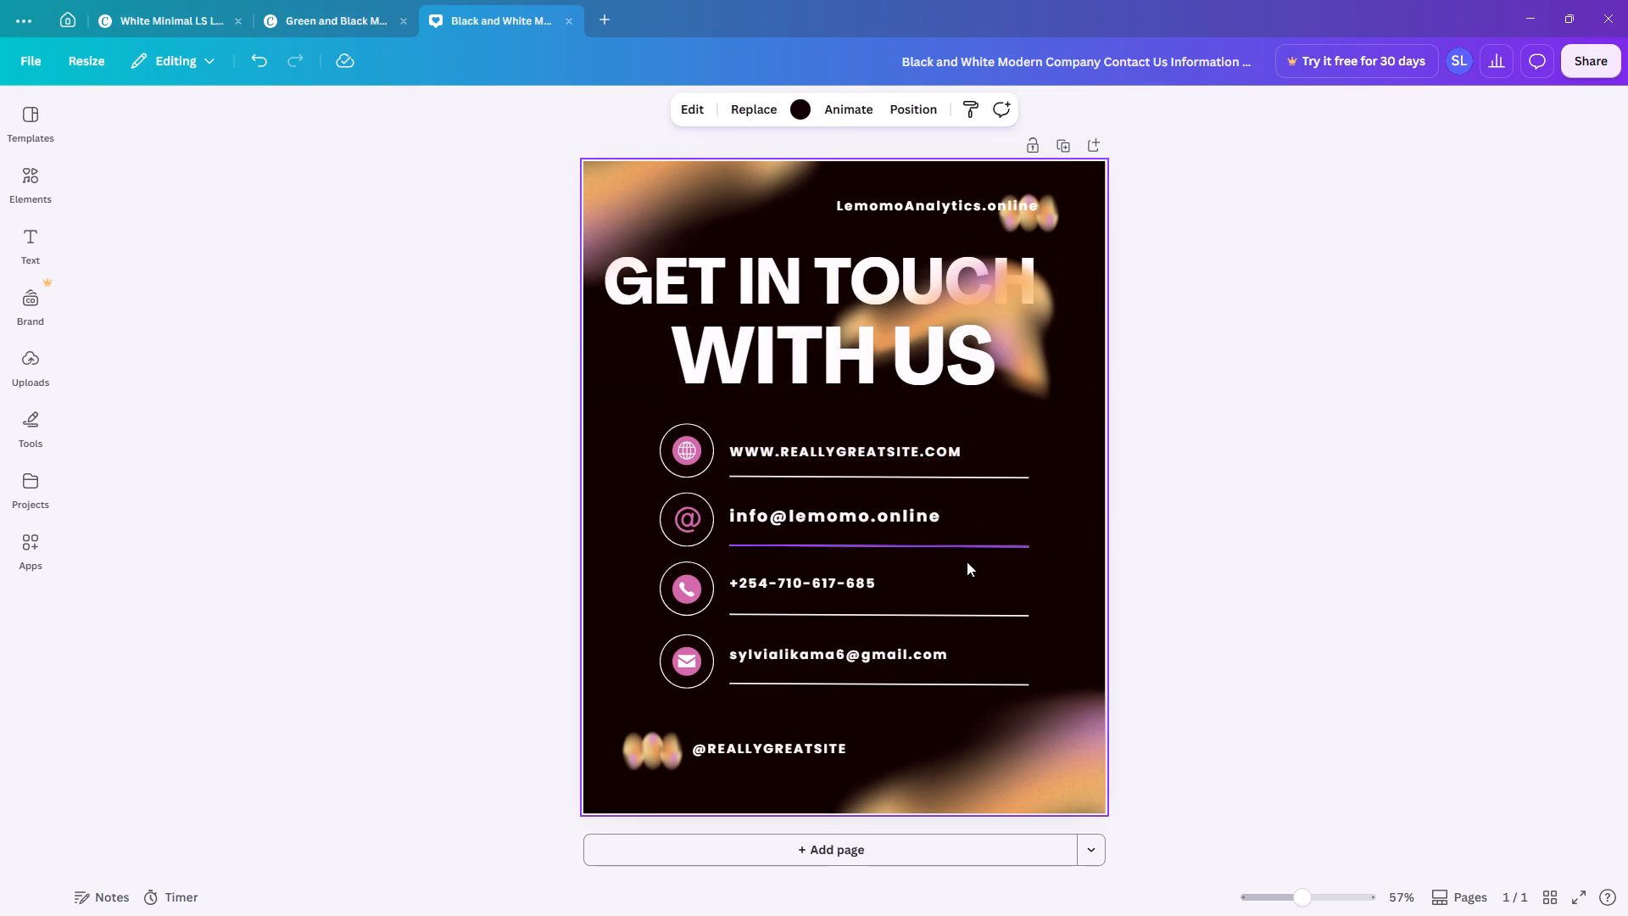
# Select the placeholder social handle text beside the gradient ornament near the poster's bottom edge.
pyautogui.click(827, 746)
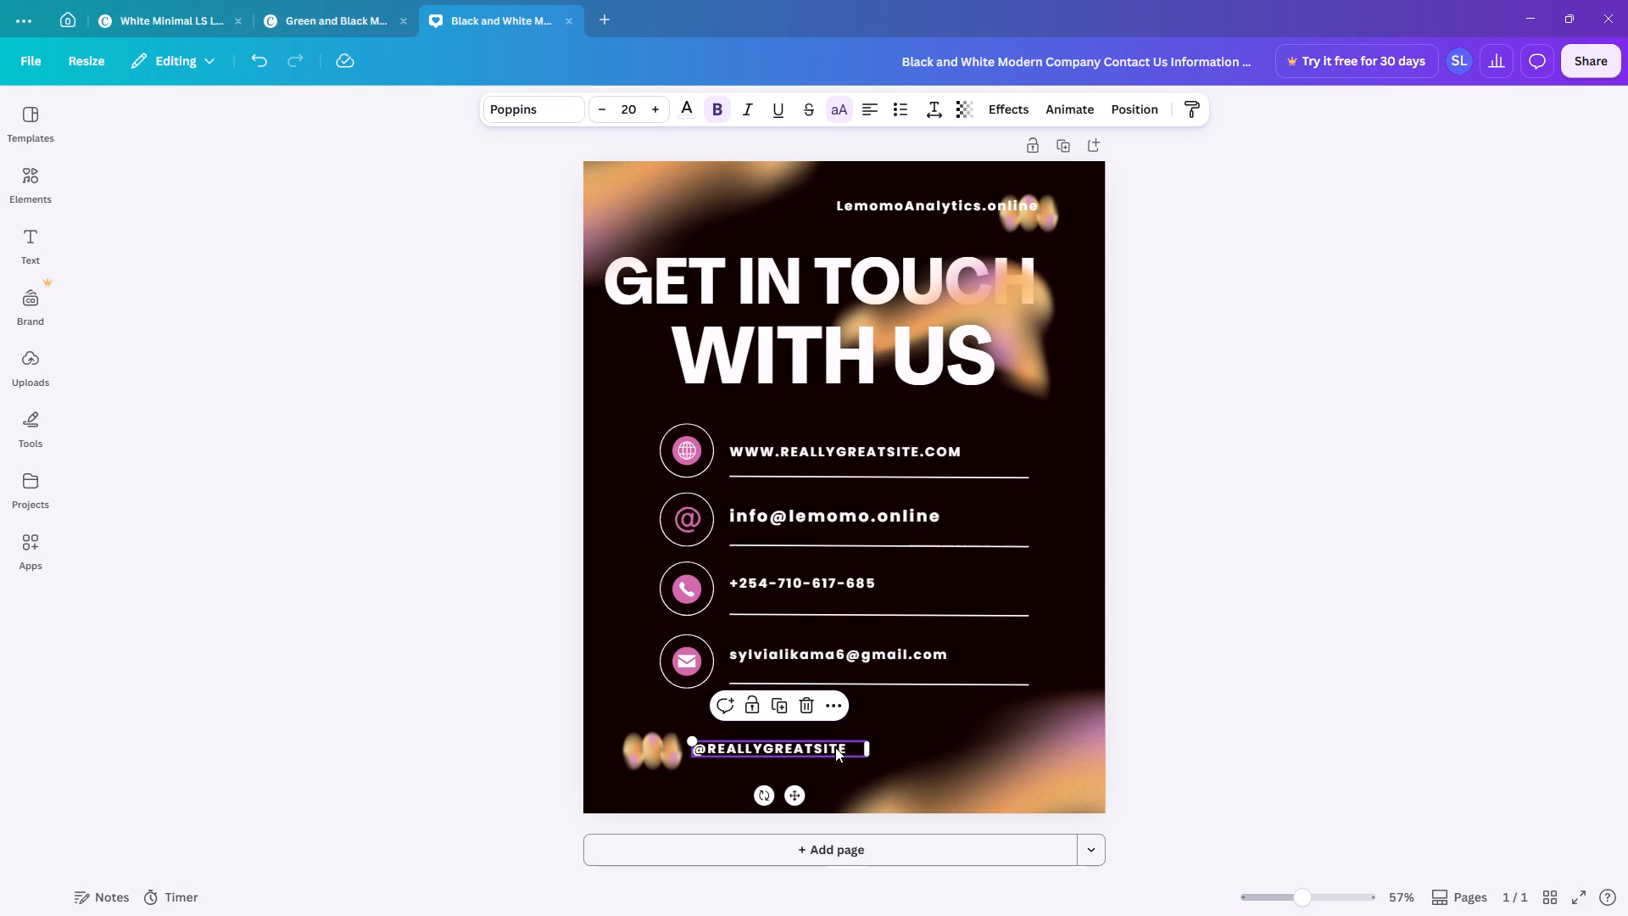
pyautogui.doubleClick(836, 746)
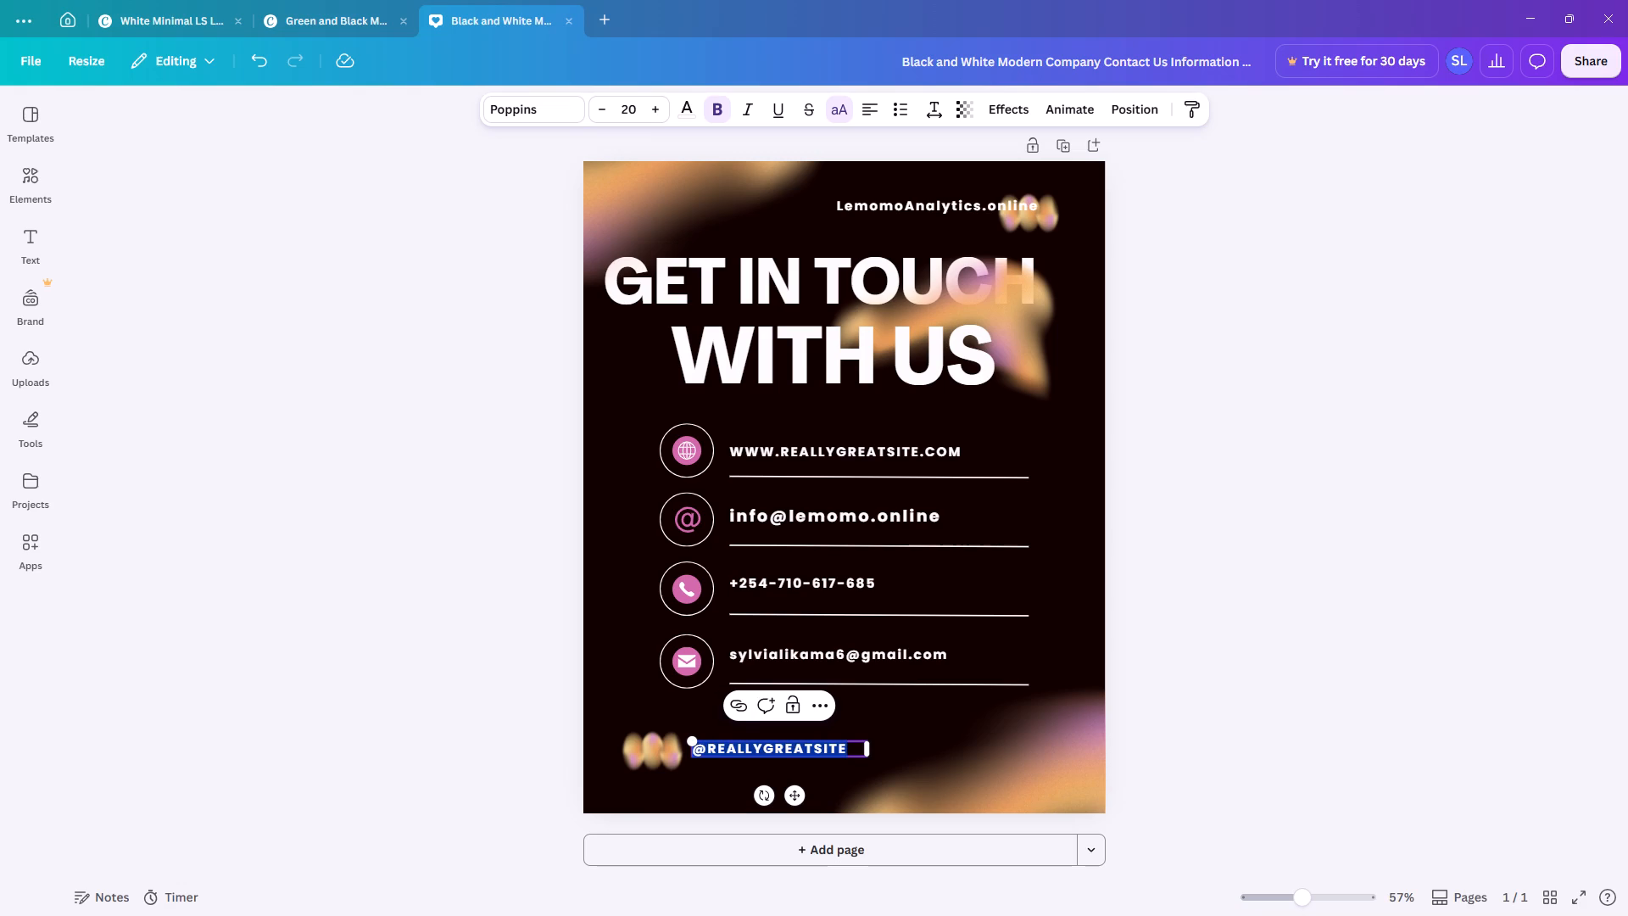
pyautogui.press('BackSpace')
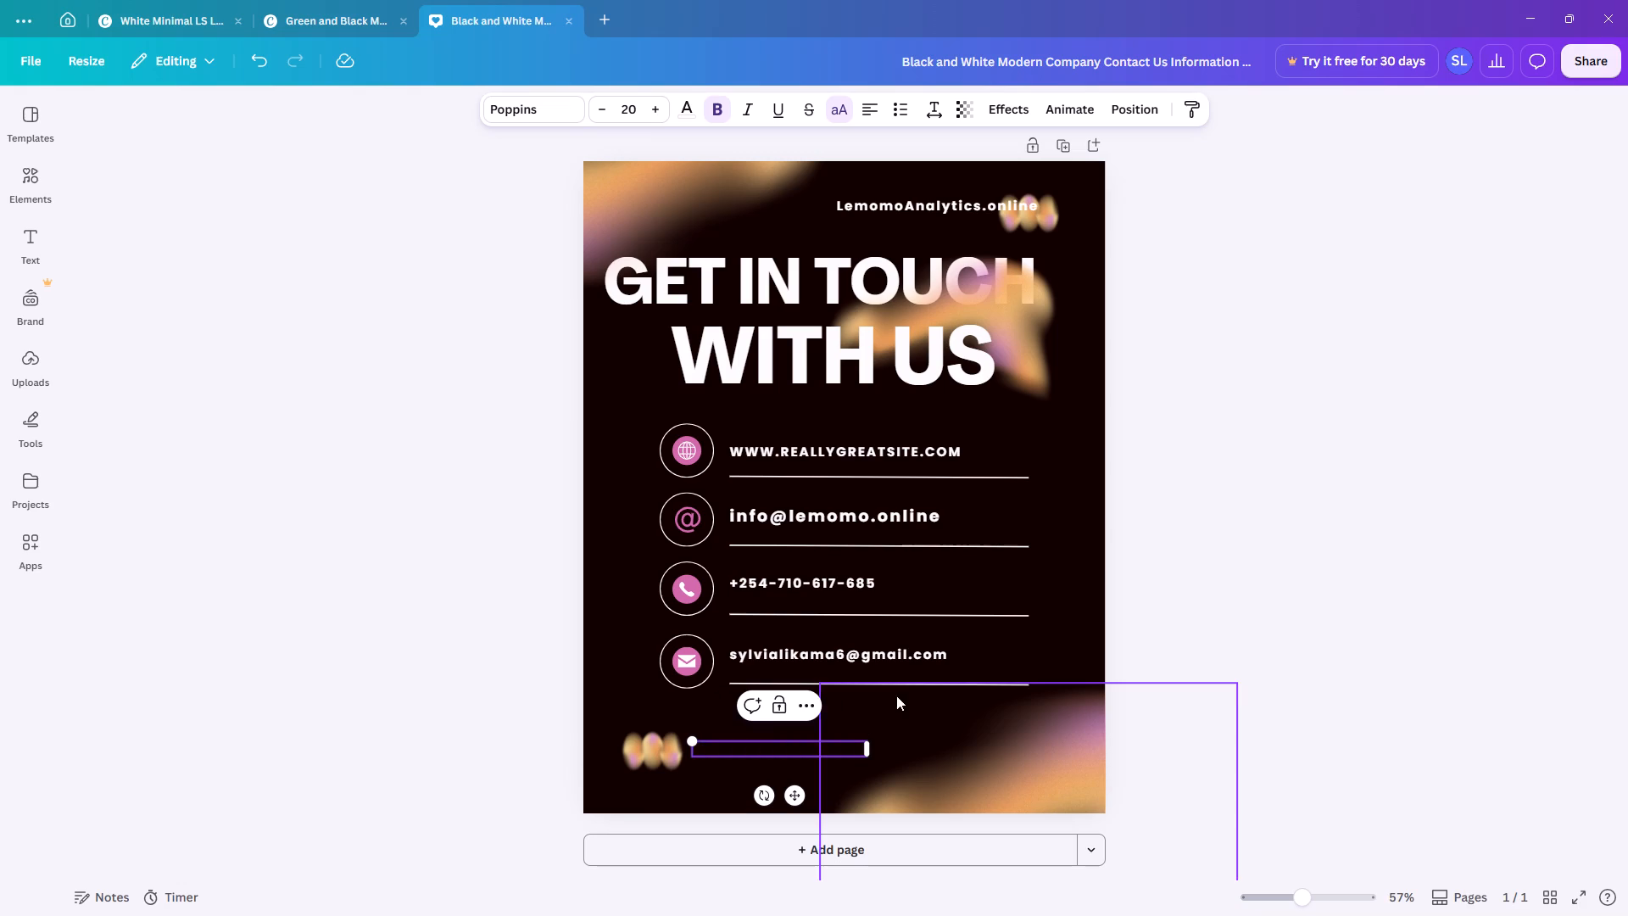
pyautogui.click(996, 740)
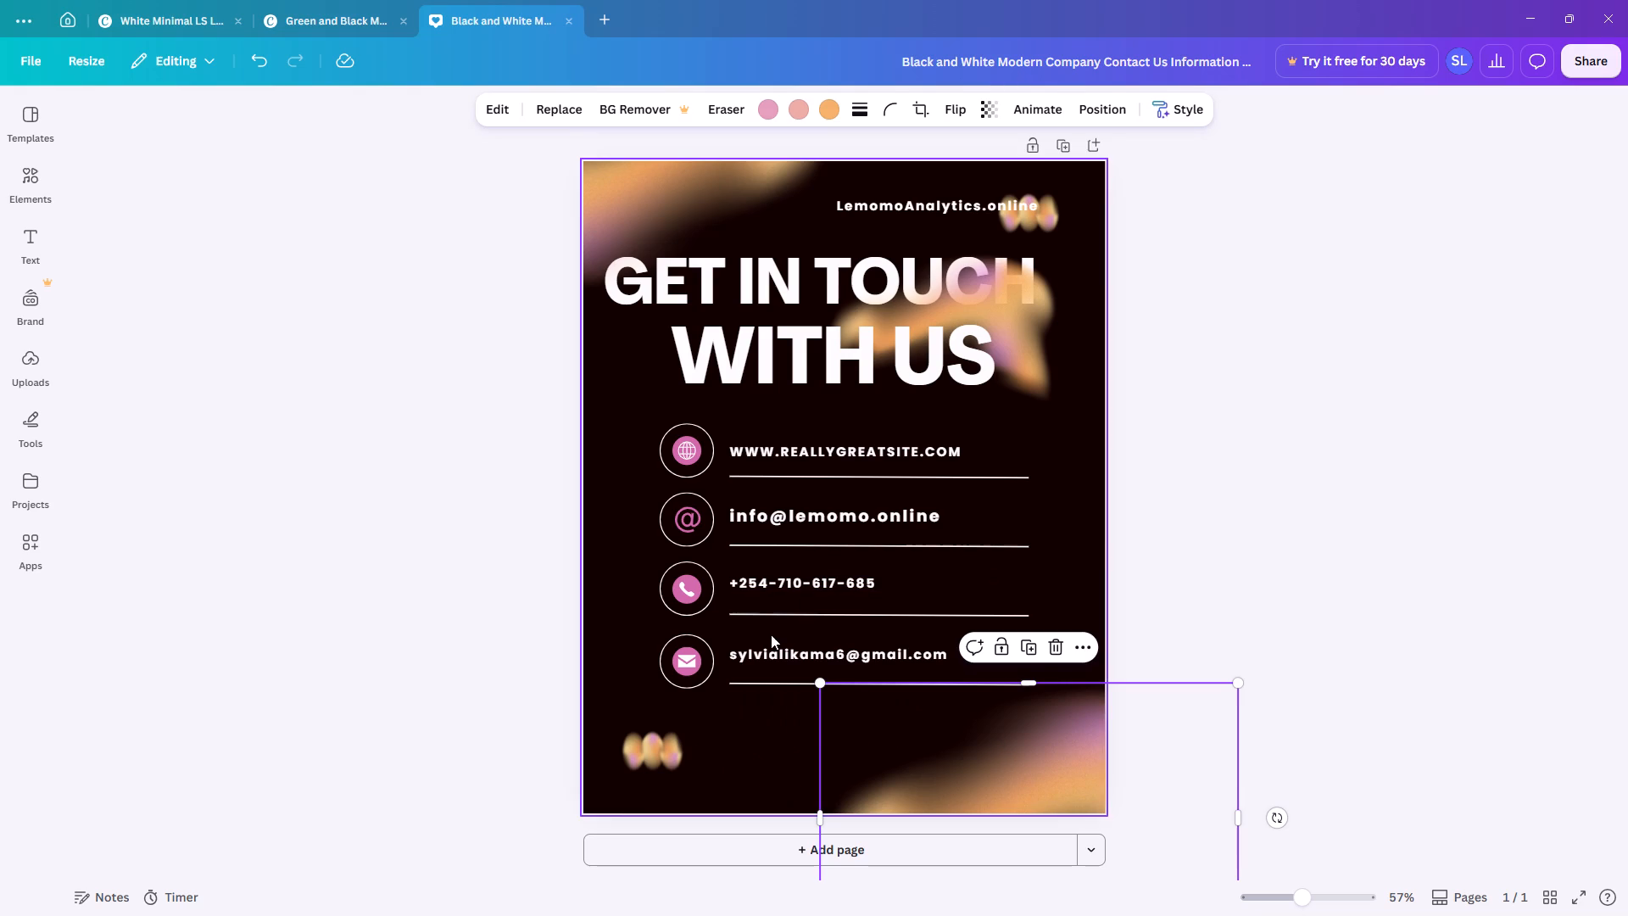
# Review the poster's contact lines and compare them with the VA-Yvonne "Get in Touch" page in Google Chrome.
pyautogui.click(761, 640)
pyautogui.click(806, 653)
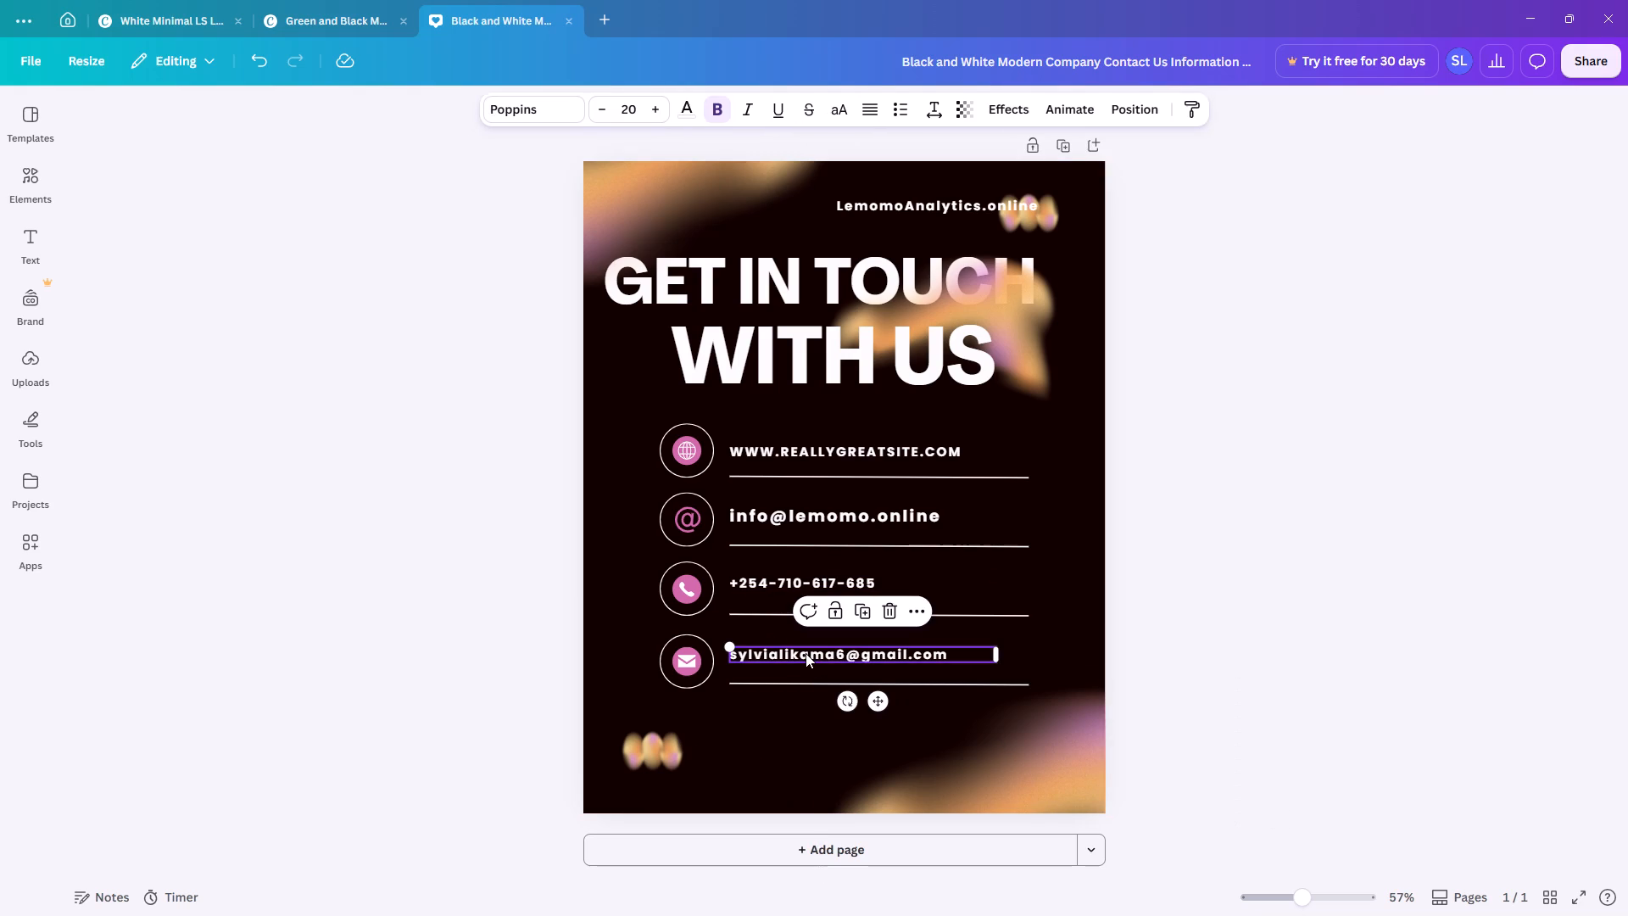
pyautogui.click(897, 528)
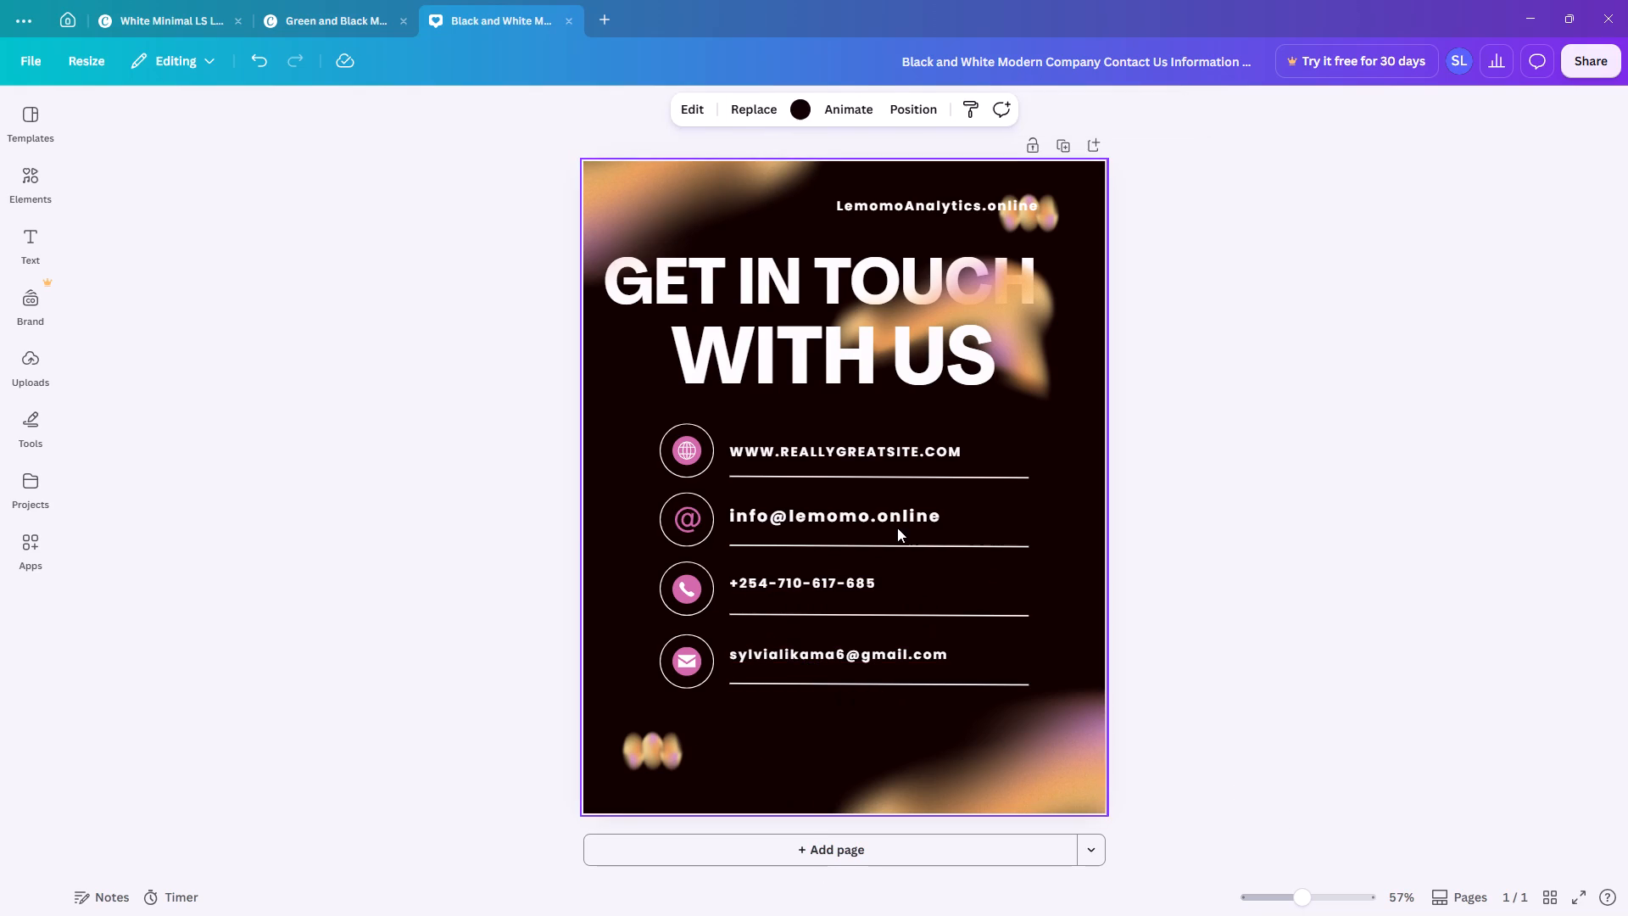
pyautogui.click(869, 521)
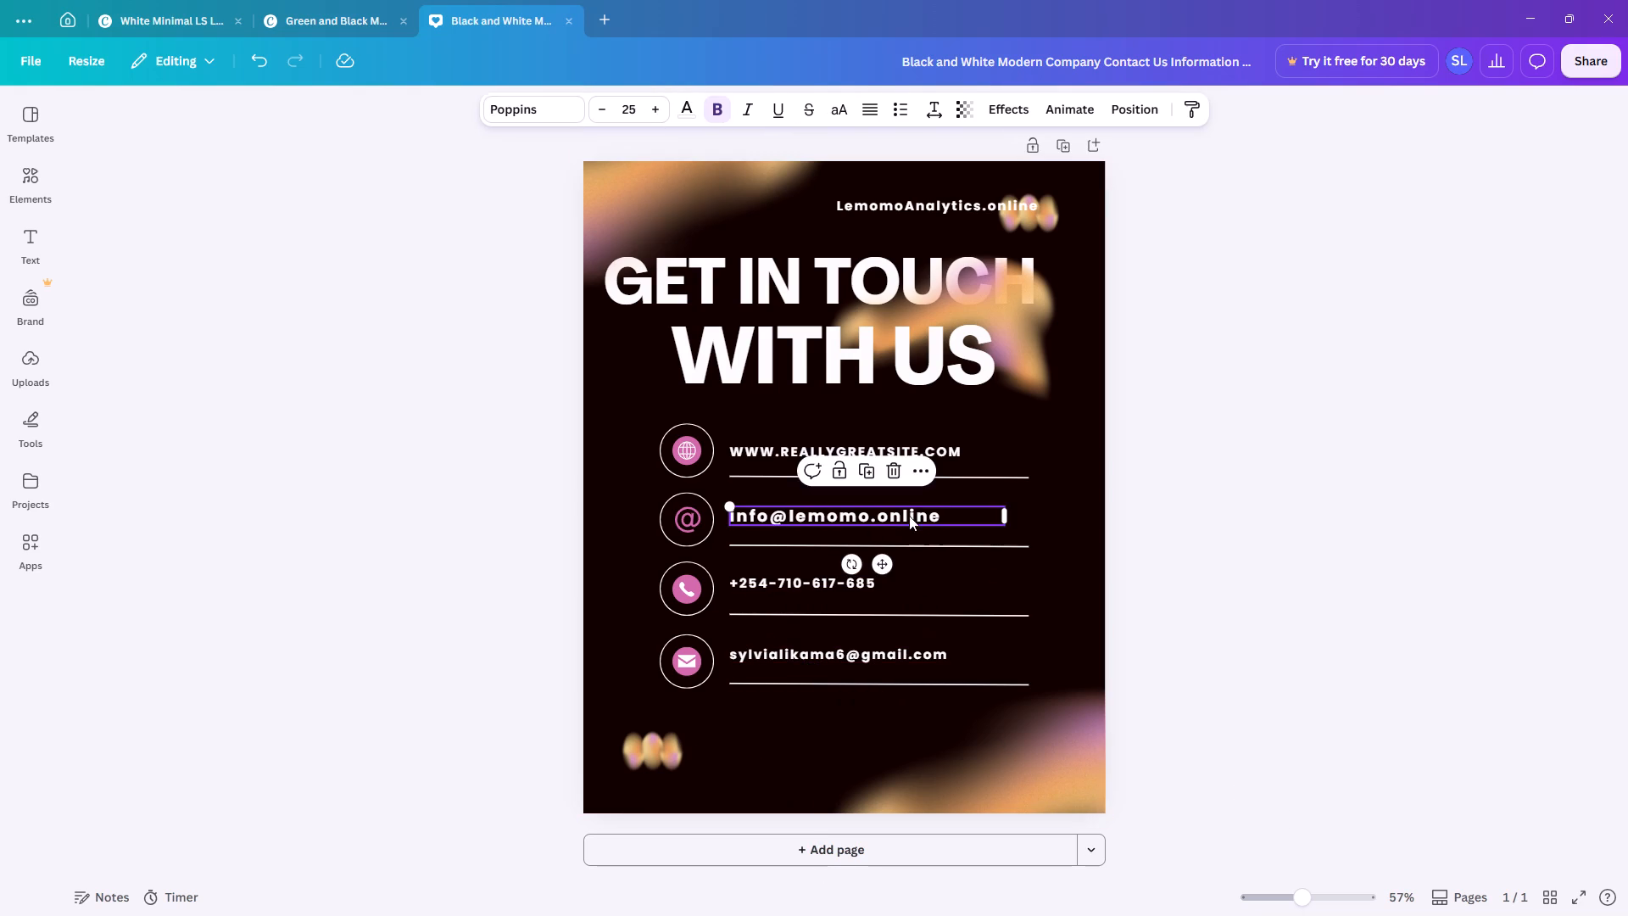
pyautogui.click(1042, 578)
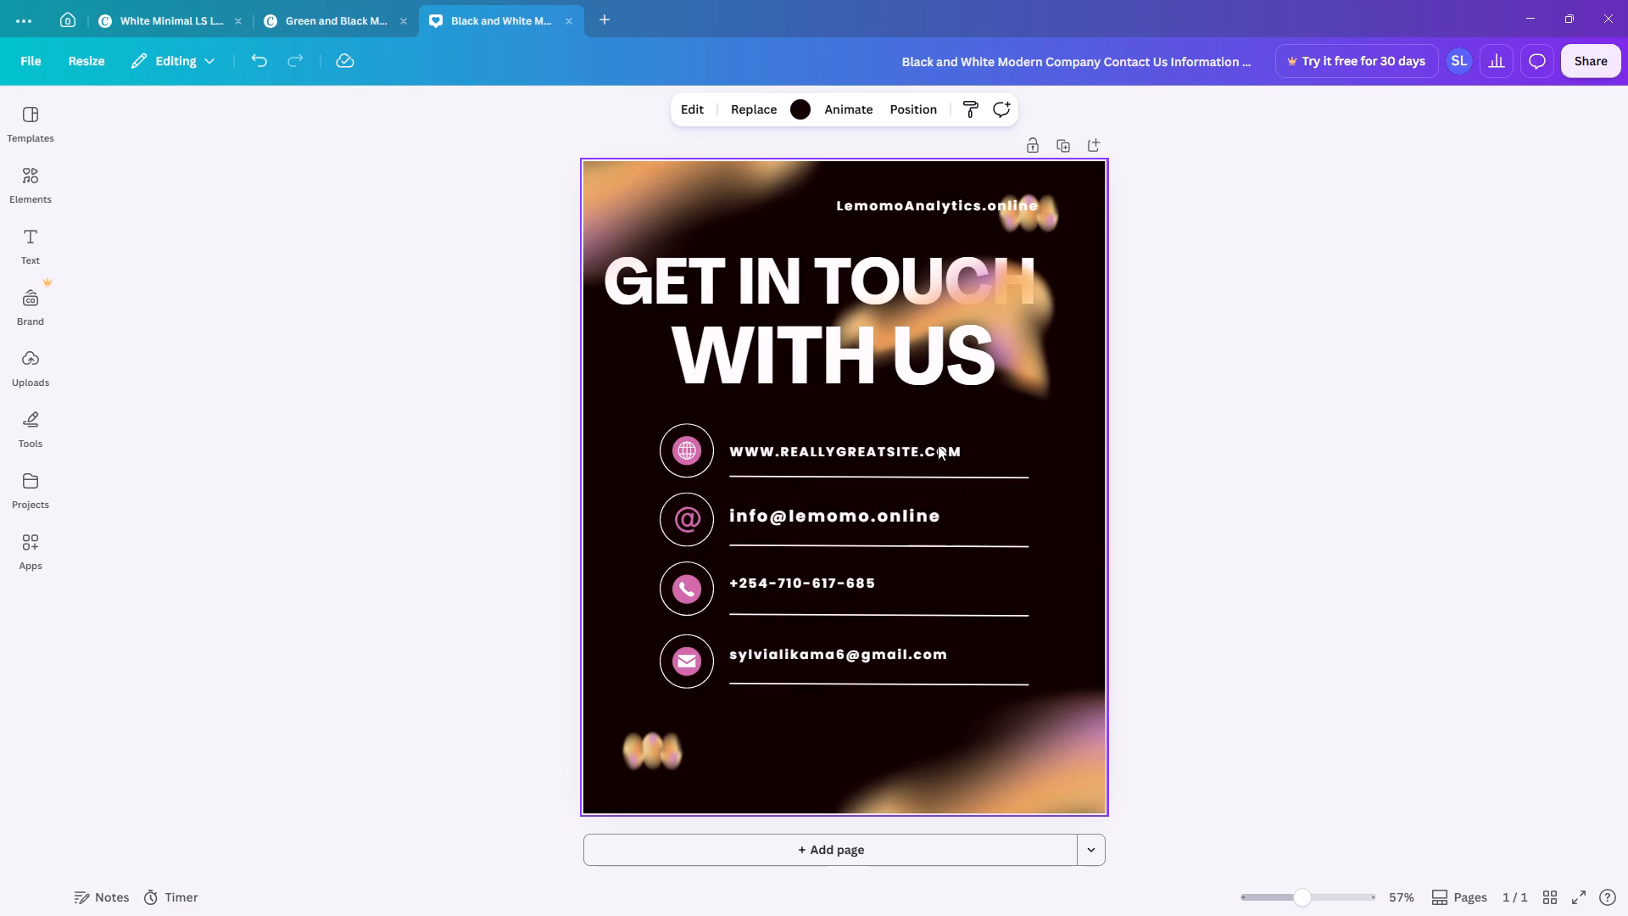
pyautogui.click(940, 523)
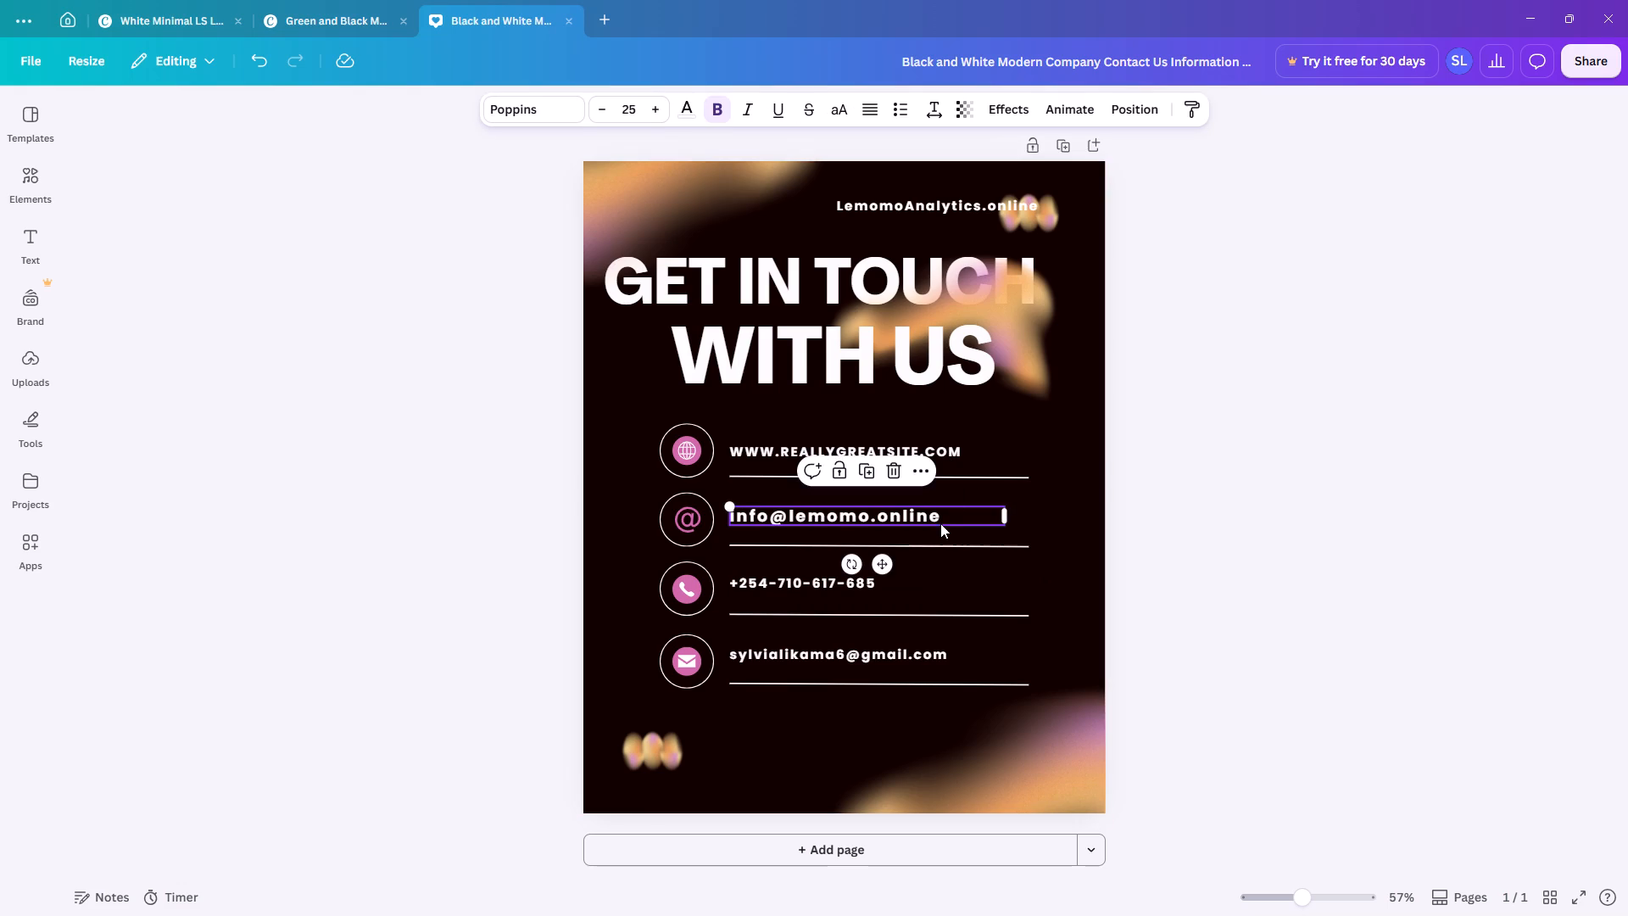
pyautogui.click(1079, 577)
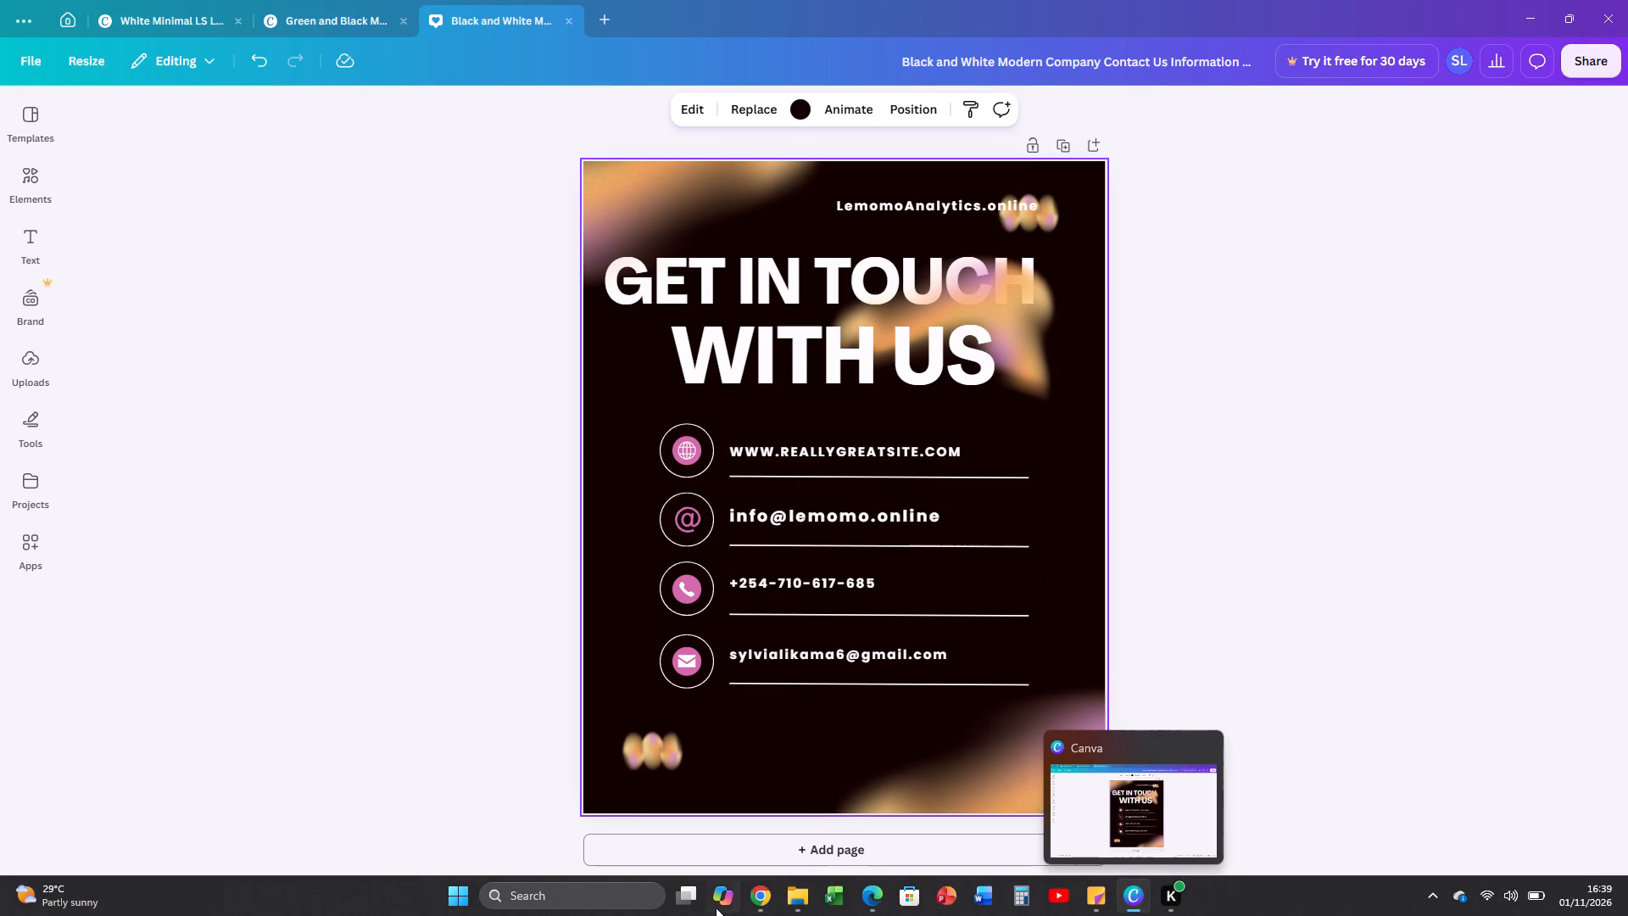
pyautogui.click(772, 895)
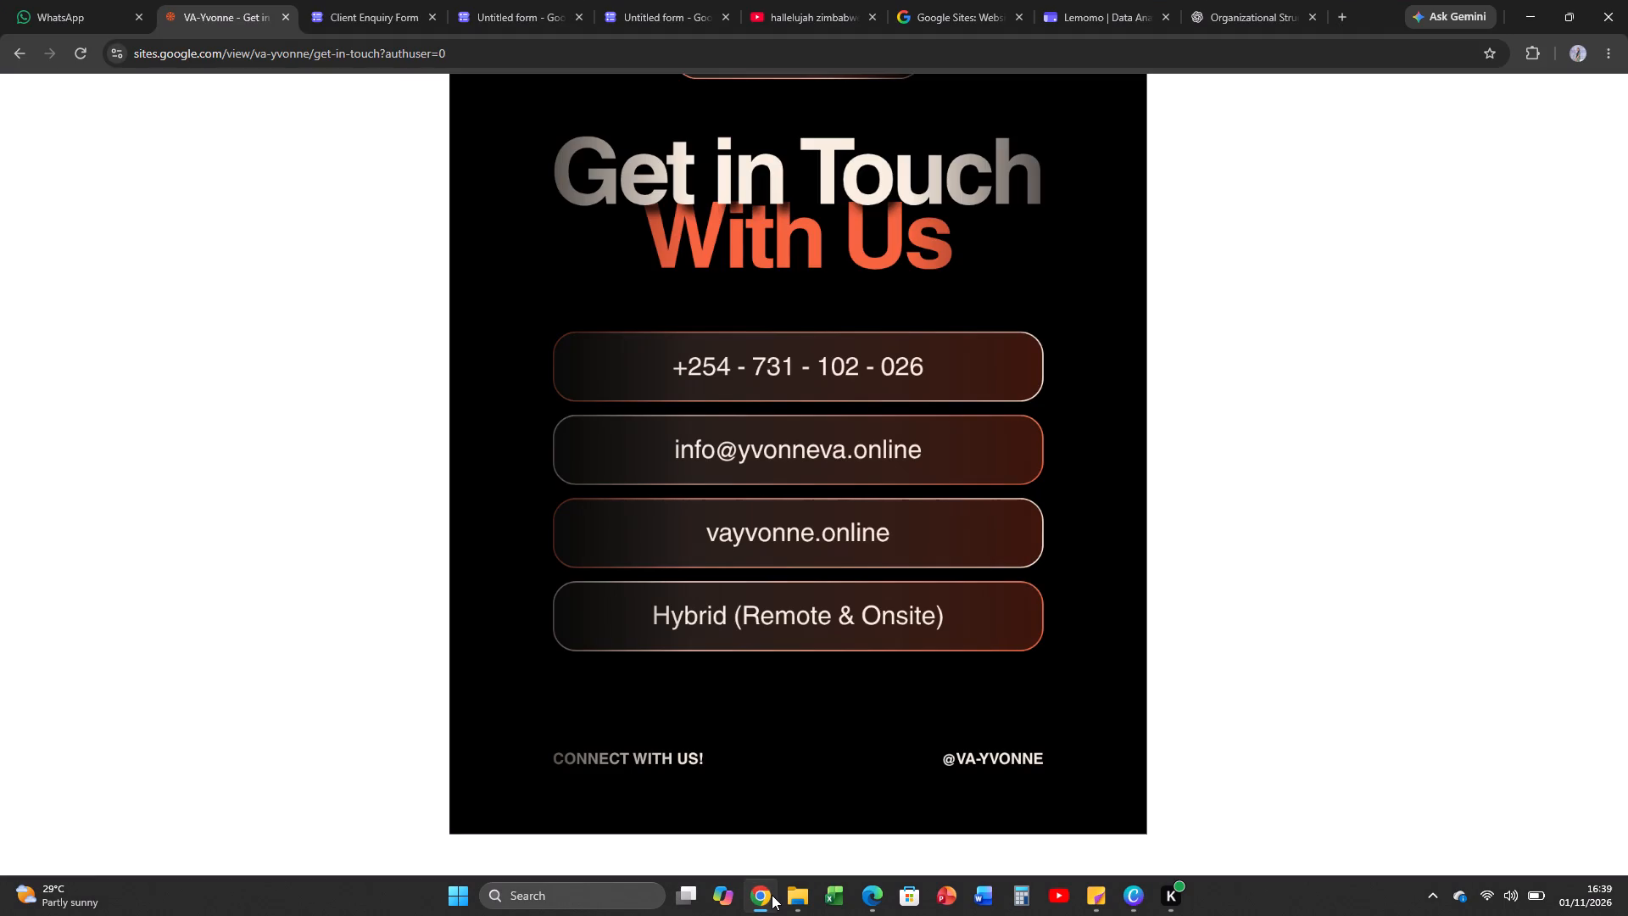
pyautogui.click(772, 895)
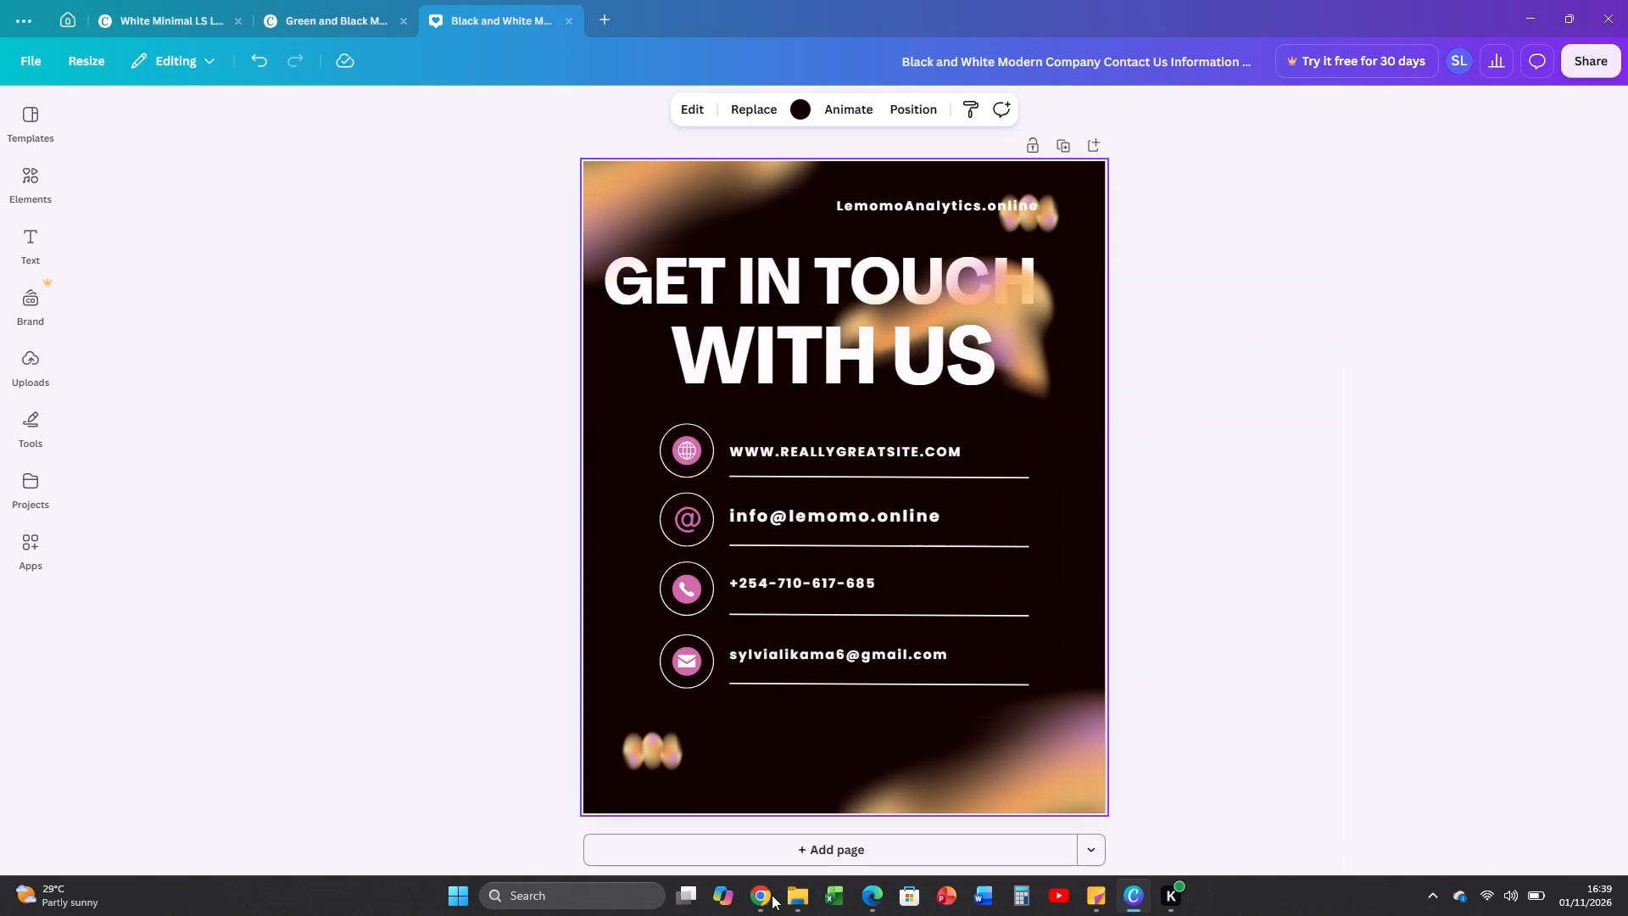
pyautogui.click(772, 895)
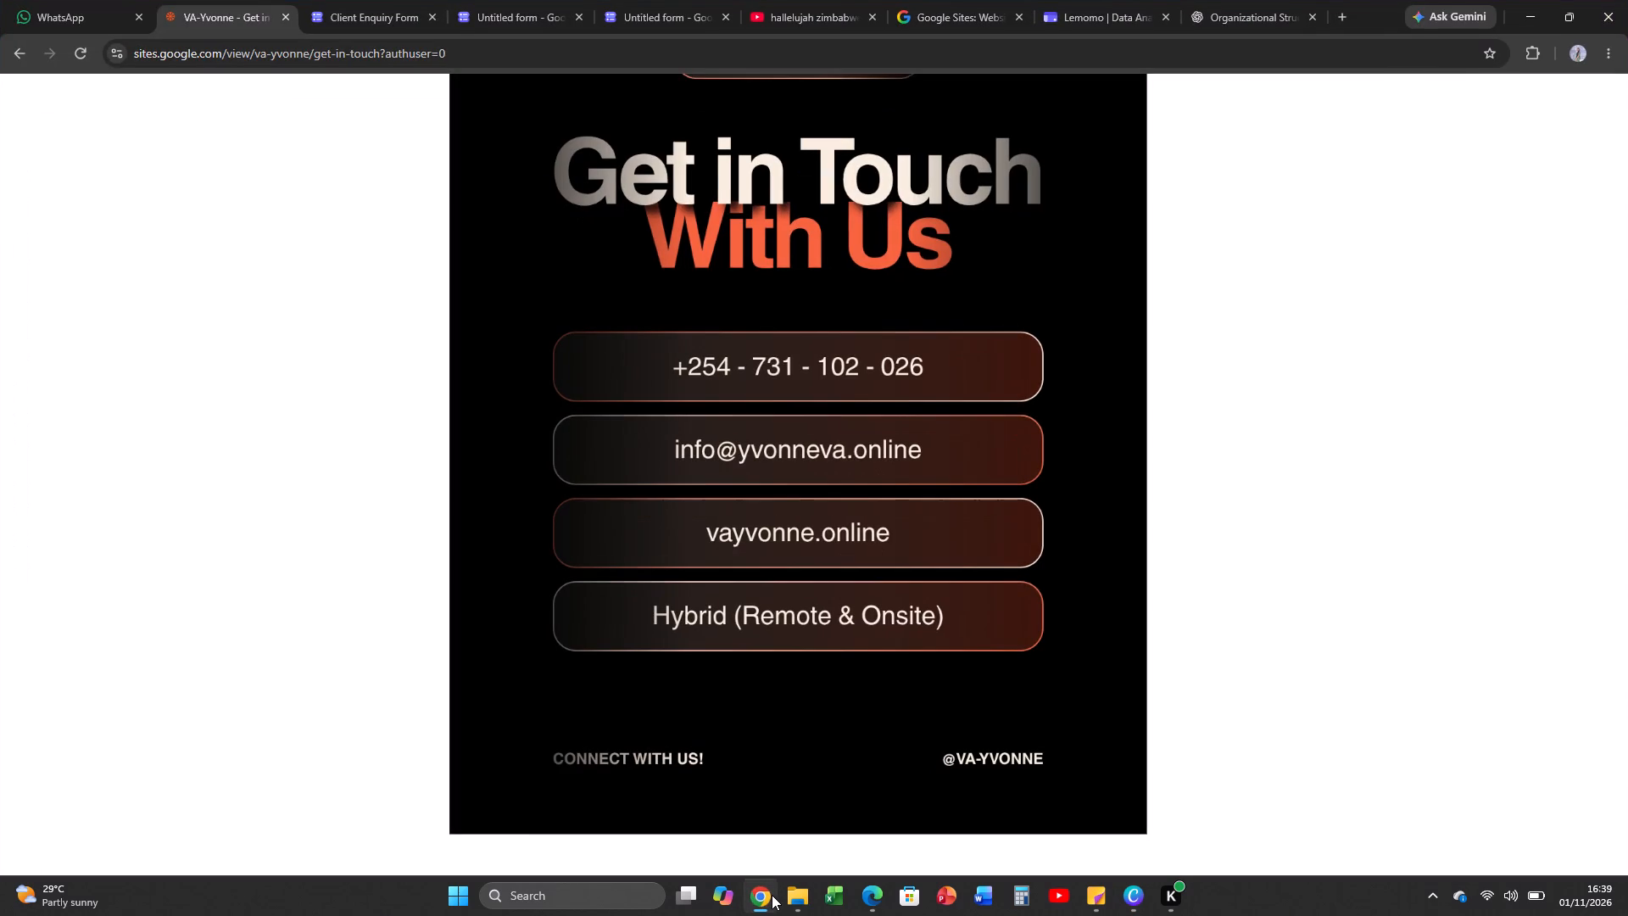
pyautogui.click(772, 895)
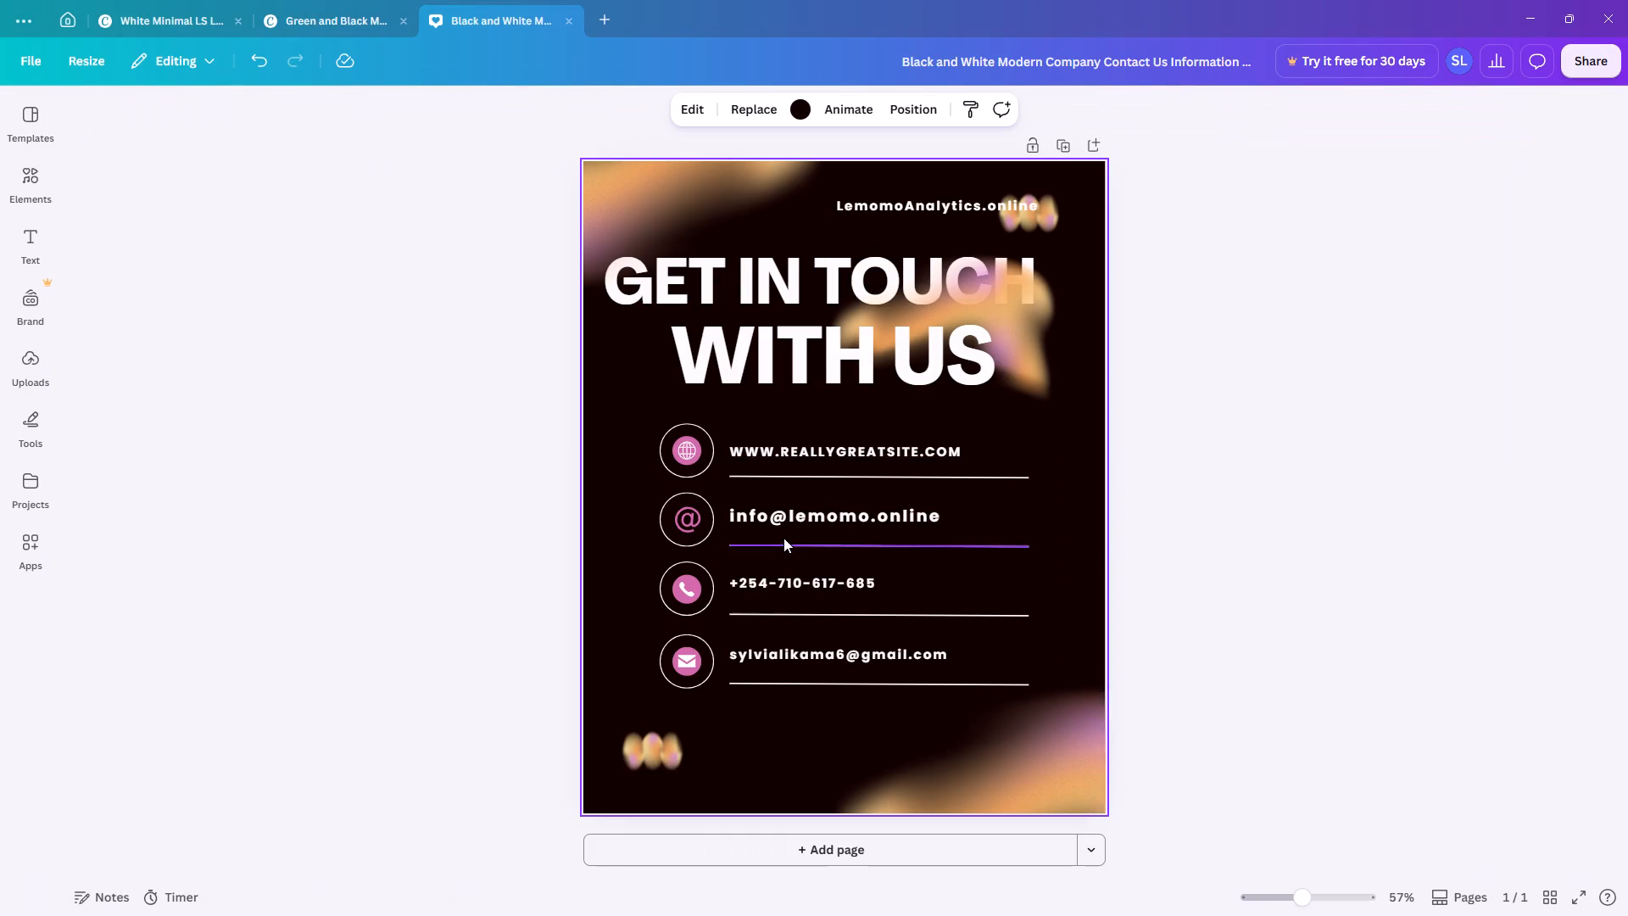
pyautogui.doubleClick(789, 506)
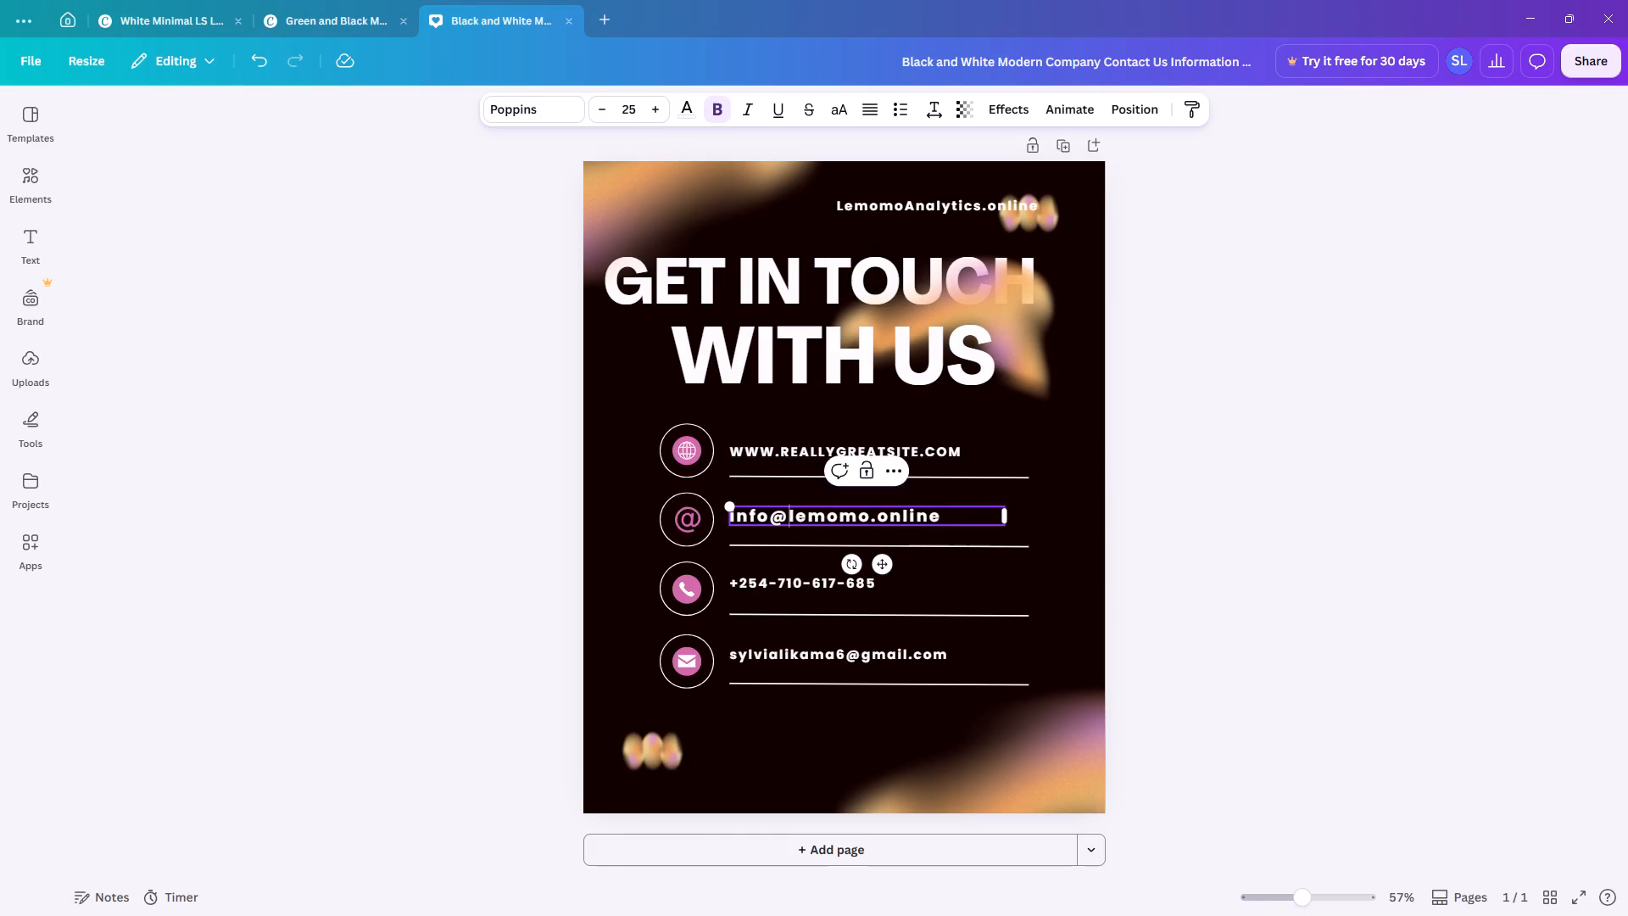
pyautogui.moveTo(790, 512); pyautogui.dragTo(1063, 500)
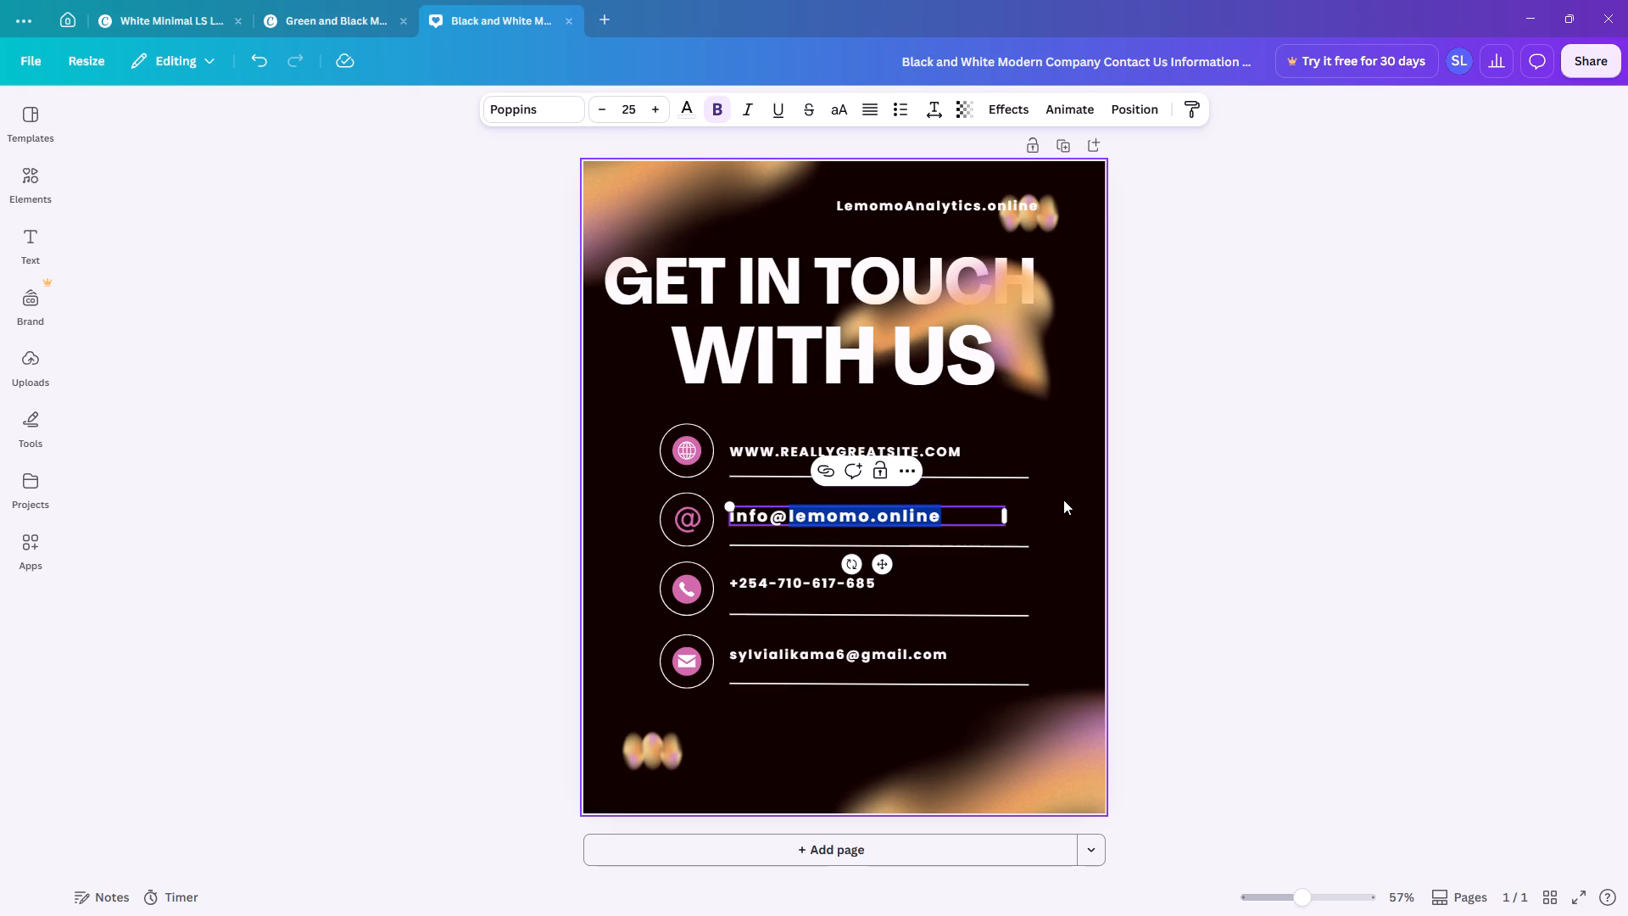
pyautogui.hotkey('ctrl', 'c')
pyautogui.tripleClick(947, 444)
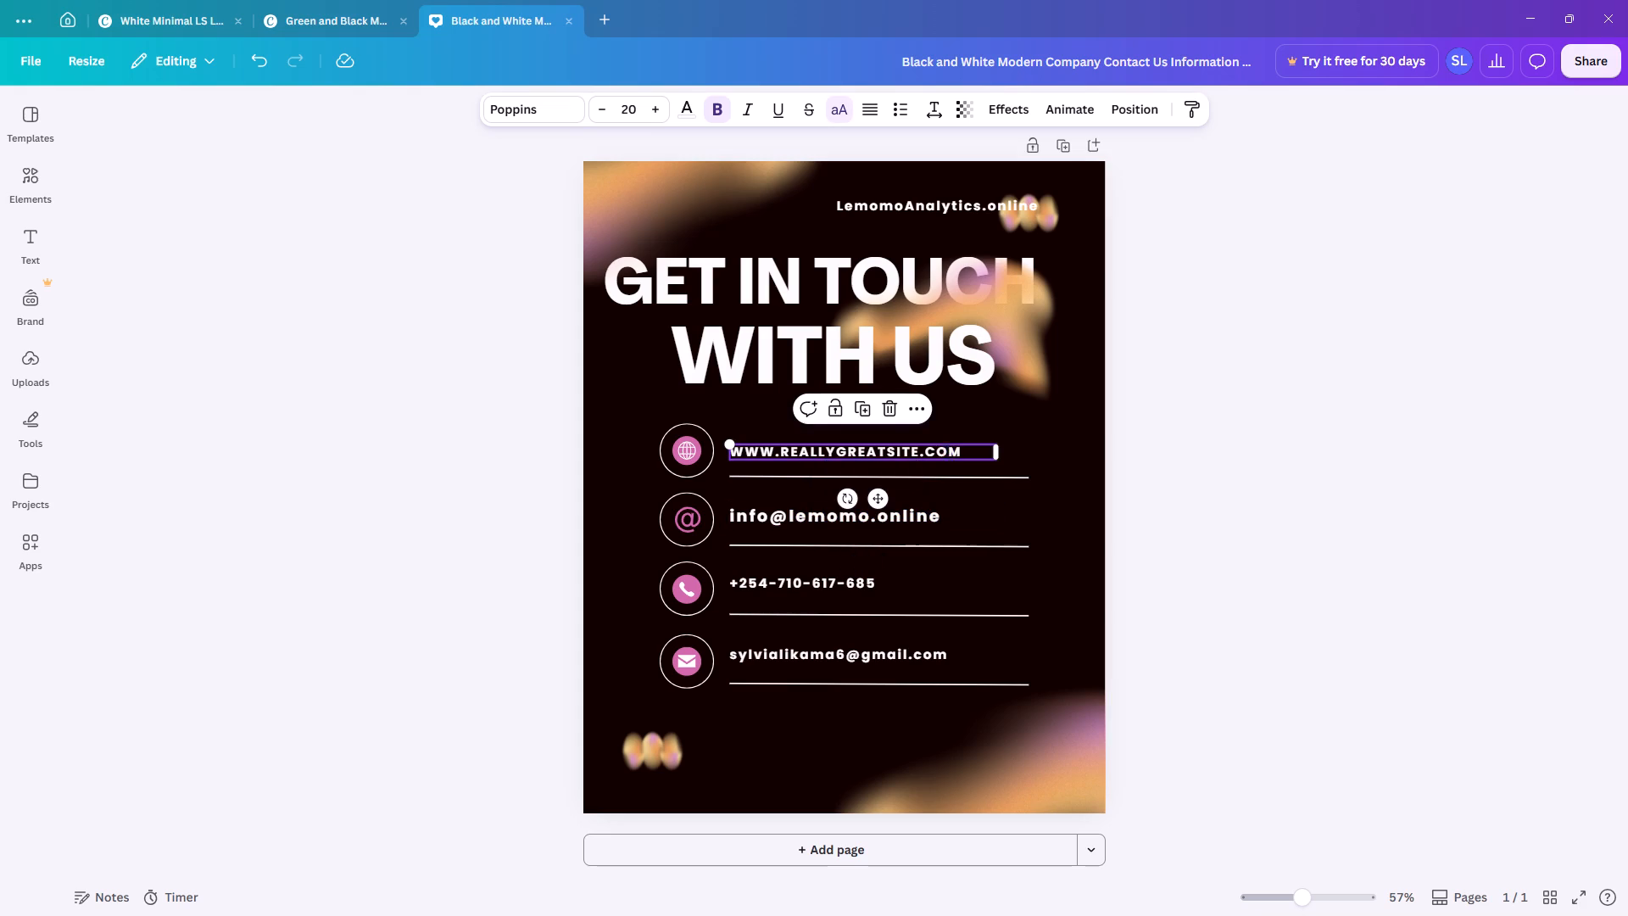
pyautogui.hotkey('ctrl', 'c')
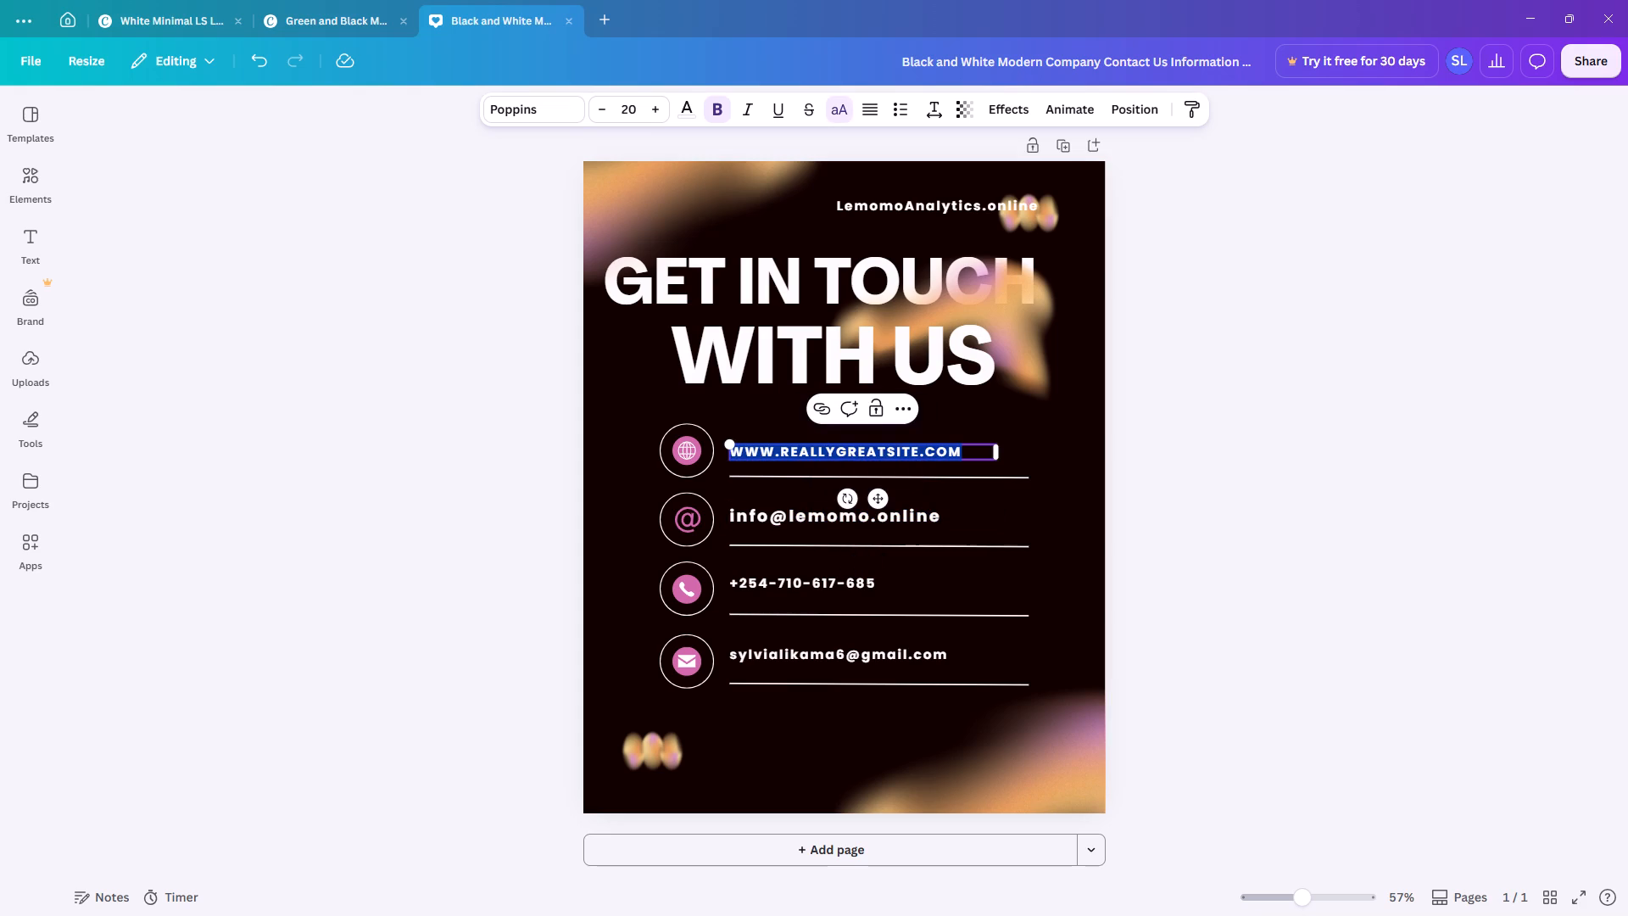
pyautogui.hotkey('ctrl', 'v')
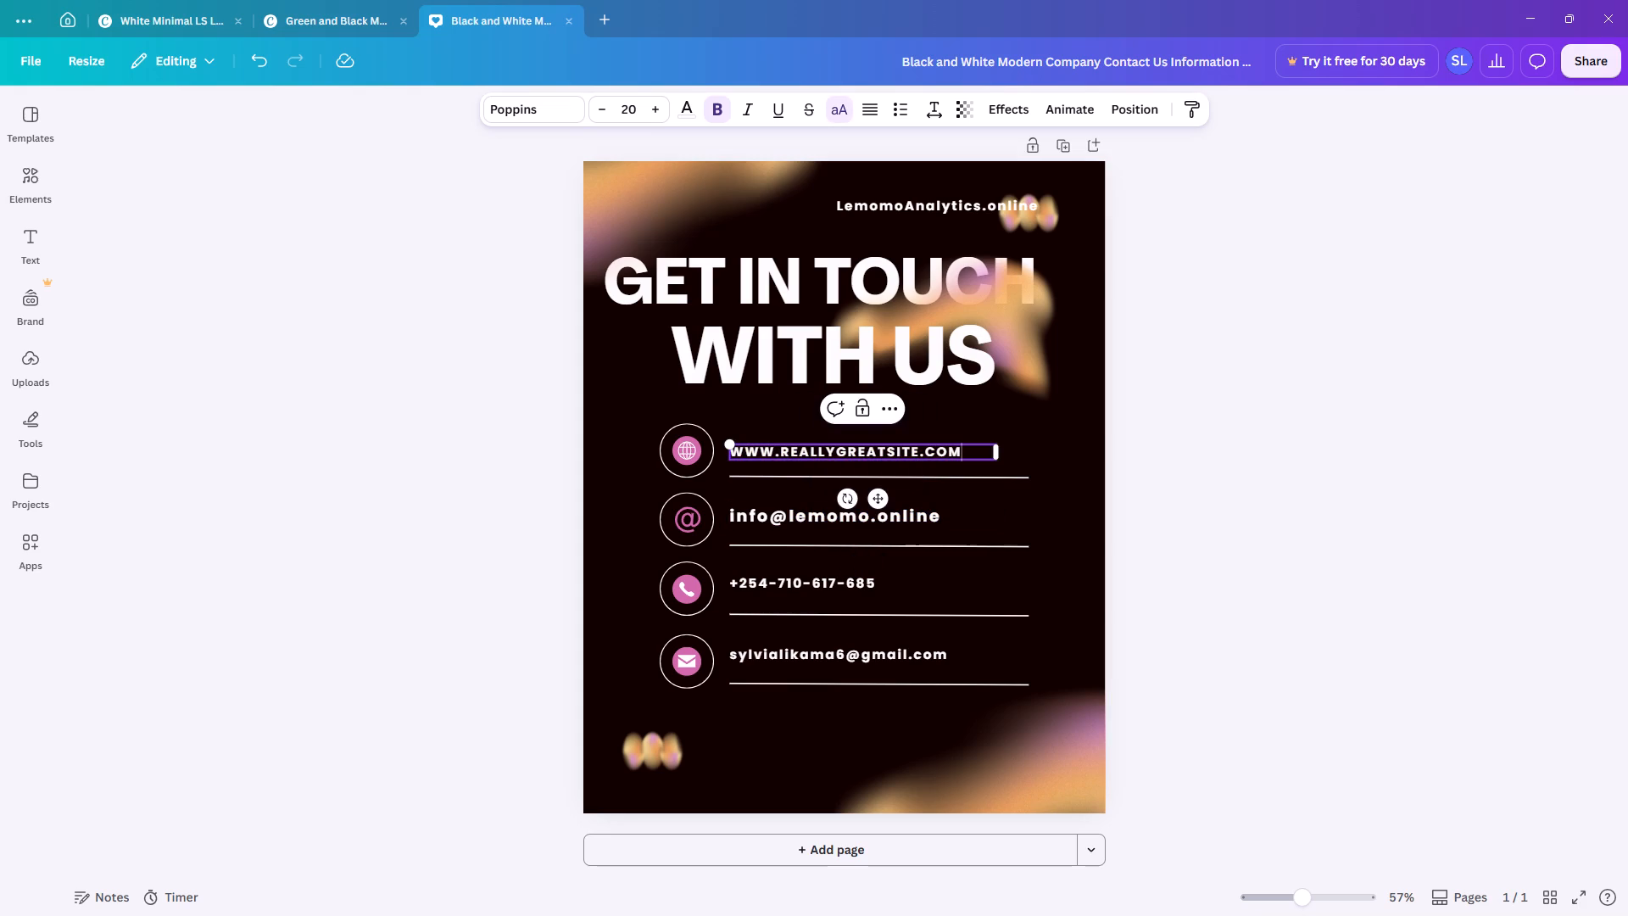
pyautogui.tripleClick(791, 510)
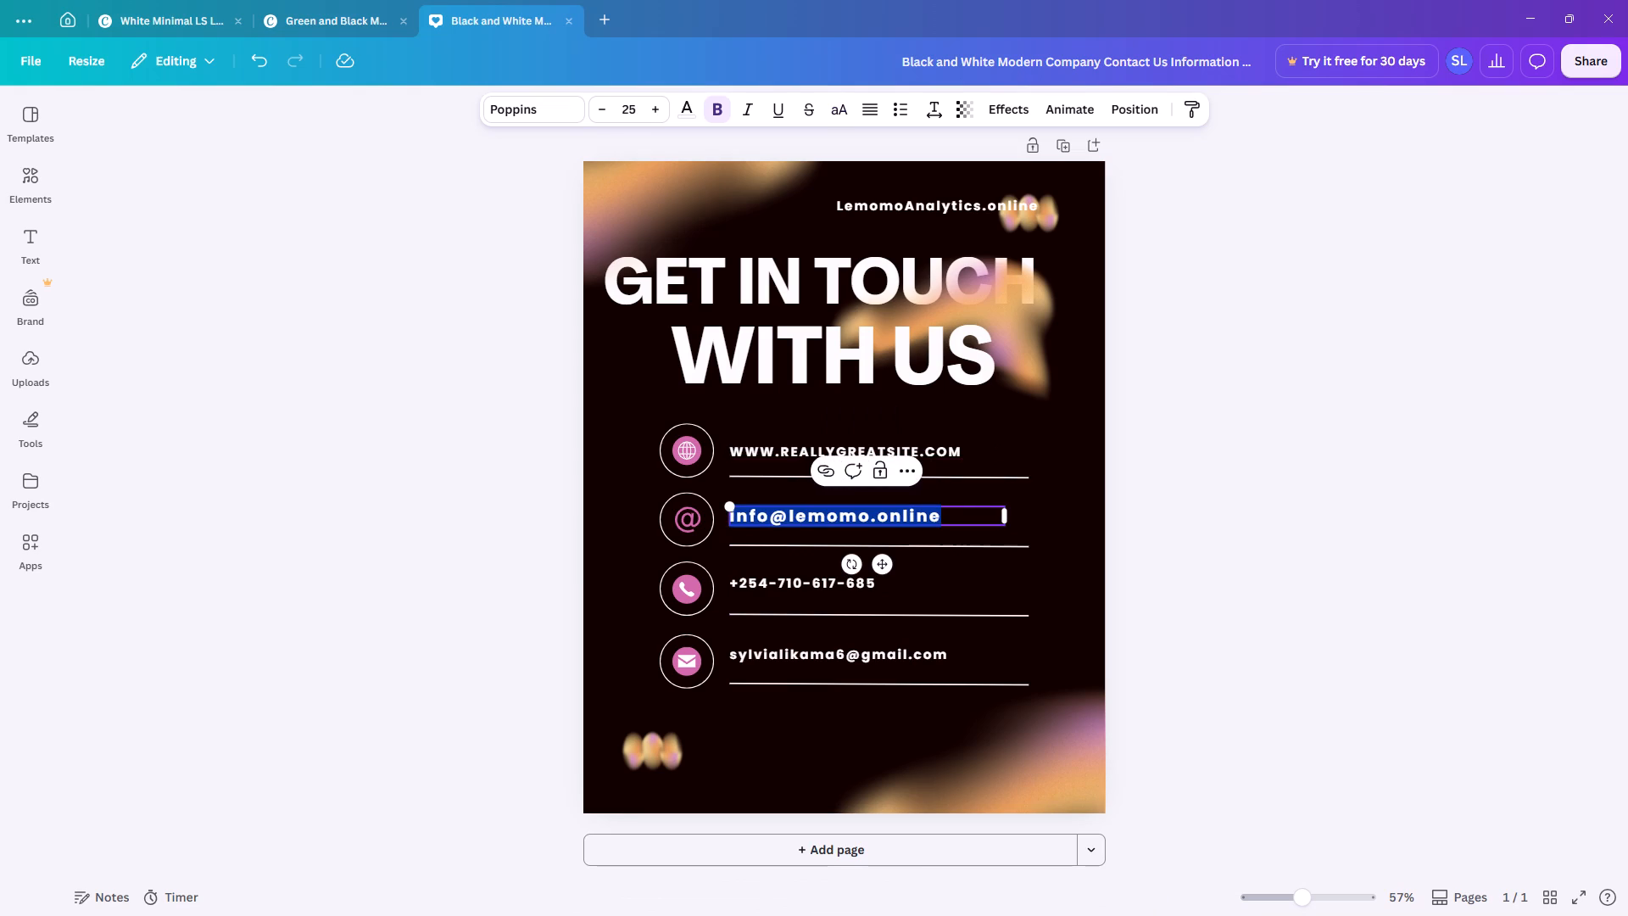
pyautogui.click(791, 510)
pyautogui.moveTo(791, 510); pyautogui.dragTo(975, 518)
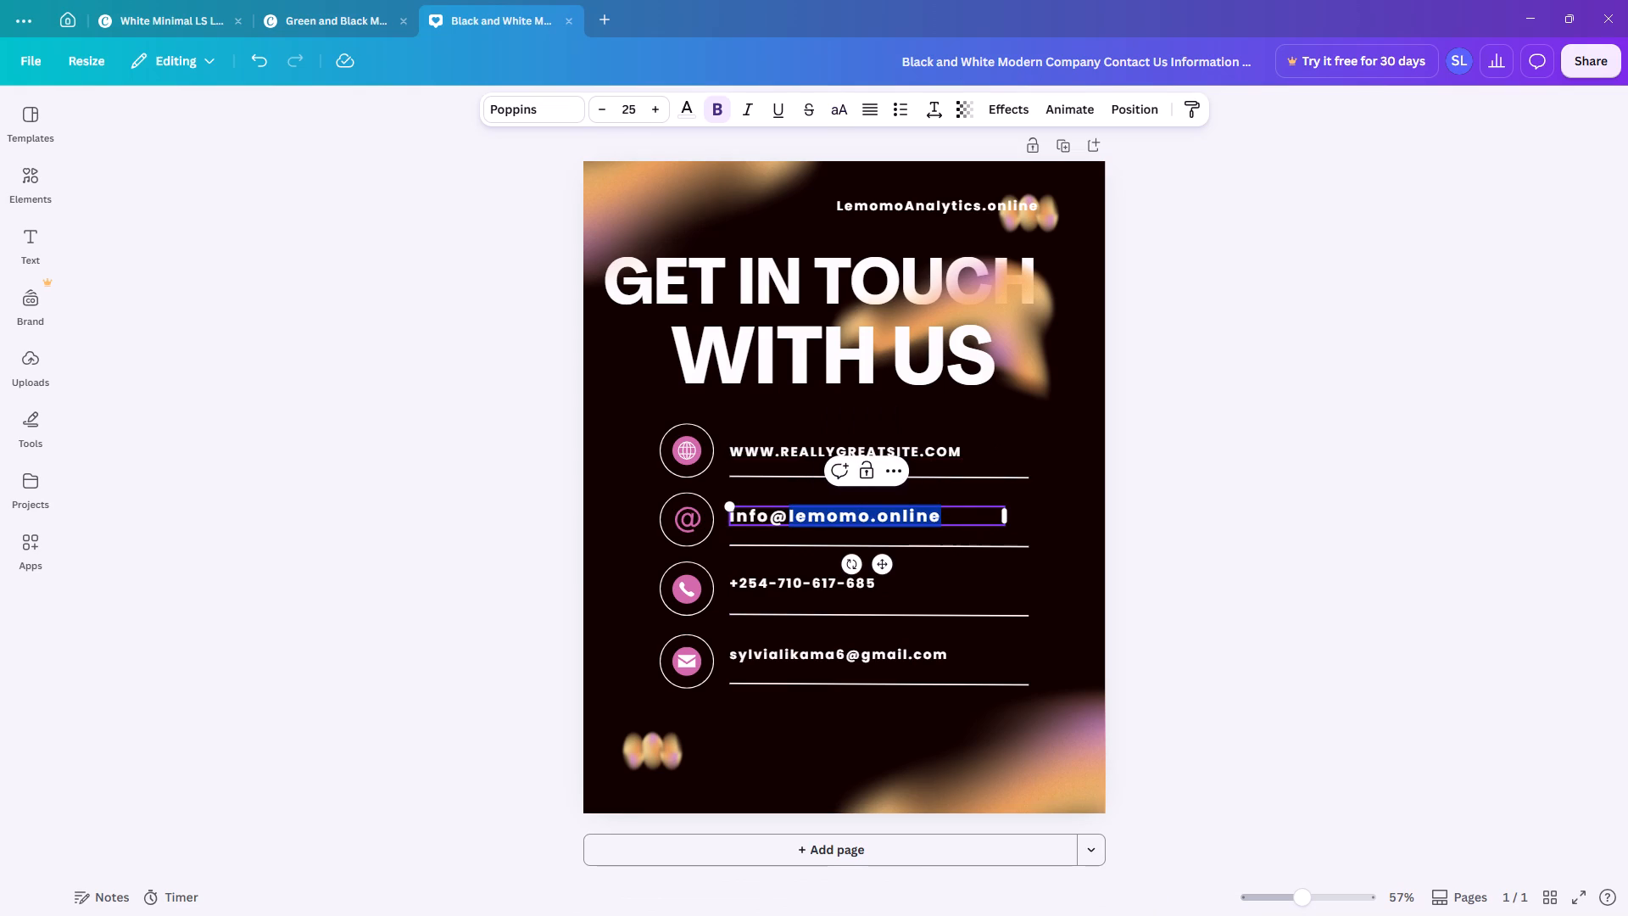
pyautogui.moveTo(975, 518); pyautogui.dragTo(974, 518)
pyautogui.hotkey('ctrl', 'c')
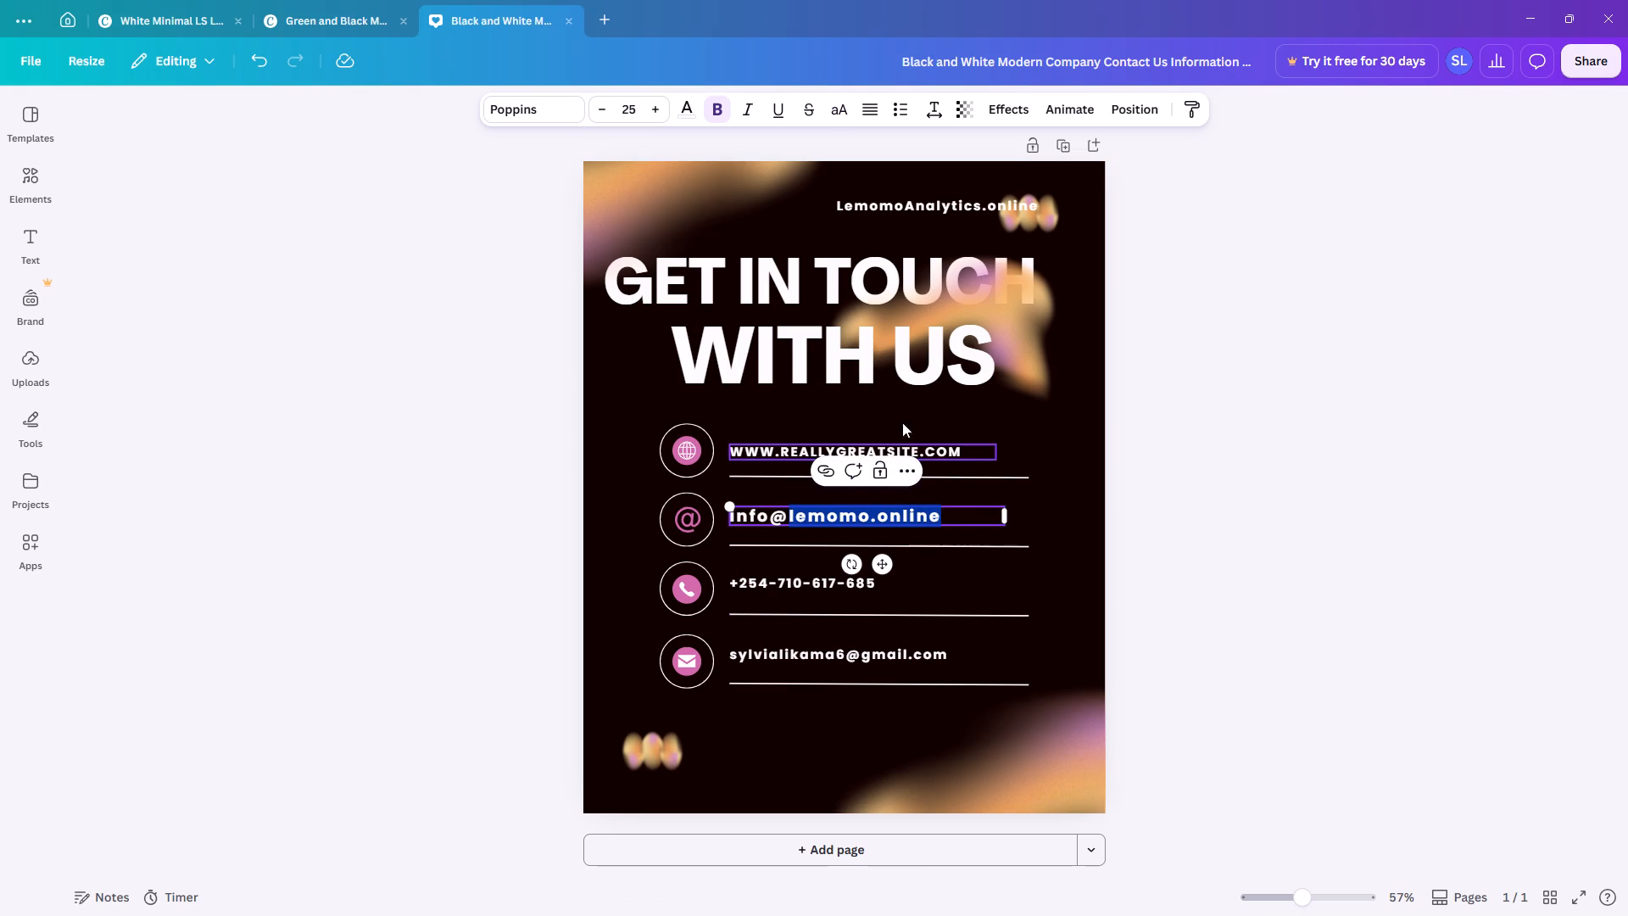
pyautogui.click(827, 445)
pyautogui.moveTo(827, 445); pyautogui.dragTo(771, 457)
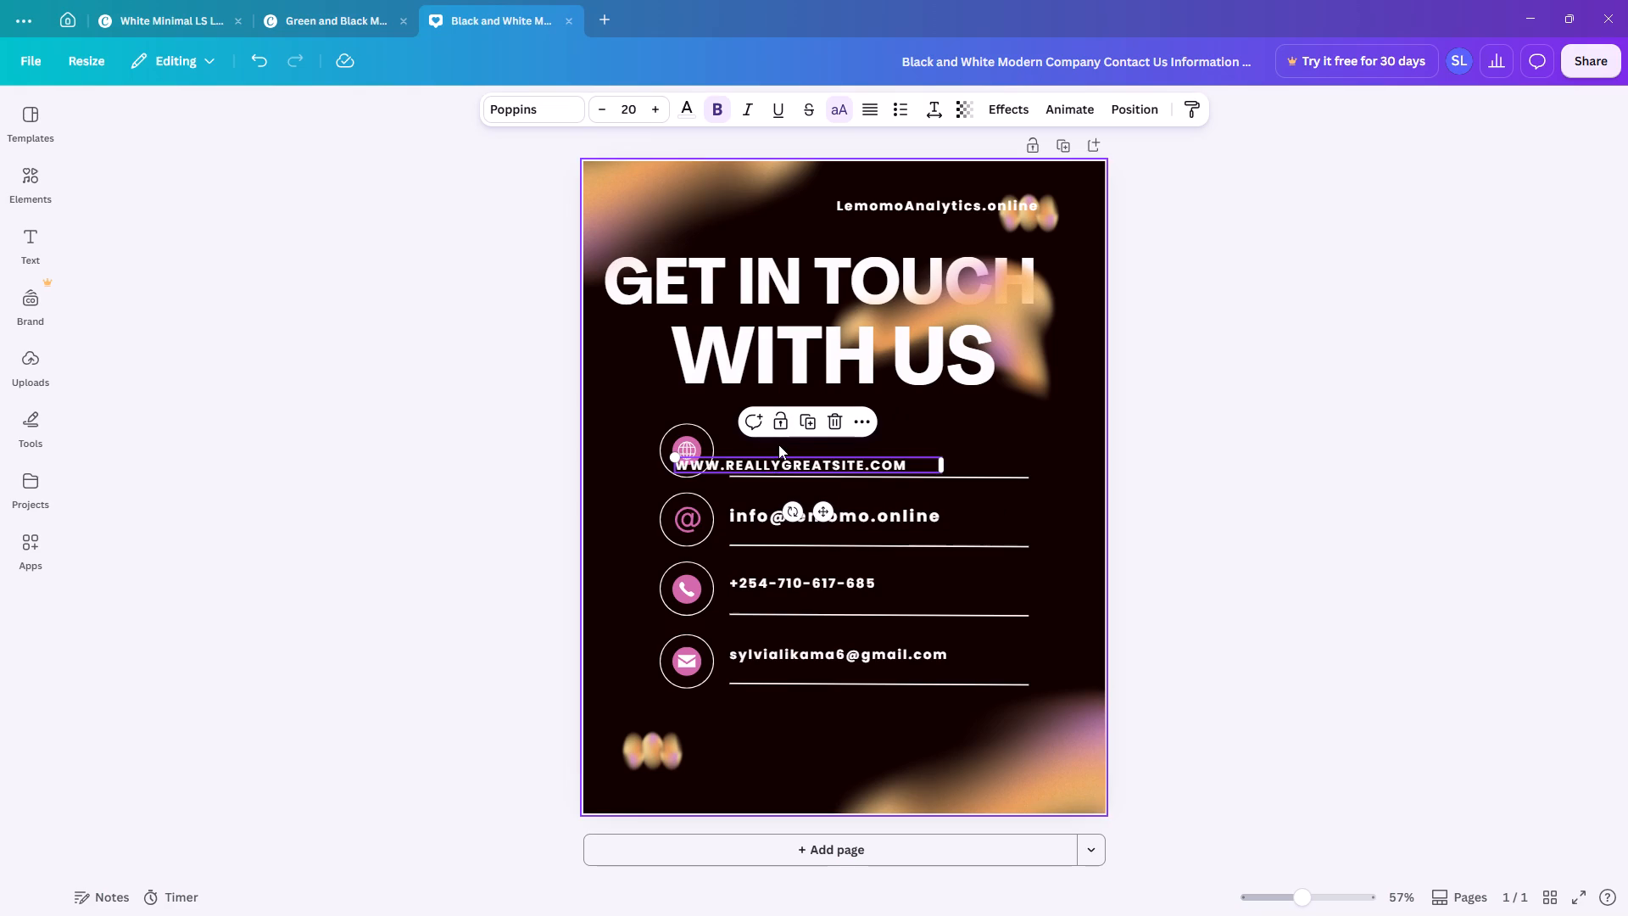
pyautogui.hotkey('ctrl', 'z')
pyautogui.click(787, 444)
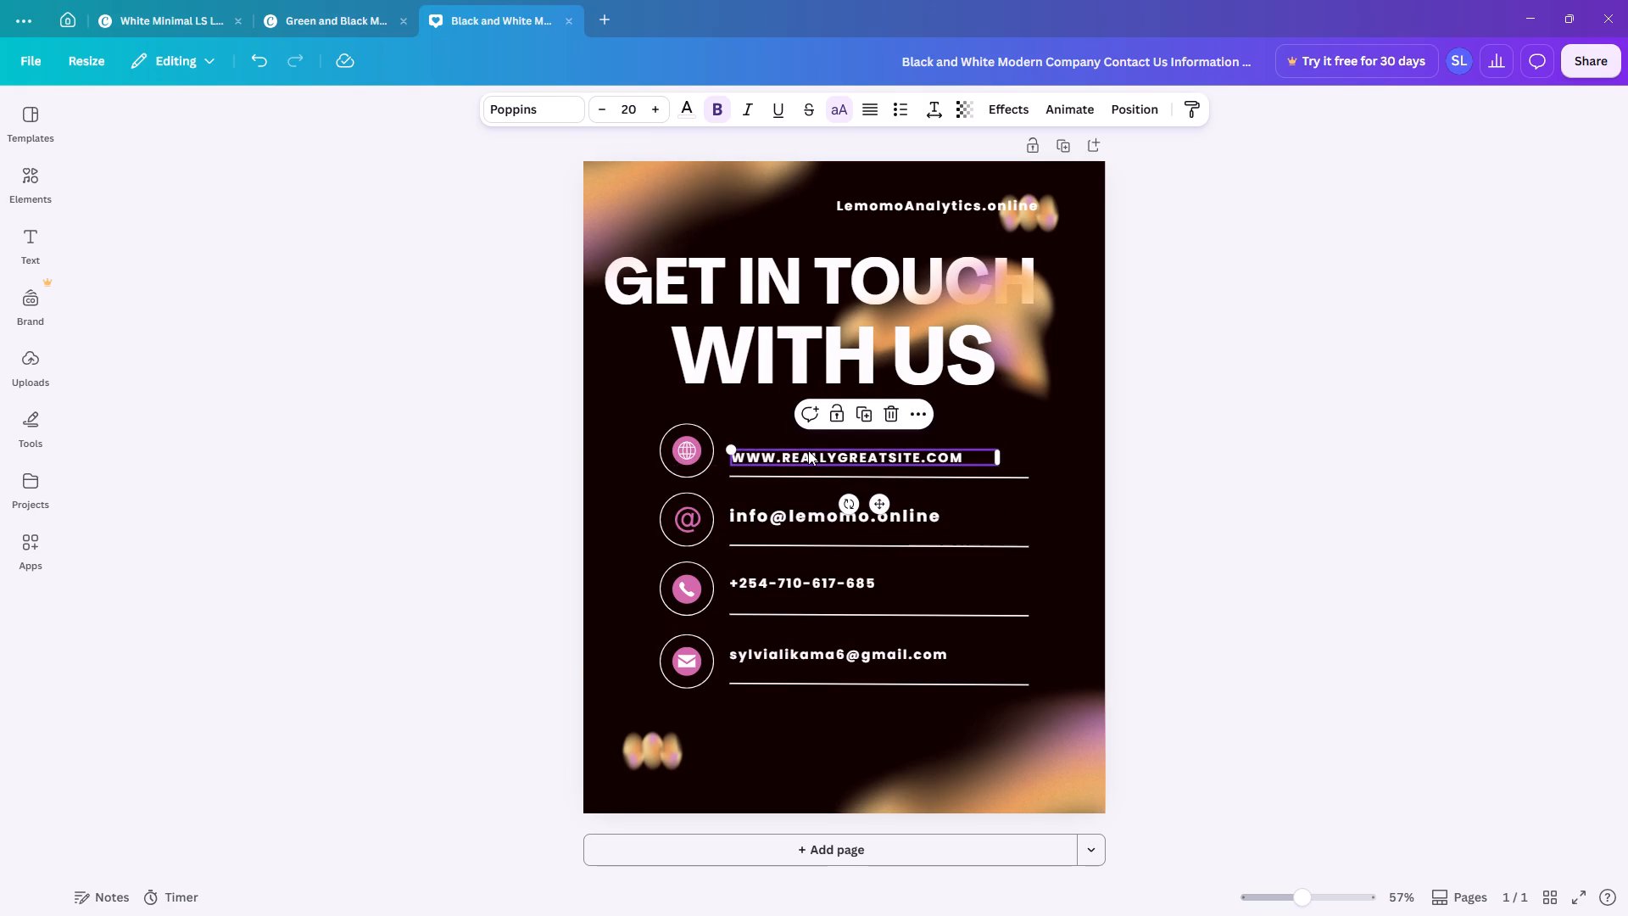
pyautogui.click(841, 457)
pyautogui.moveTo(841, 457); pyautogui.dragTo(917, 456)
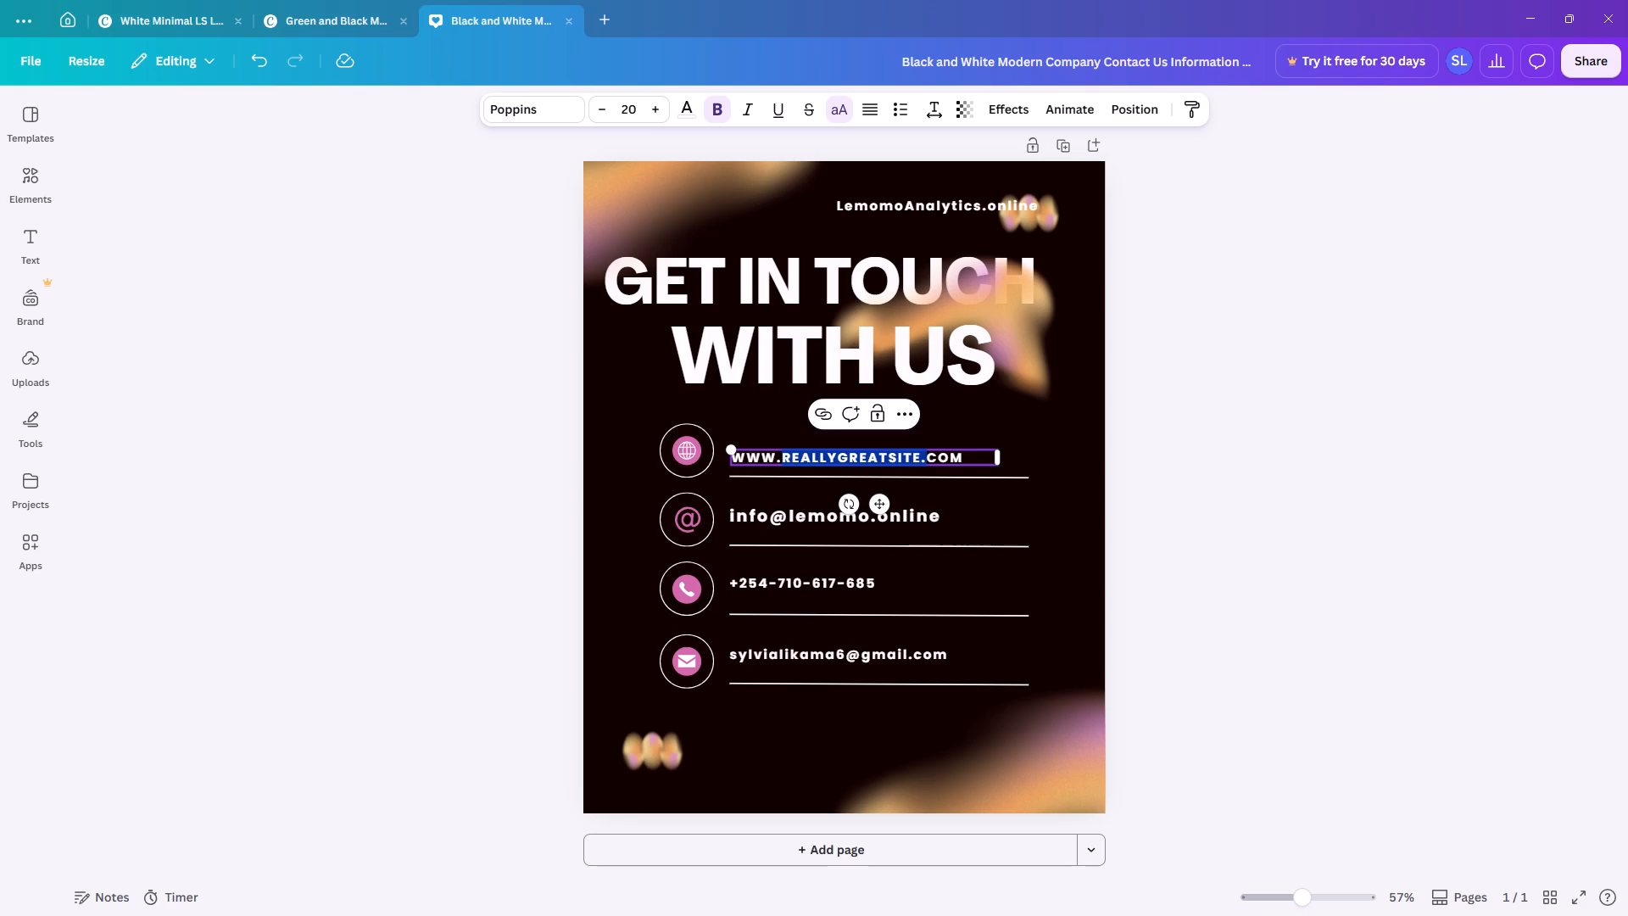
pyautogui.moveTo(967, 459); pyautogui.dragTo(767, 432)
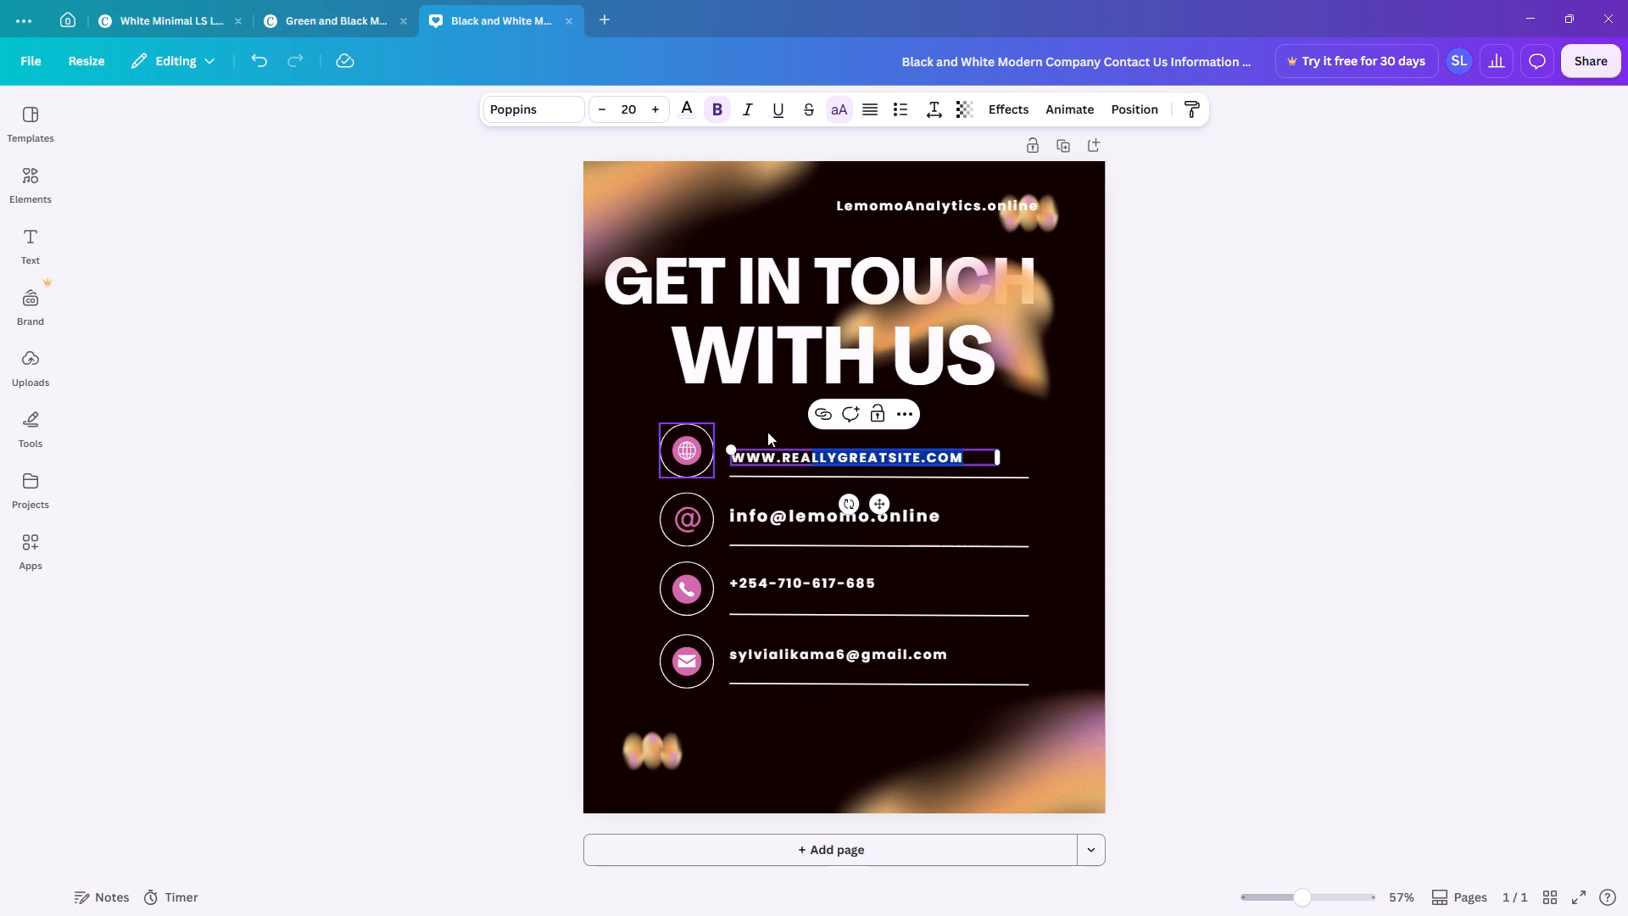
pyautogui.moveTo(767, 432); pyautogui.dragTo(738, 455)
pyautogui.hotkey('ctrl', 'v')
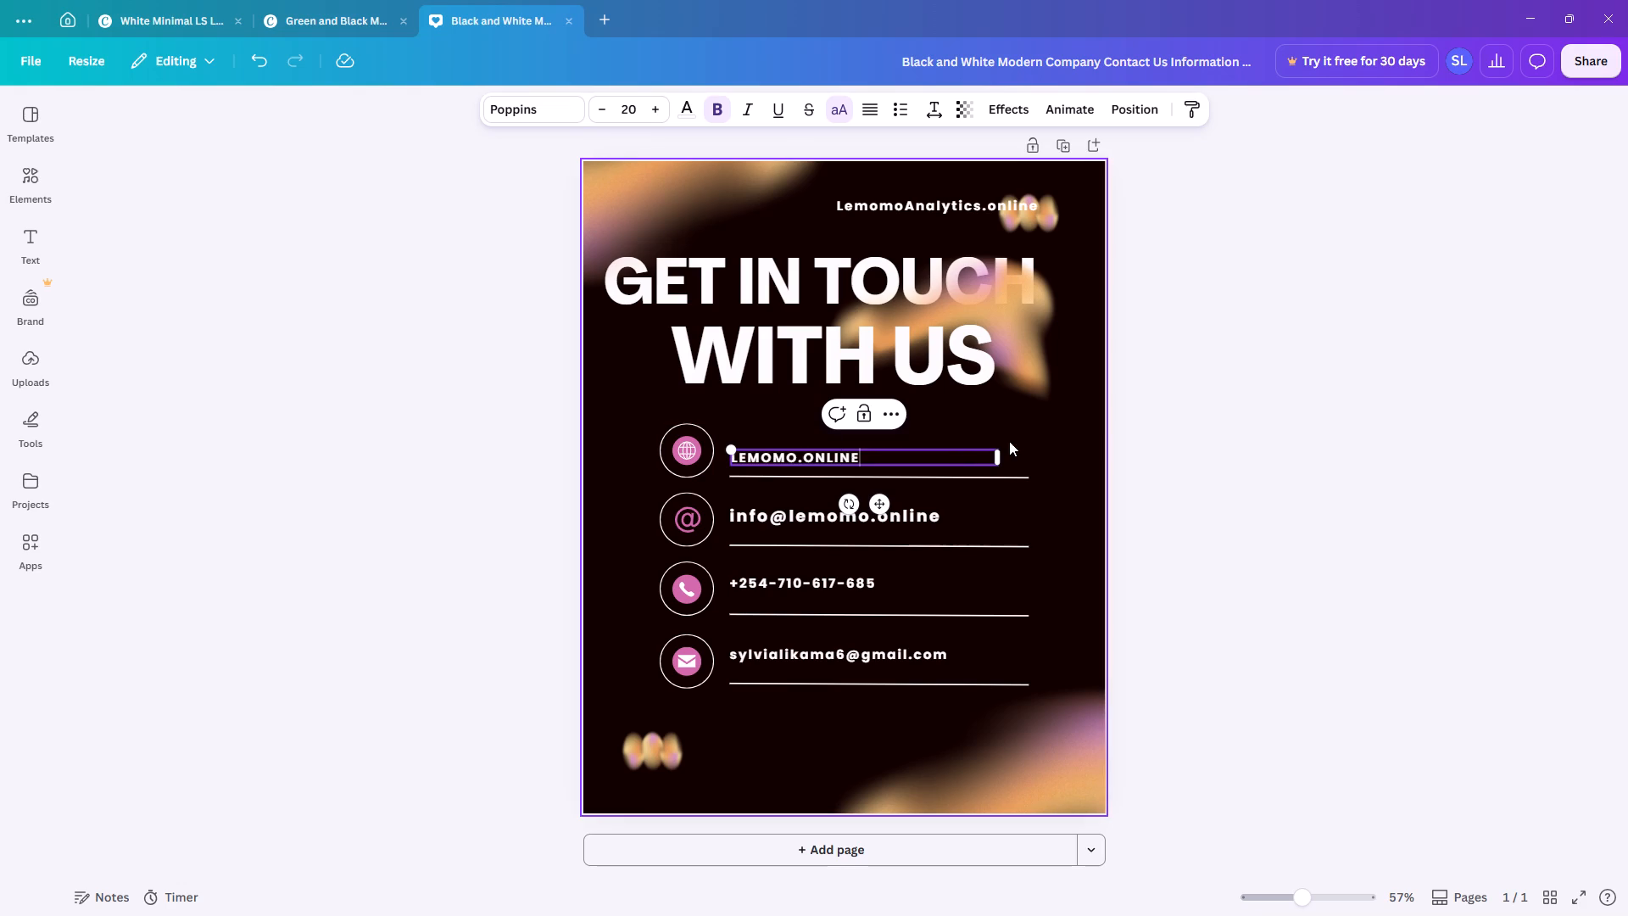
pyautogui.click(1046, 454)
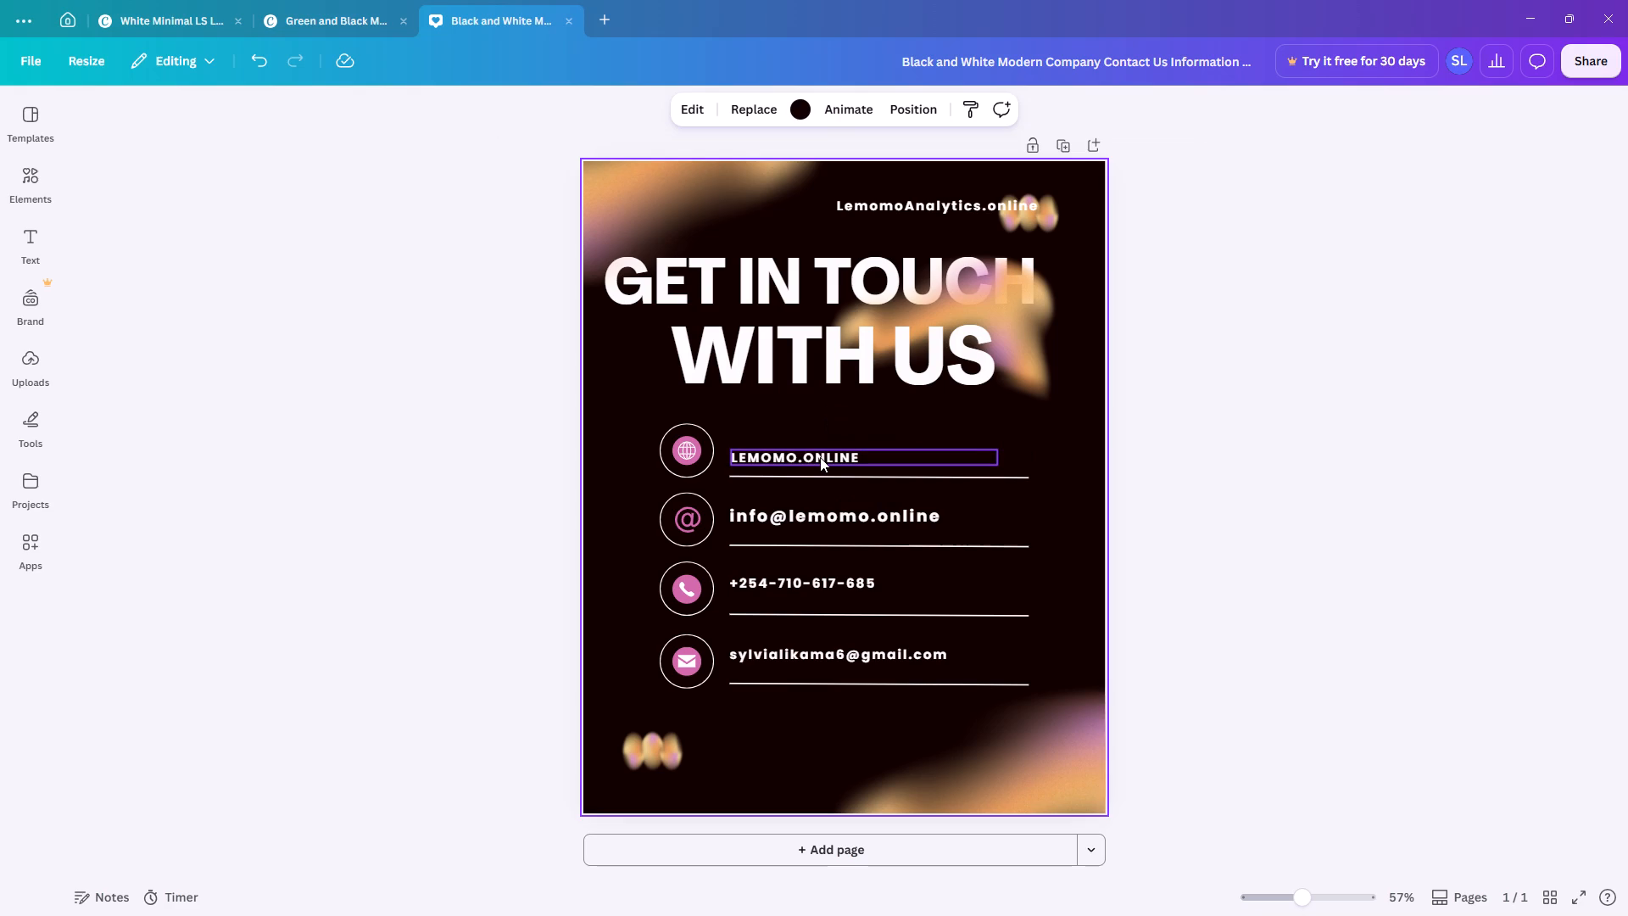
# Set the font size of the LEMOMO.ONLINE website text to 25.
pyautogui.click(820, 457)
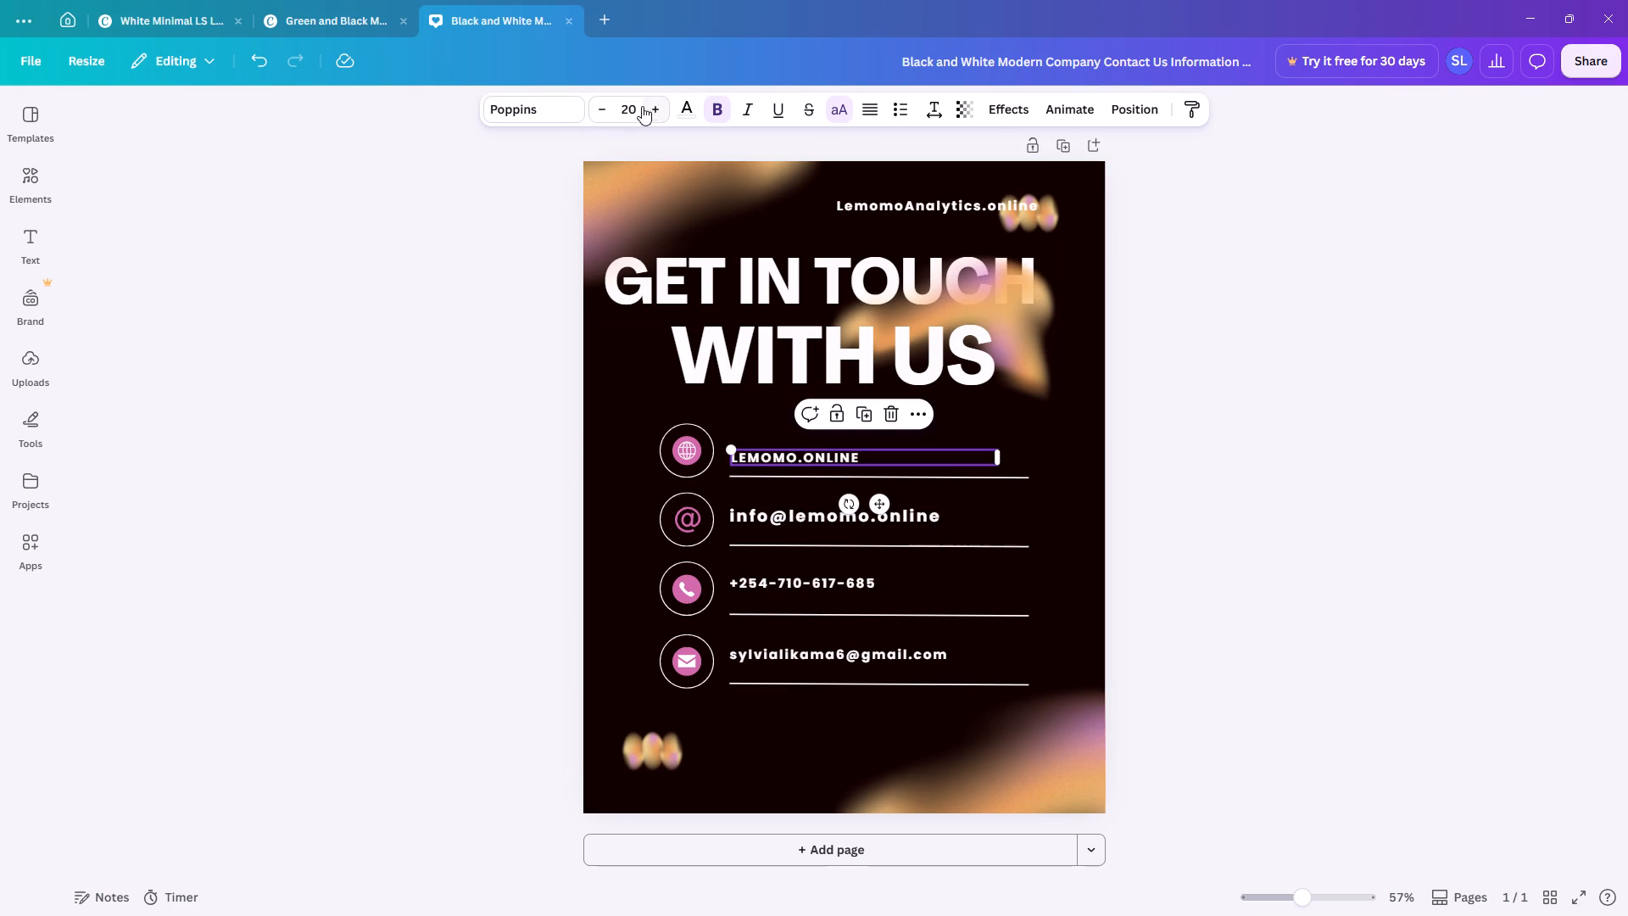
pyautogui.click(658, 105)
pyautogui.click(658, 105)
pyautogui.click(658, 105)
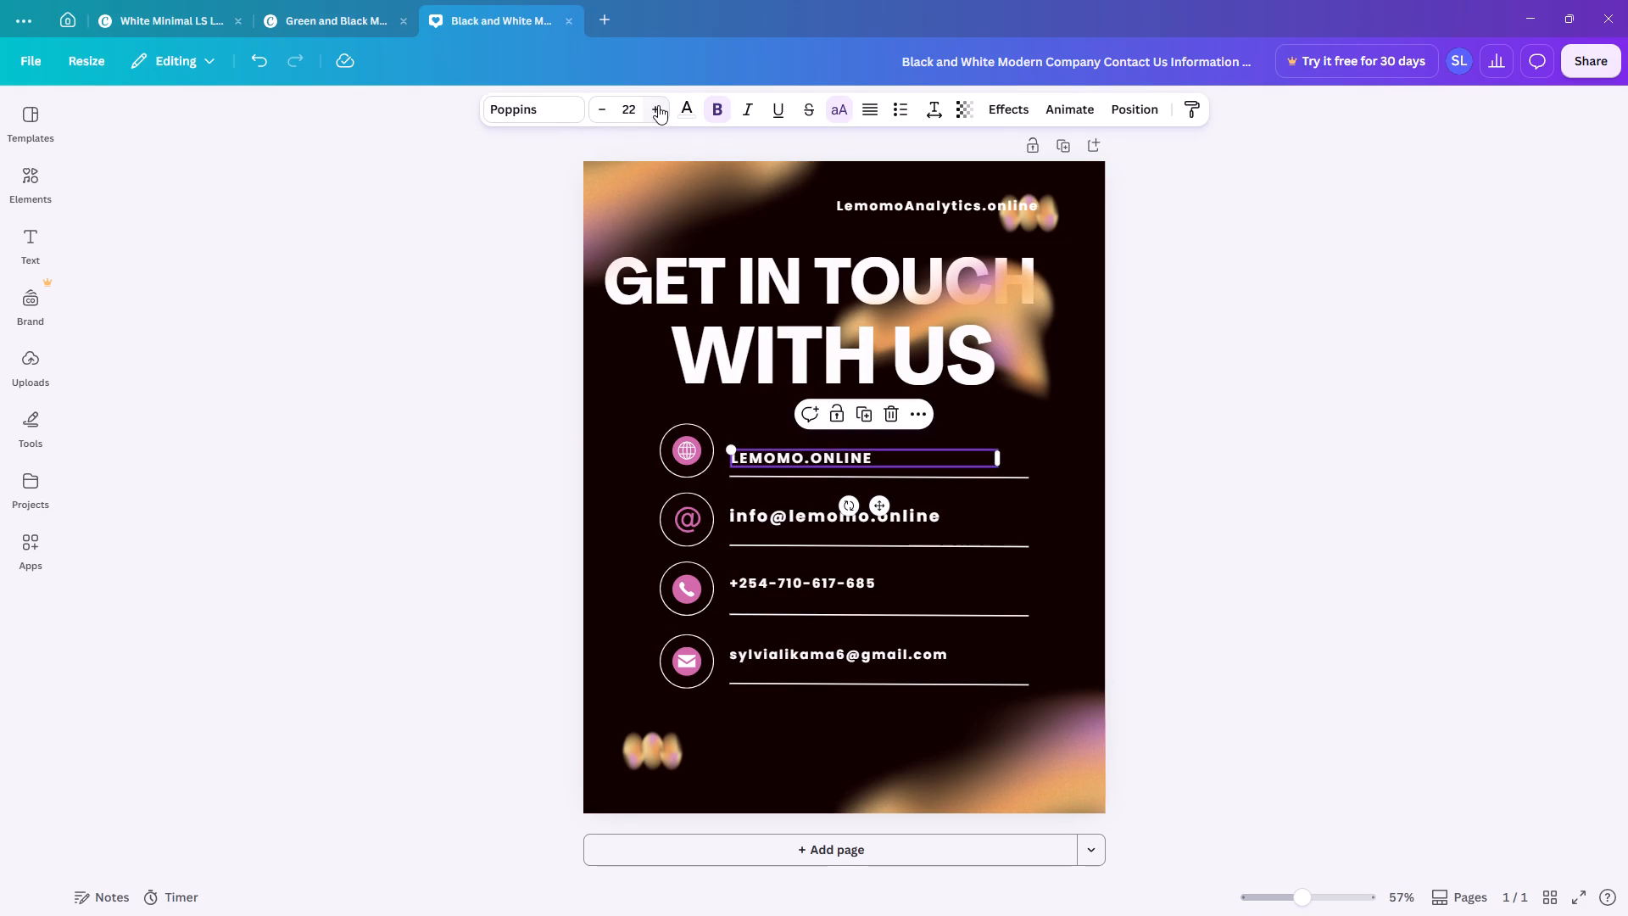
pyautogui.click(658, 105)
pyautogui.click(658, 105)
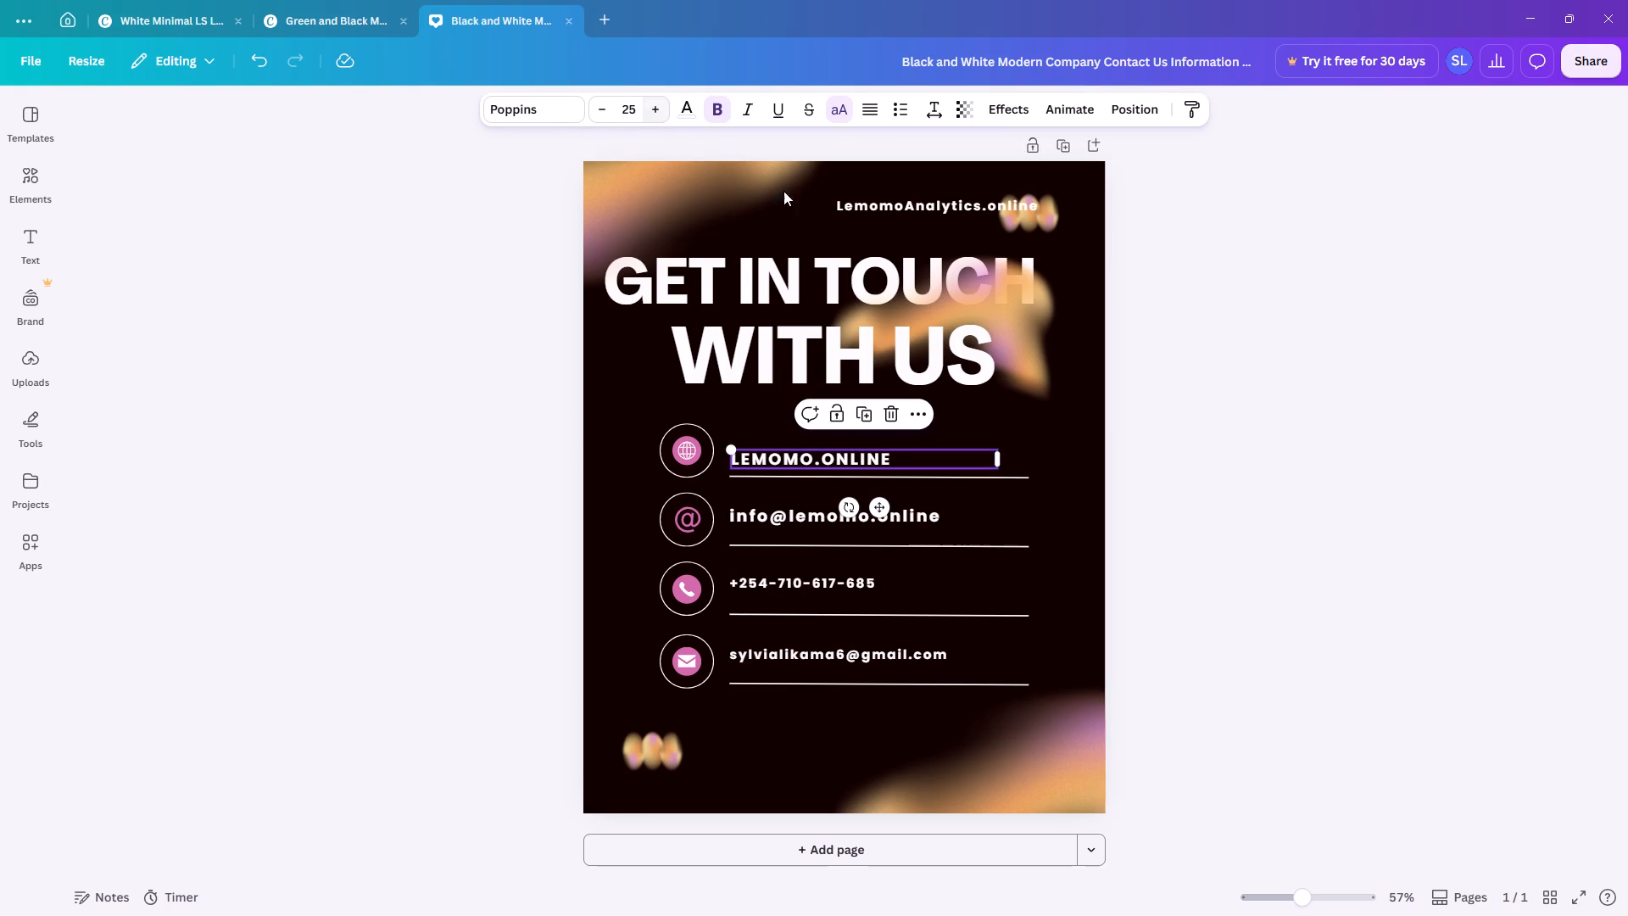
pyautogui.click(1029, 523)
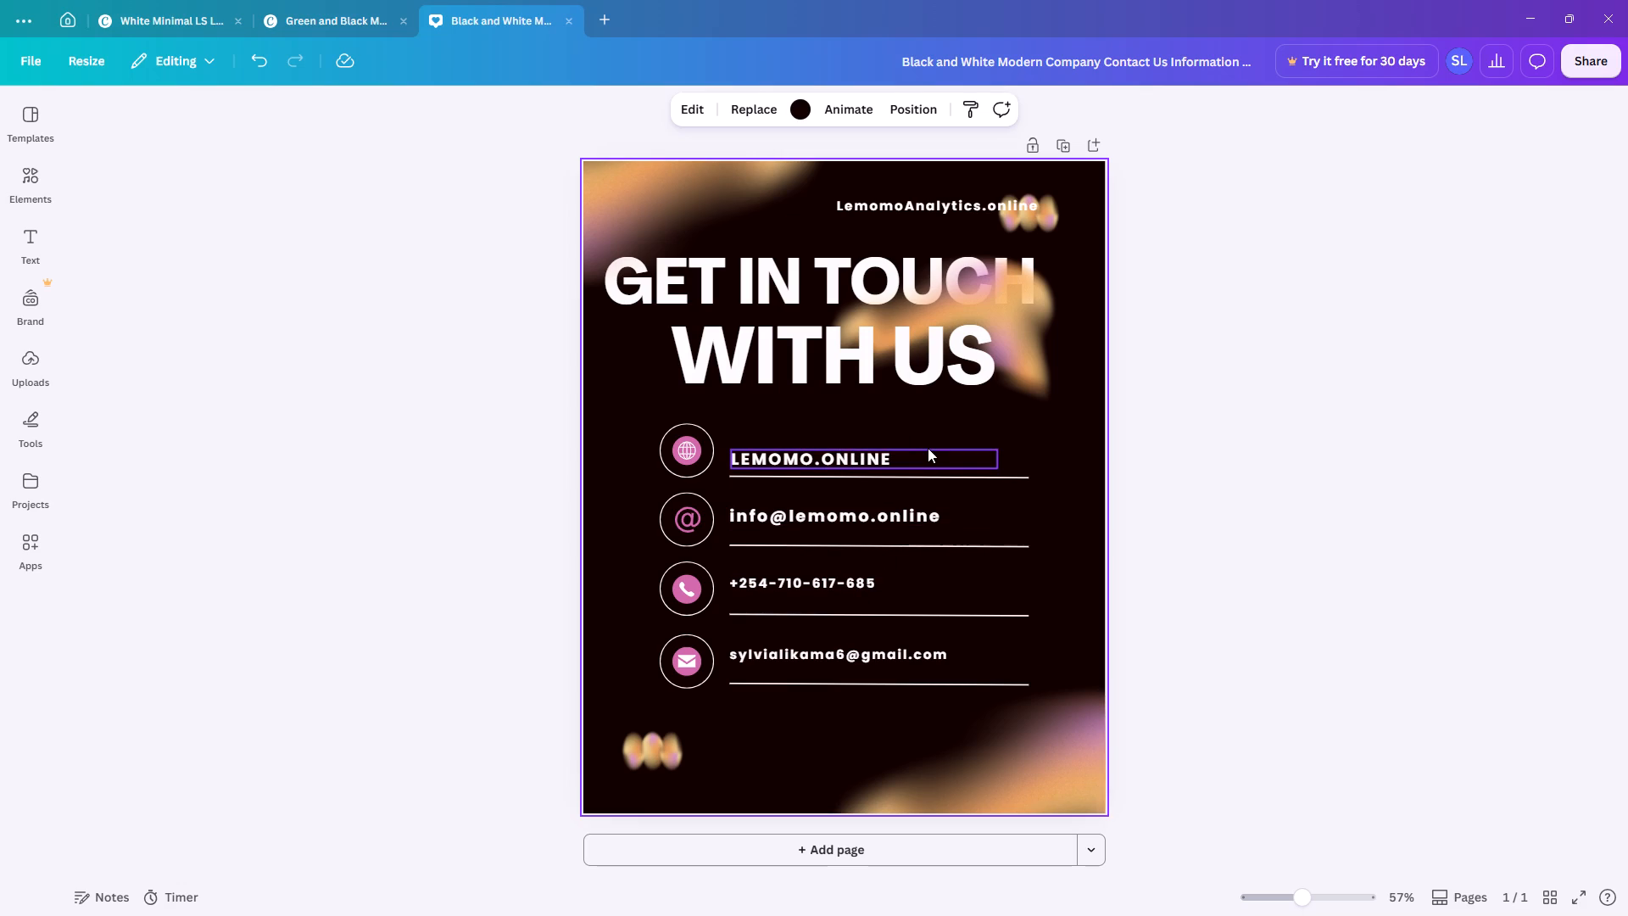
# Move the LEMOMO.ONLINE text down to just above the Gmail address, and the phone number up into the globe icon's row.
pyautogui.moveTo(928, 448); pyautogui.dragTo(913, 654)
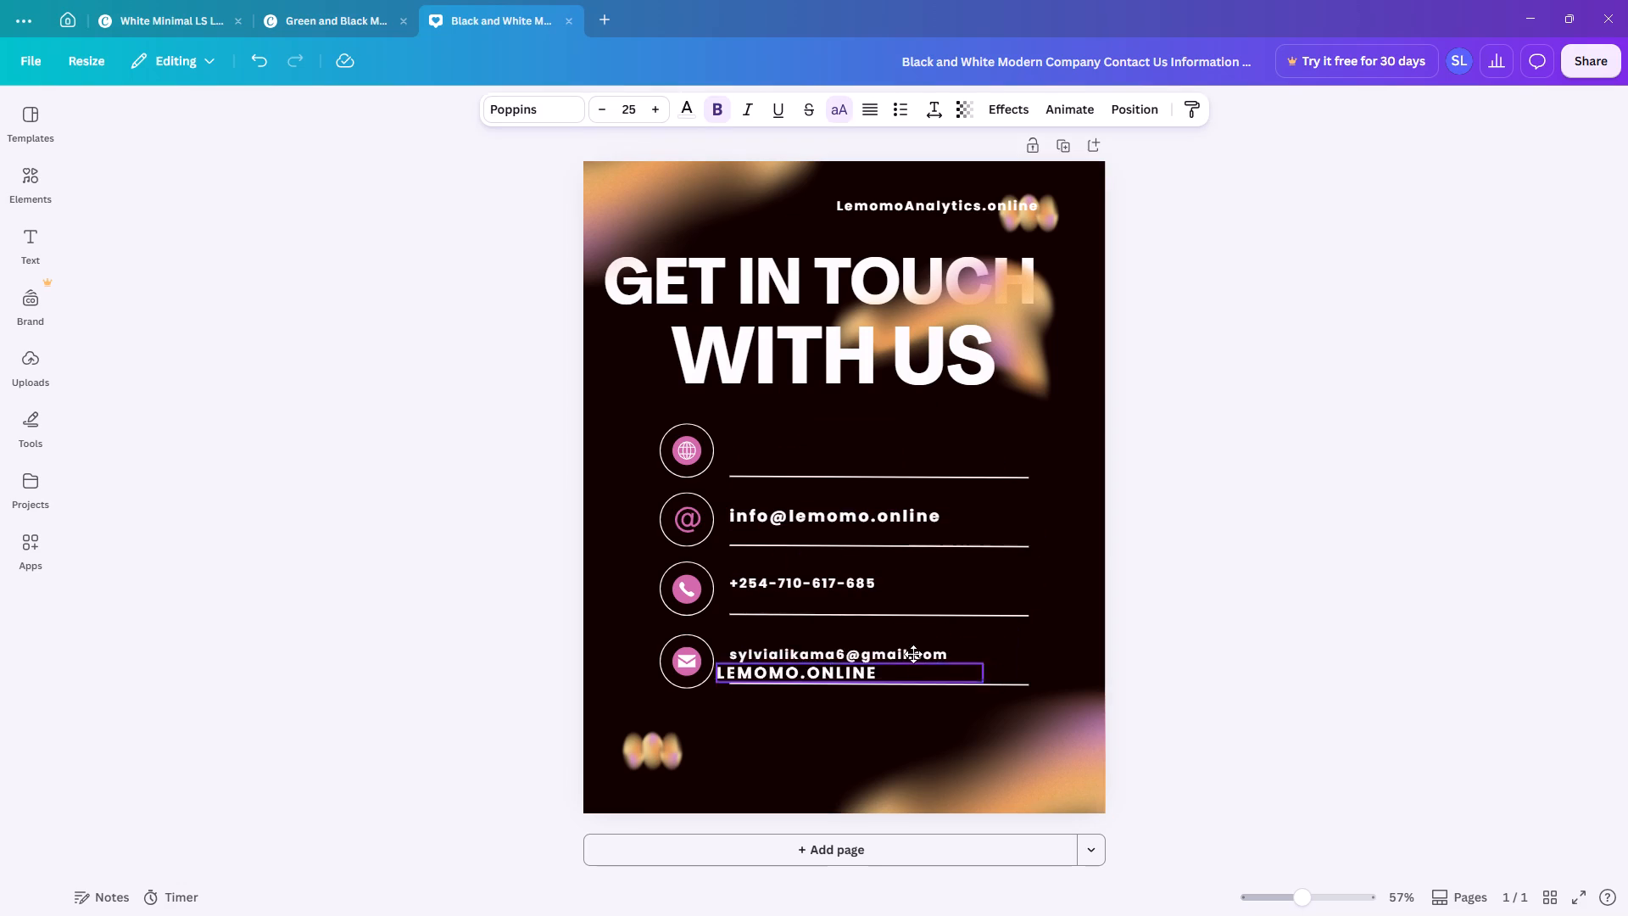
pyautogui.moveTo(913, 654); pyautogui.dragTo(923, 622)
pyautogui.click(784, 578)
pyautogui.moveTo(784, 578); pyautogui.dragTo(799, 450)
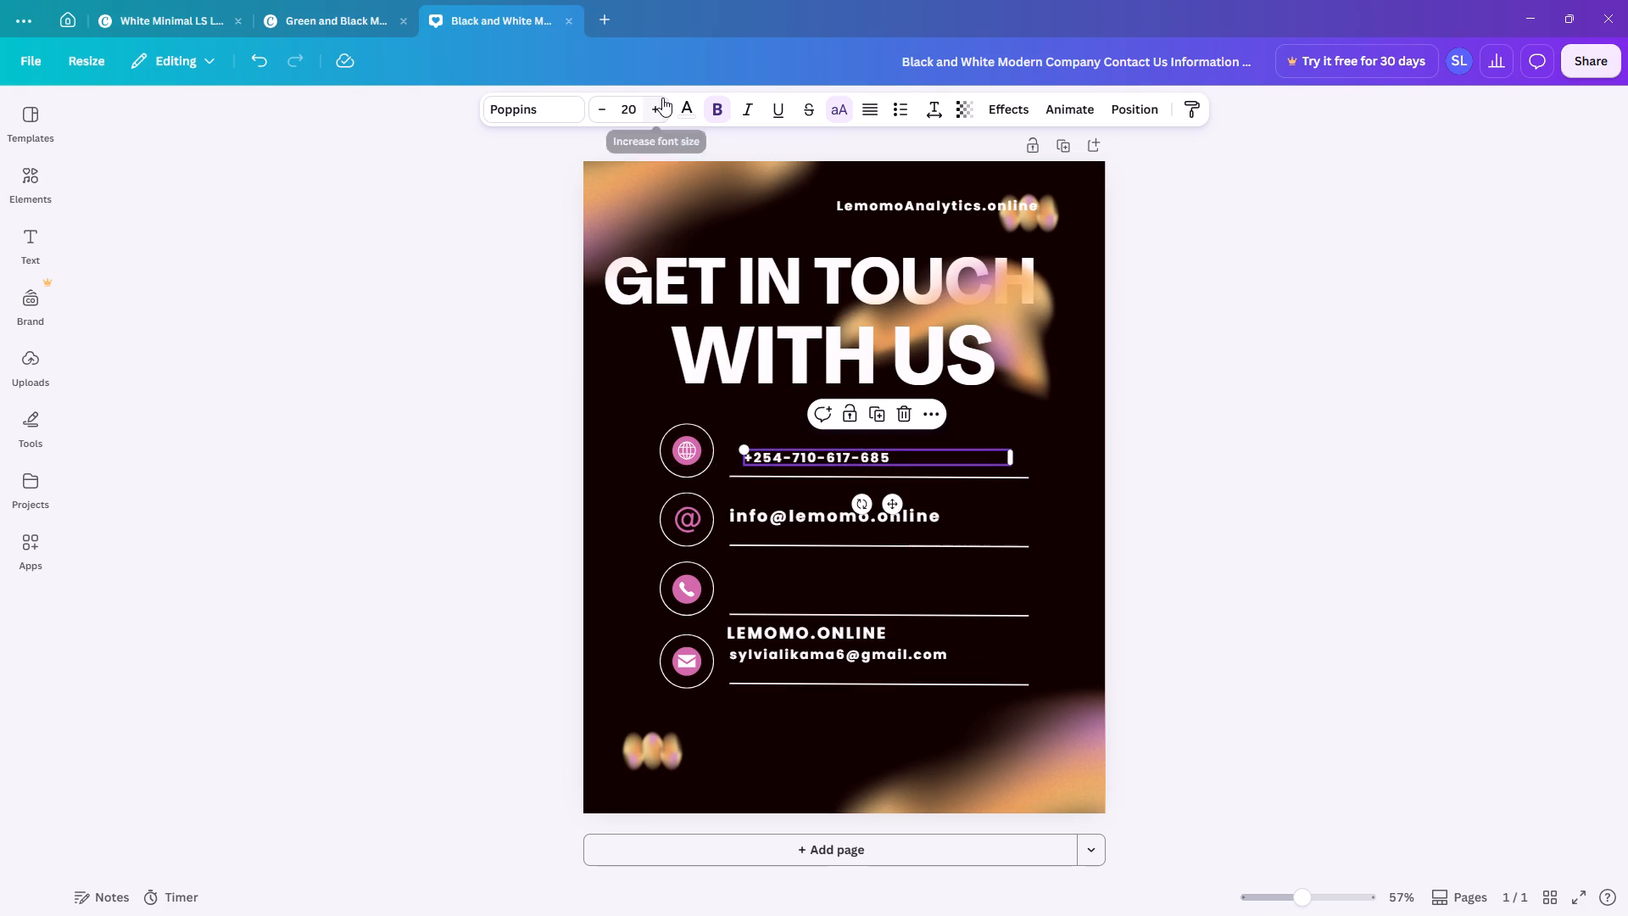
# Increase the font size of the phone number in the globe icon's row to 24.
pyautogui.tripleClick(662, 98)
pyautogui.click(662, 98)
pyautogui.click(662, 98)
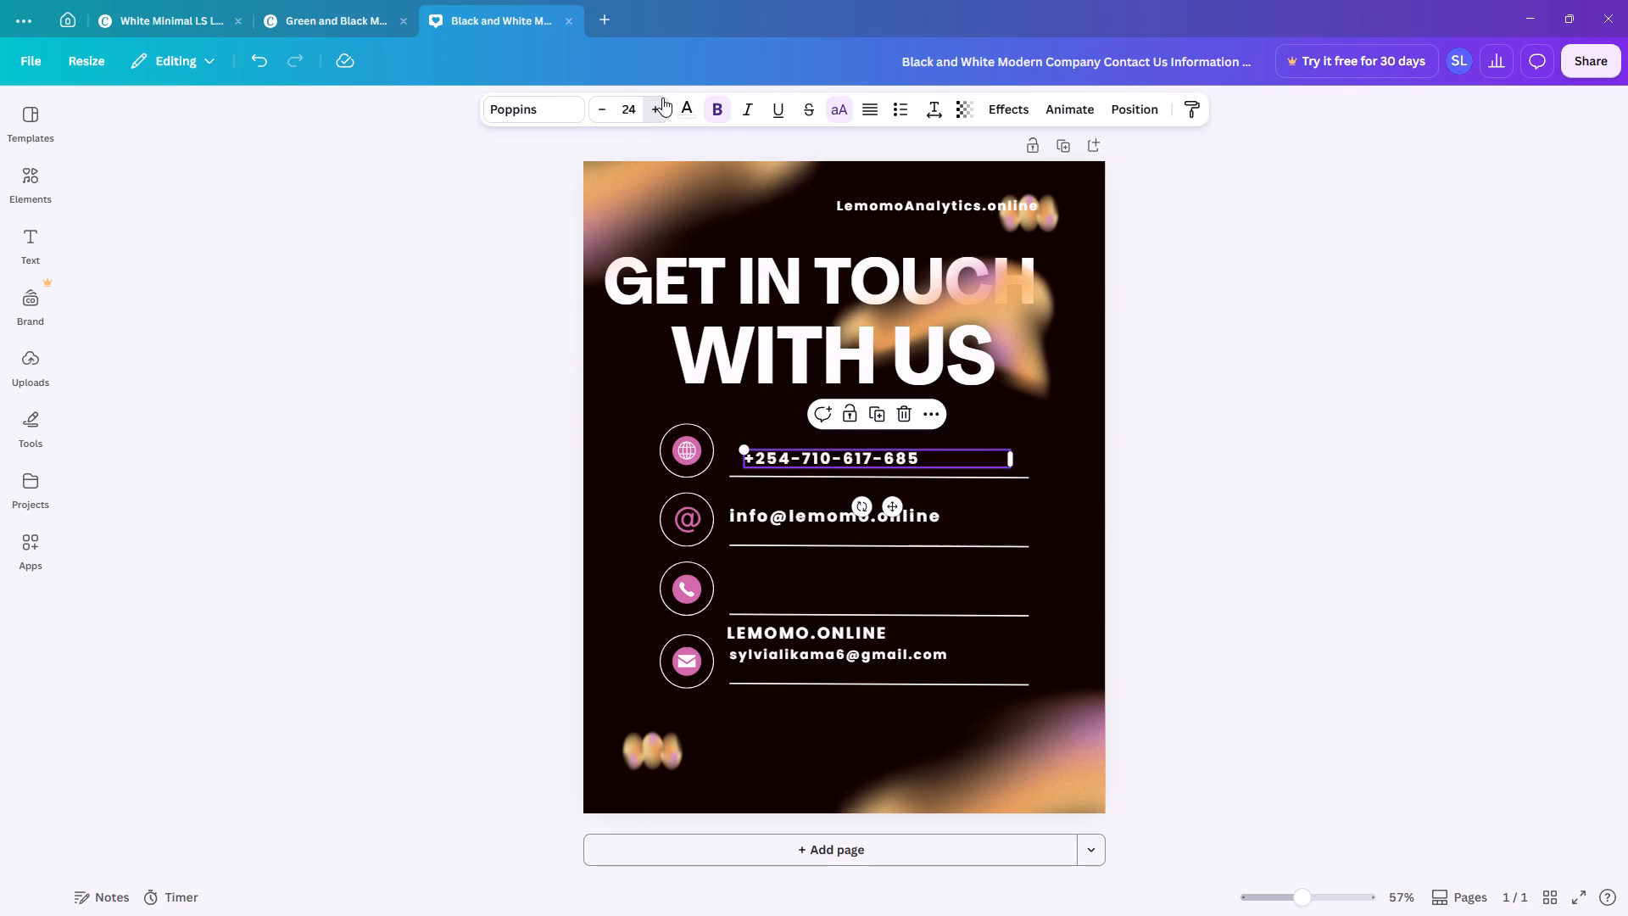
# Move the phone number slightly left and up so it lines up with the start of the business email line.
pyautogui.click(1015, 476)
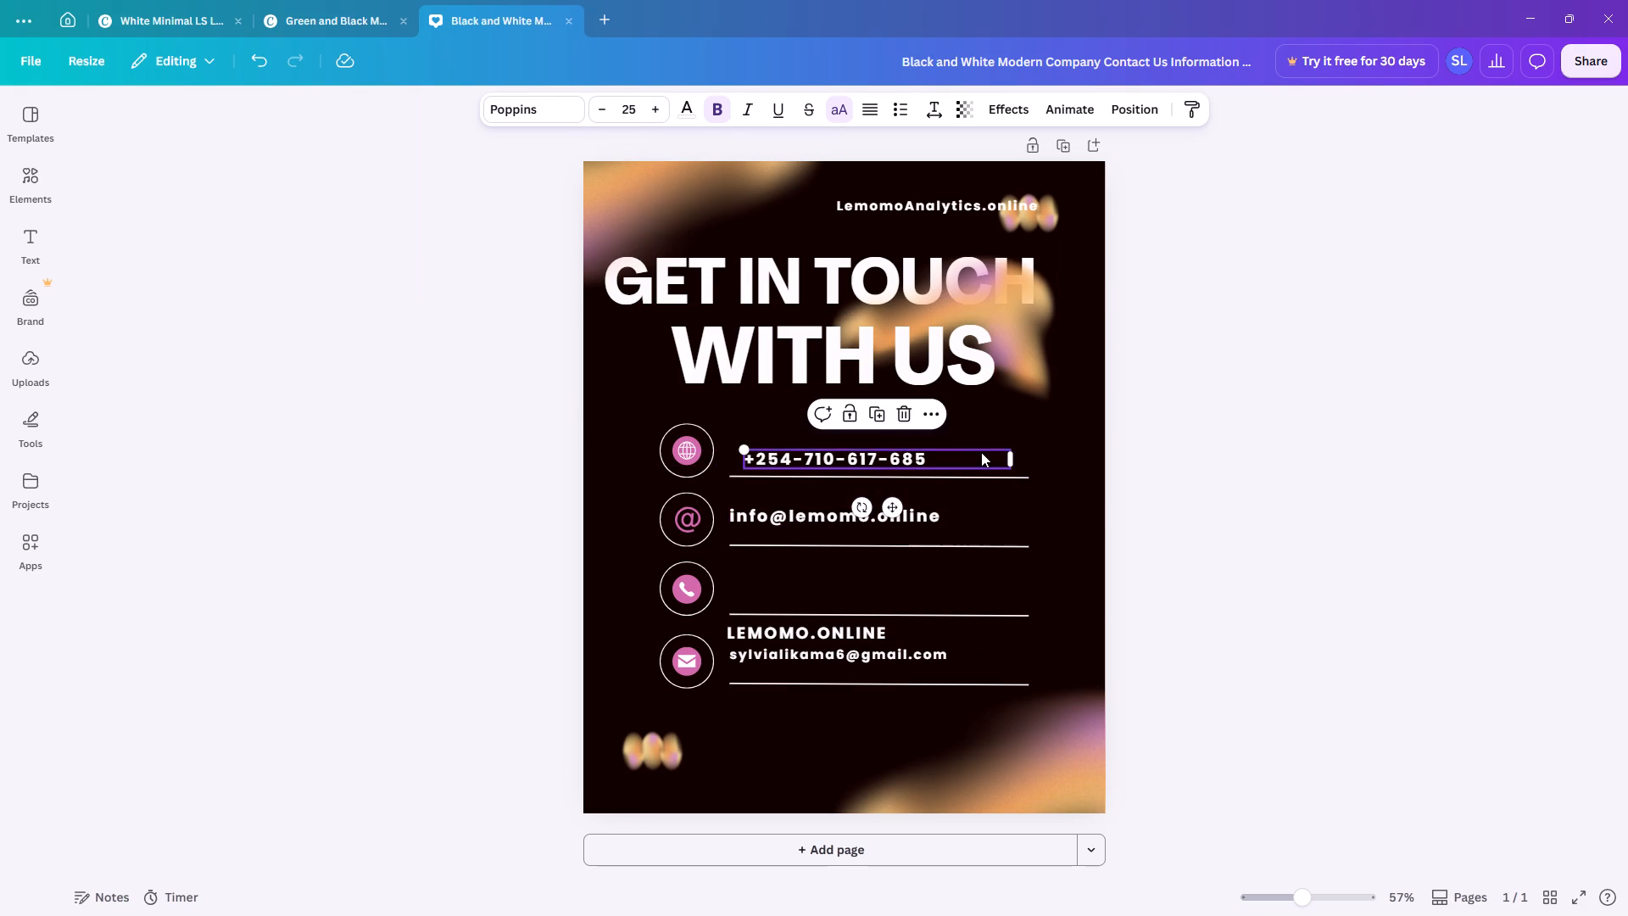
pyautogui.moveTo(981, 452); pyautogui.dragTo(962, 450)
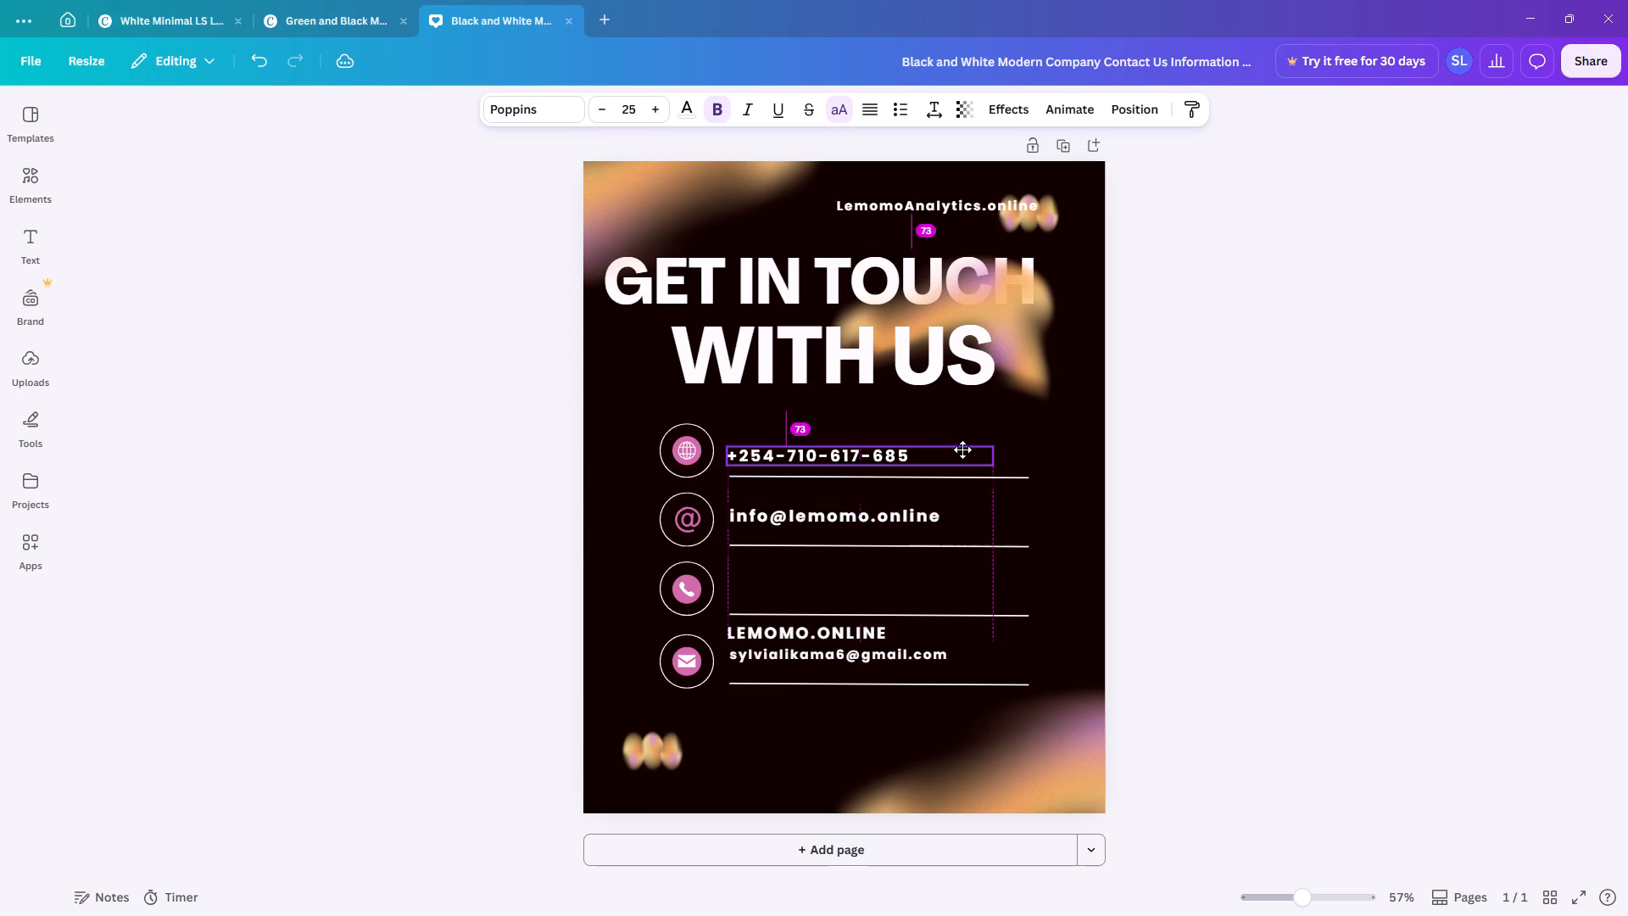
pyautogui.moveTo(962, 450); pyautogui.dragTo(967, 450)
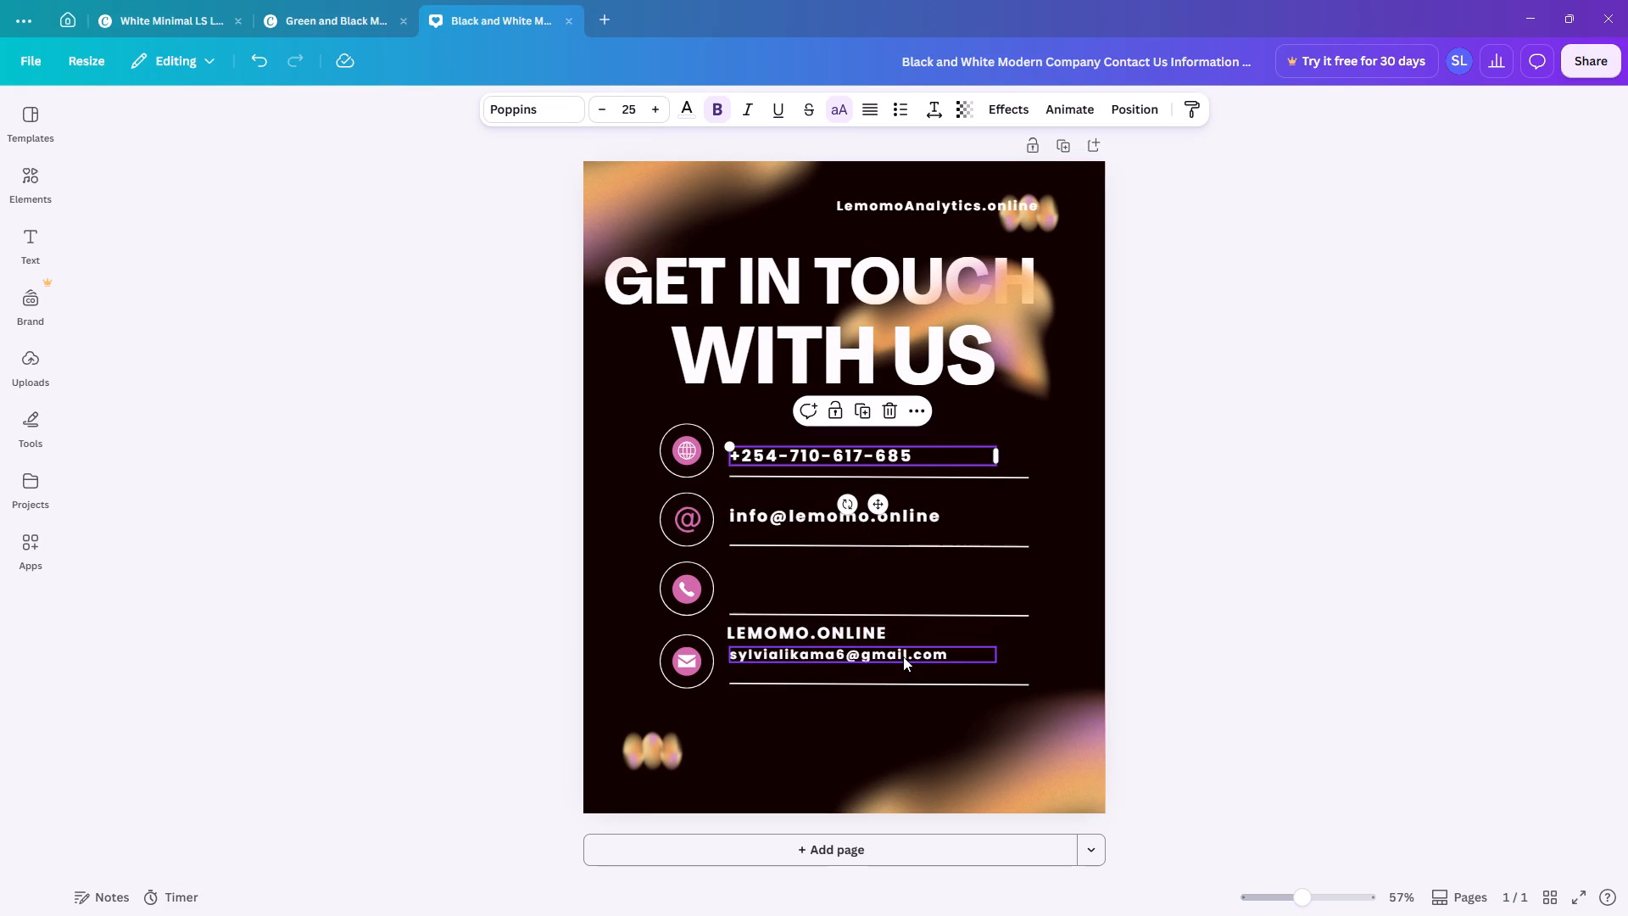
# Move the LEMOMO.ONLINE text up into the phone icon's row, left-aligned with the other contact lines.
pyautogui.moveTo(849, 632); pyautogui.dragTo(850, 605)
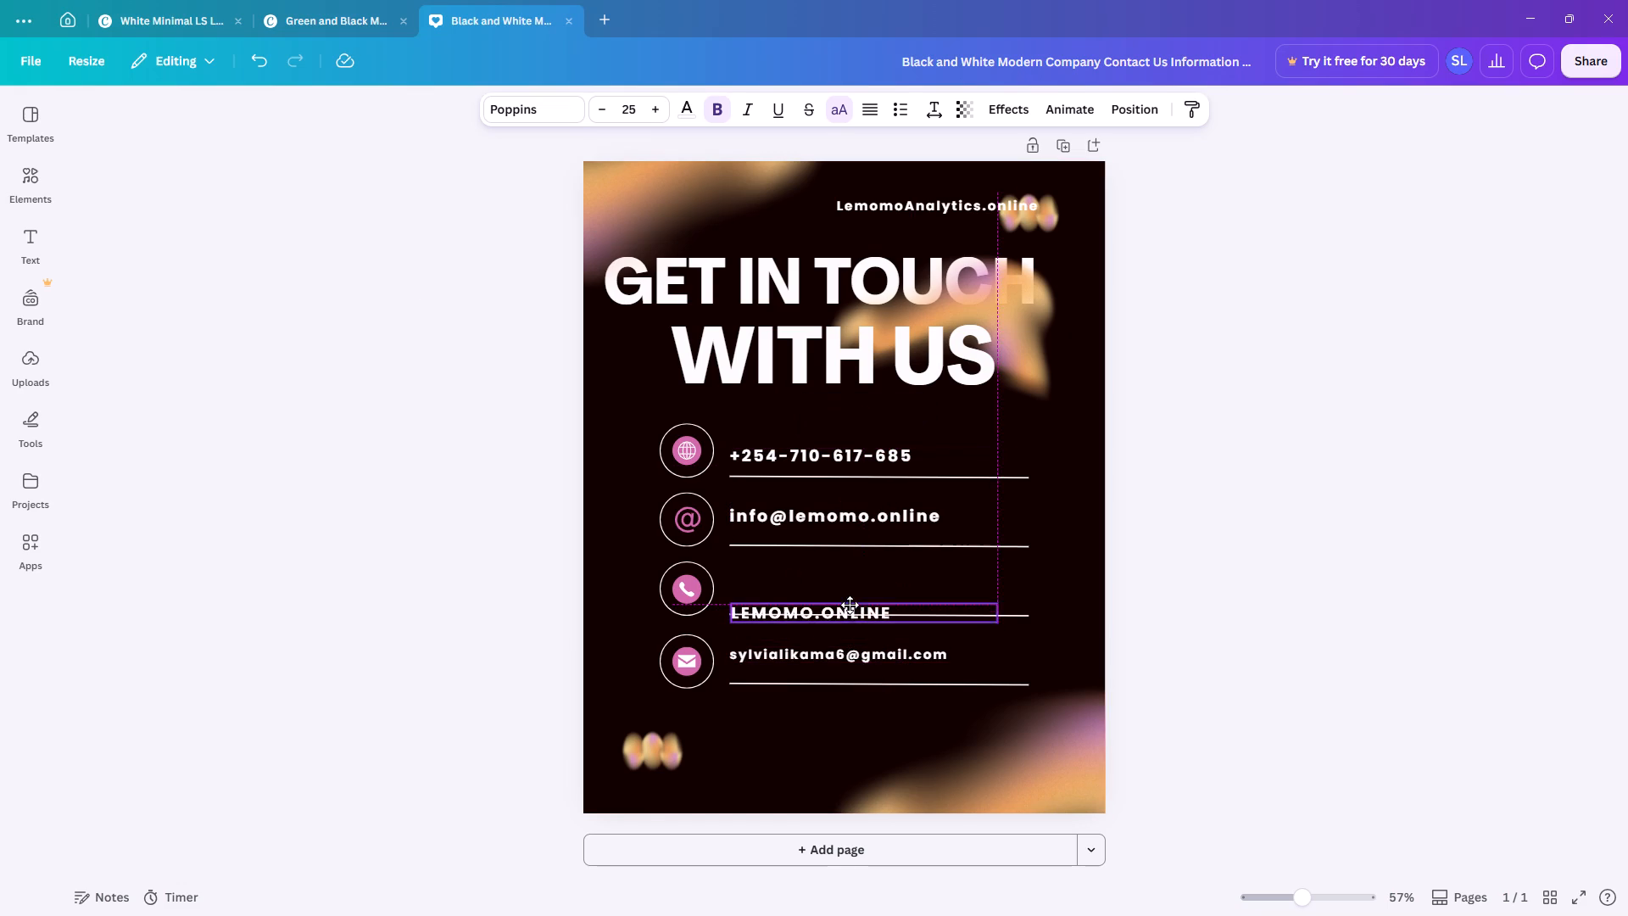
pyautogui.moveTo(850, 605); pyautogui.dragTo(851, 582)
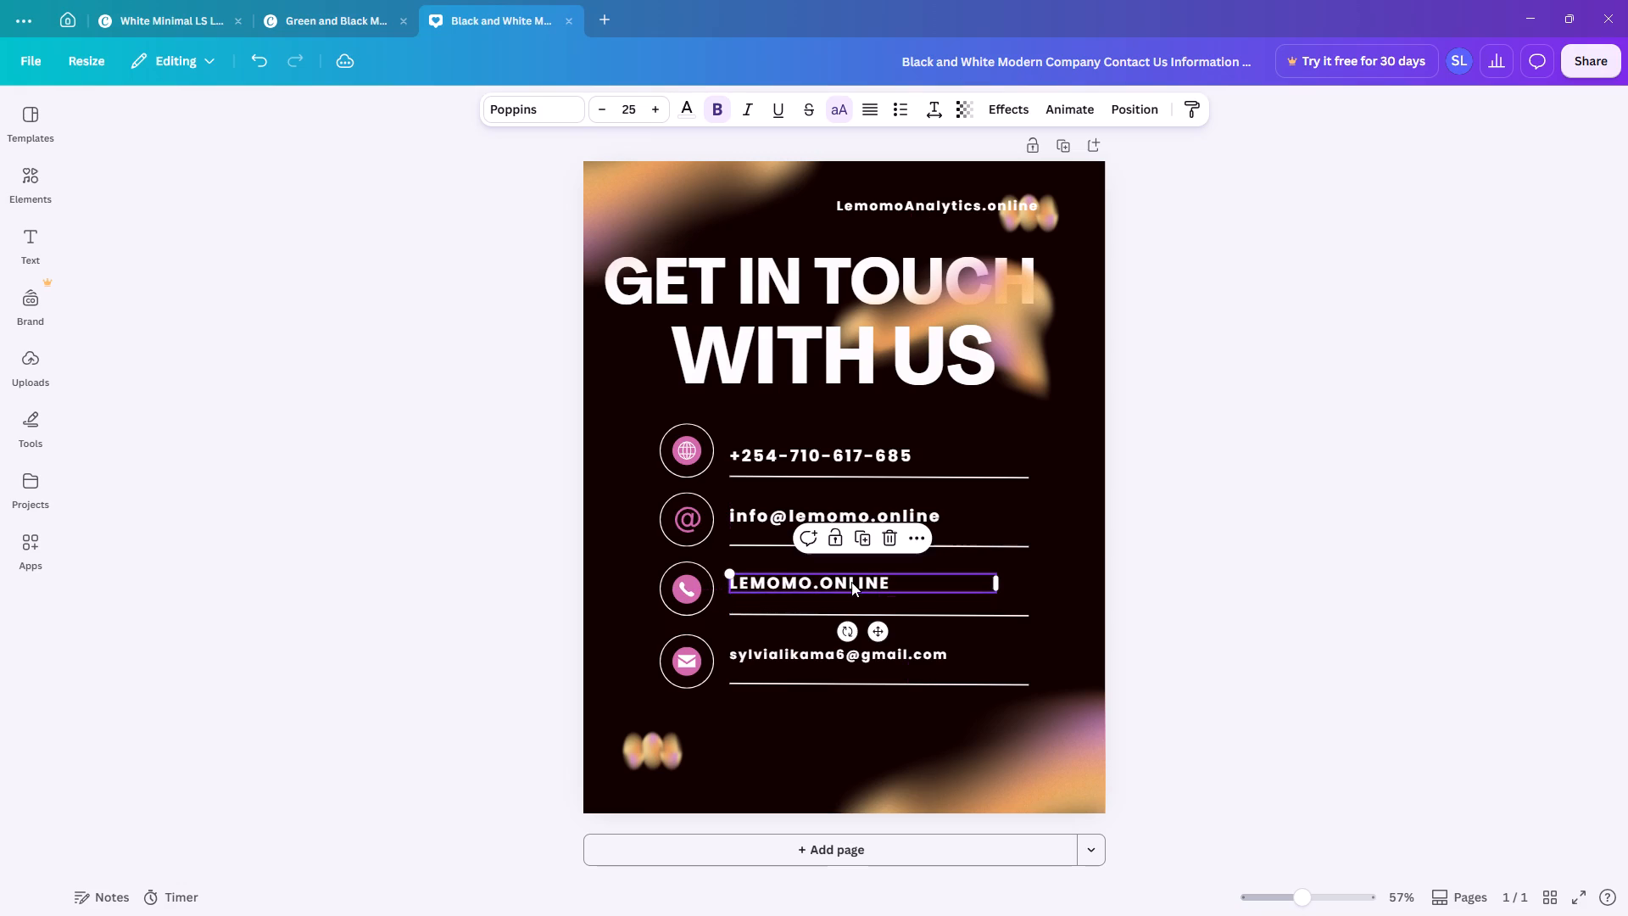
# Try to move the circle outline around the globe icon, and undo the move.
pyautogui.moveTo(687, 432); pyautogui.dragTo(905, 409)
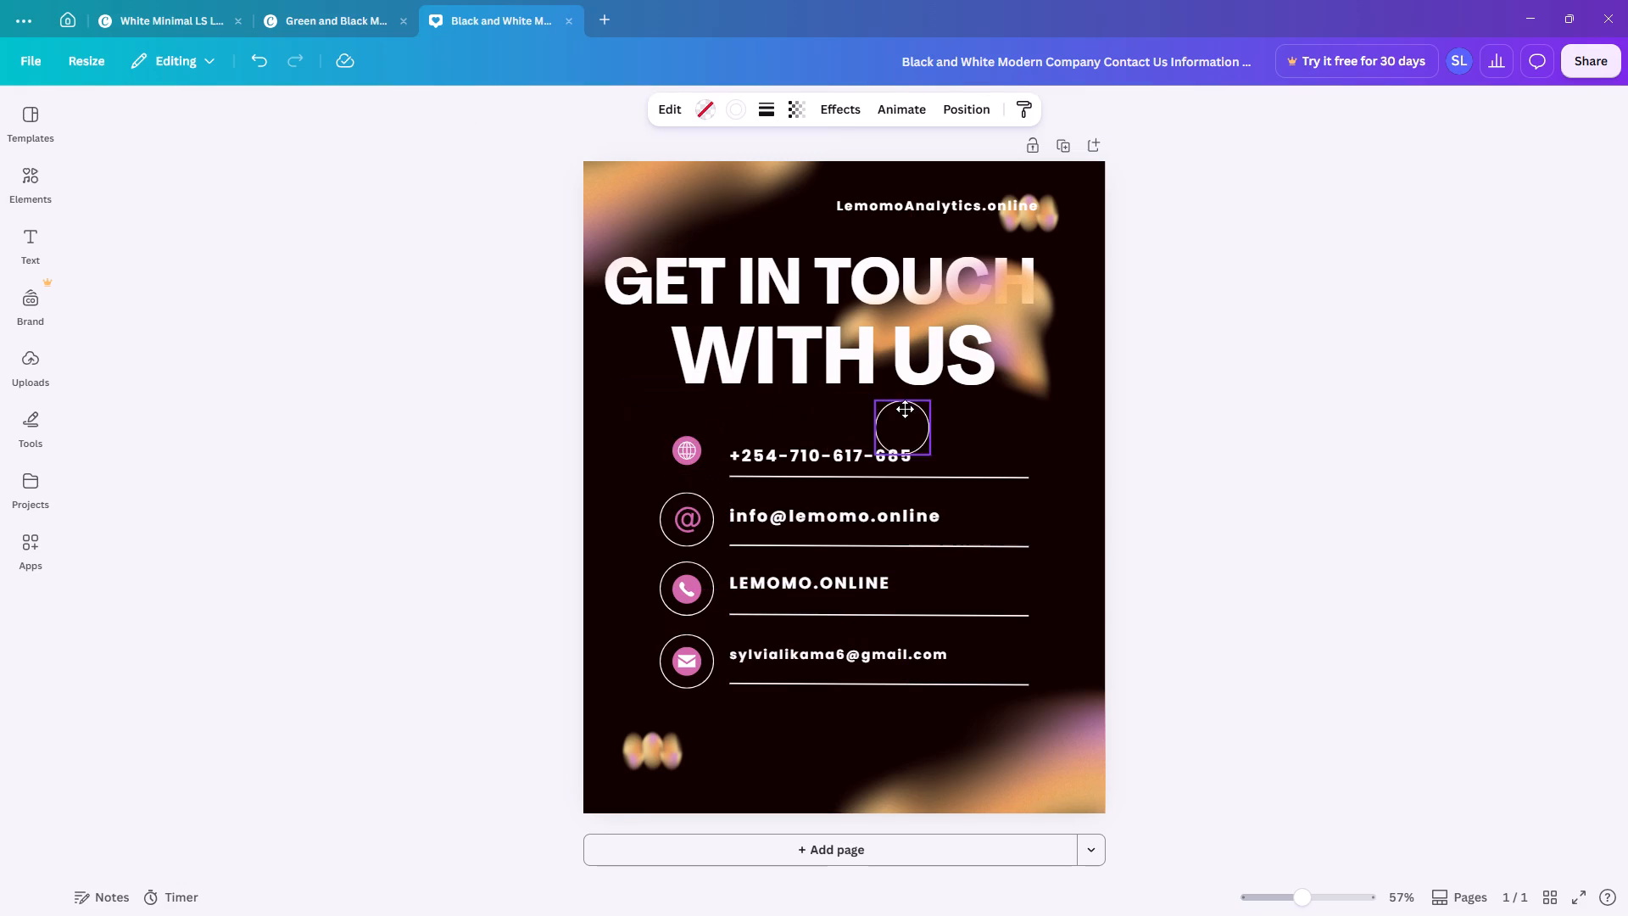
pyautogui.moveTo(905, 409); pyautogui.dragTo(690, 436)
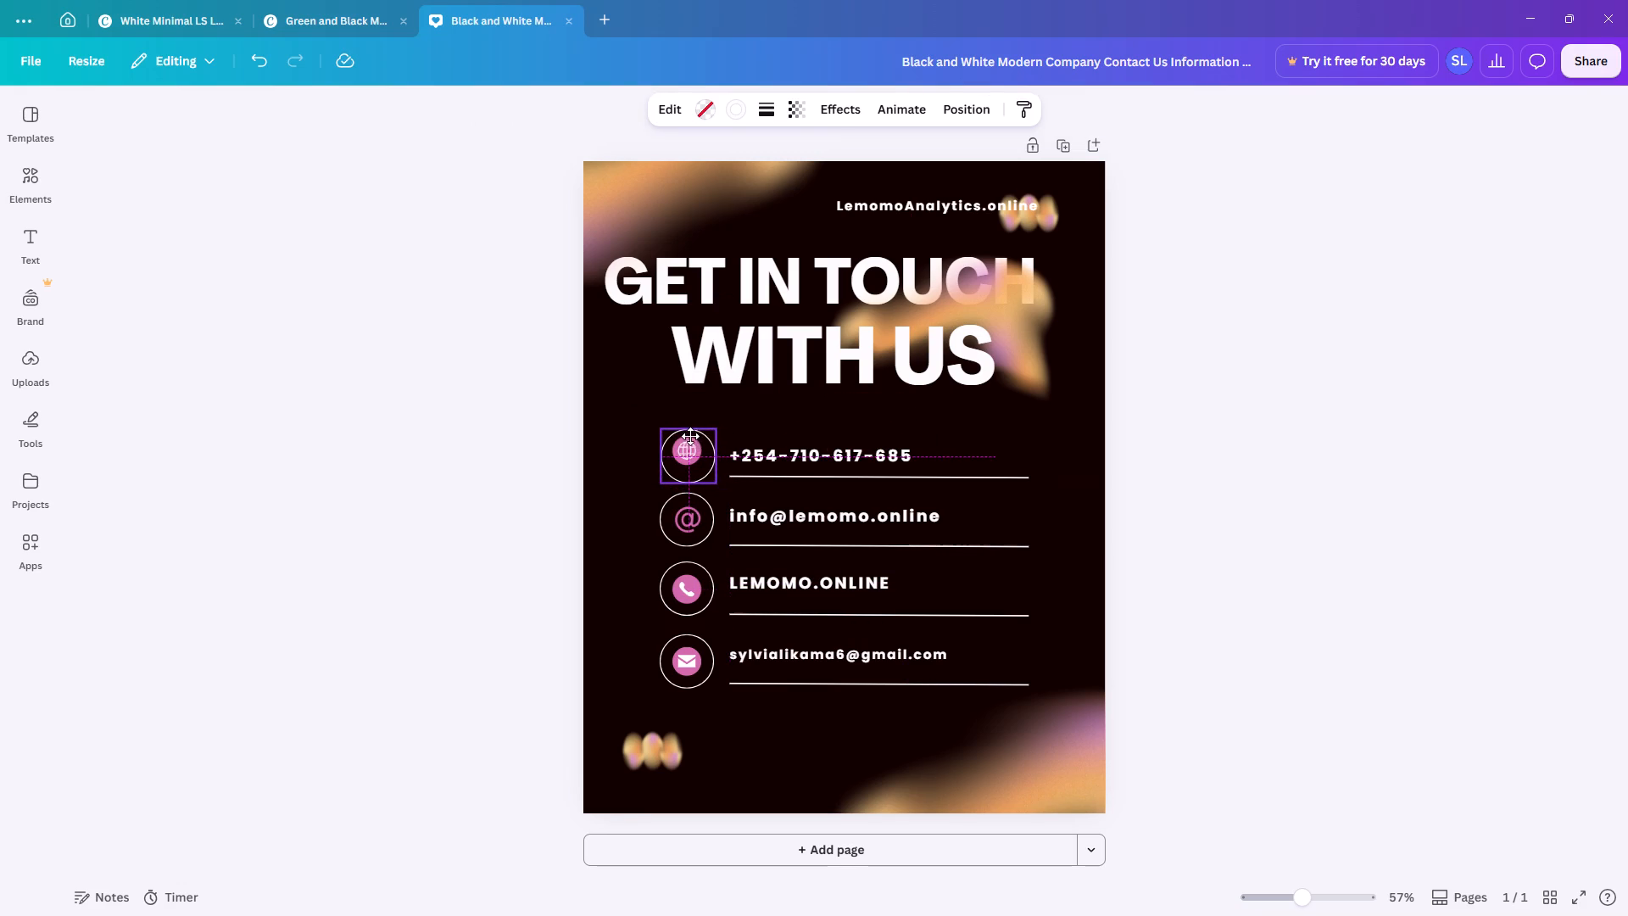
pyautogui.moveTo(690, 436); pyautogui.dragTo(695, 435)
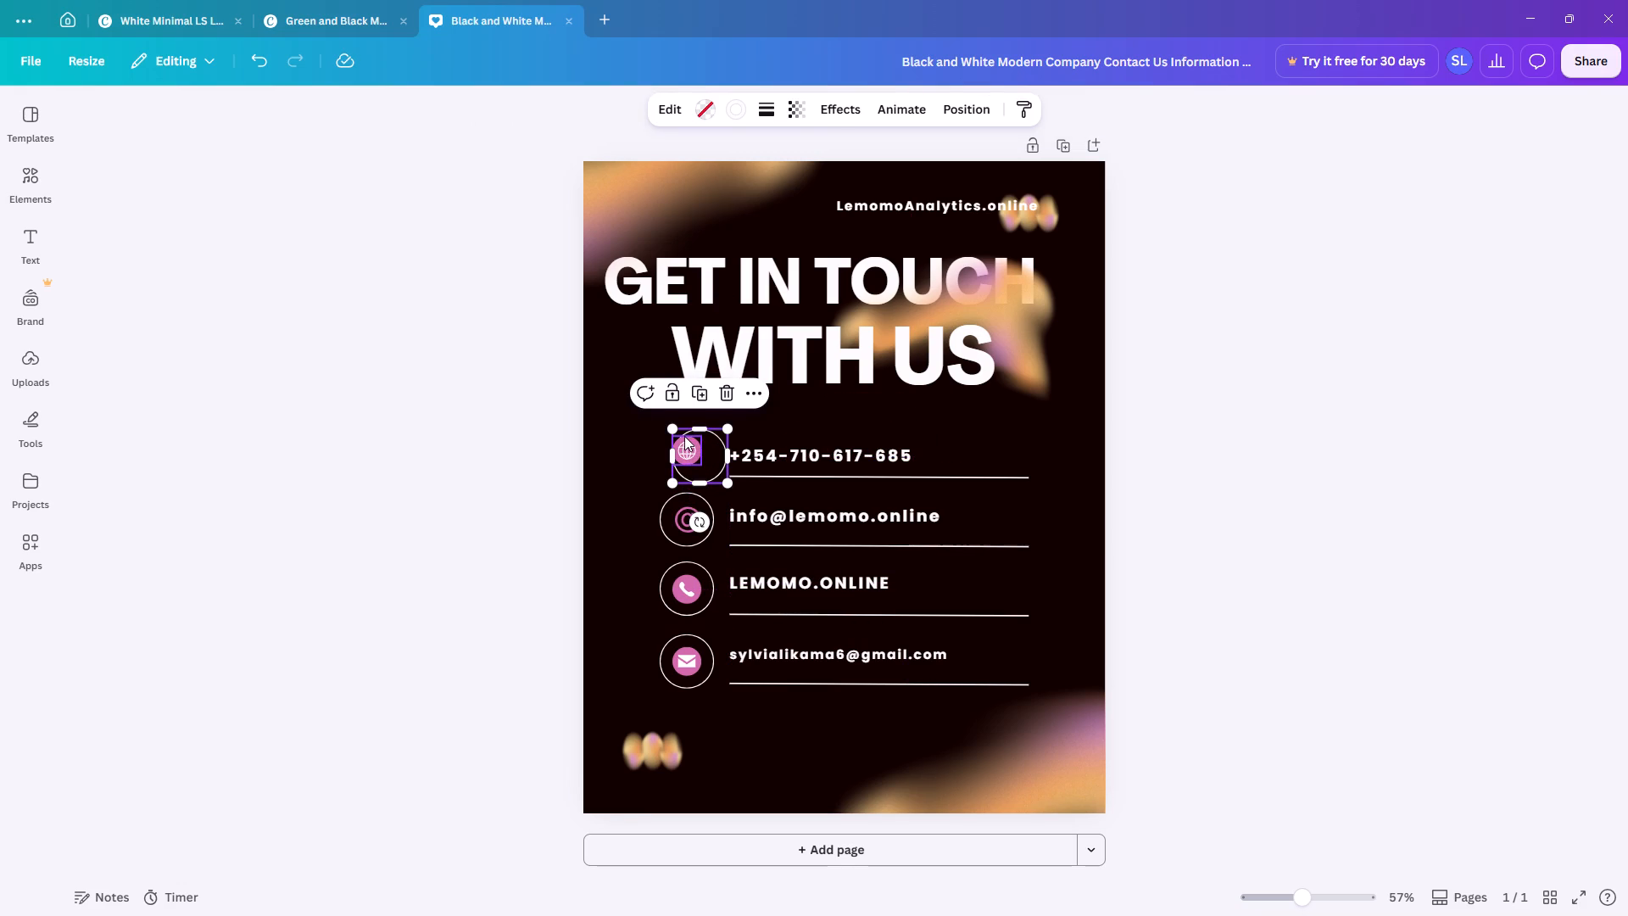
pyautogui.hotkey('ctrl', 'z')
# Move the phone icon together with its circle out of the LEMOMO.ONLINE row, up beside the WITH US heading.
pyautogui.click(942, 386)
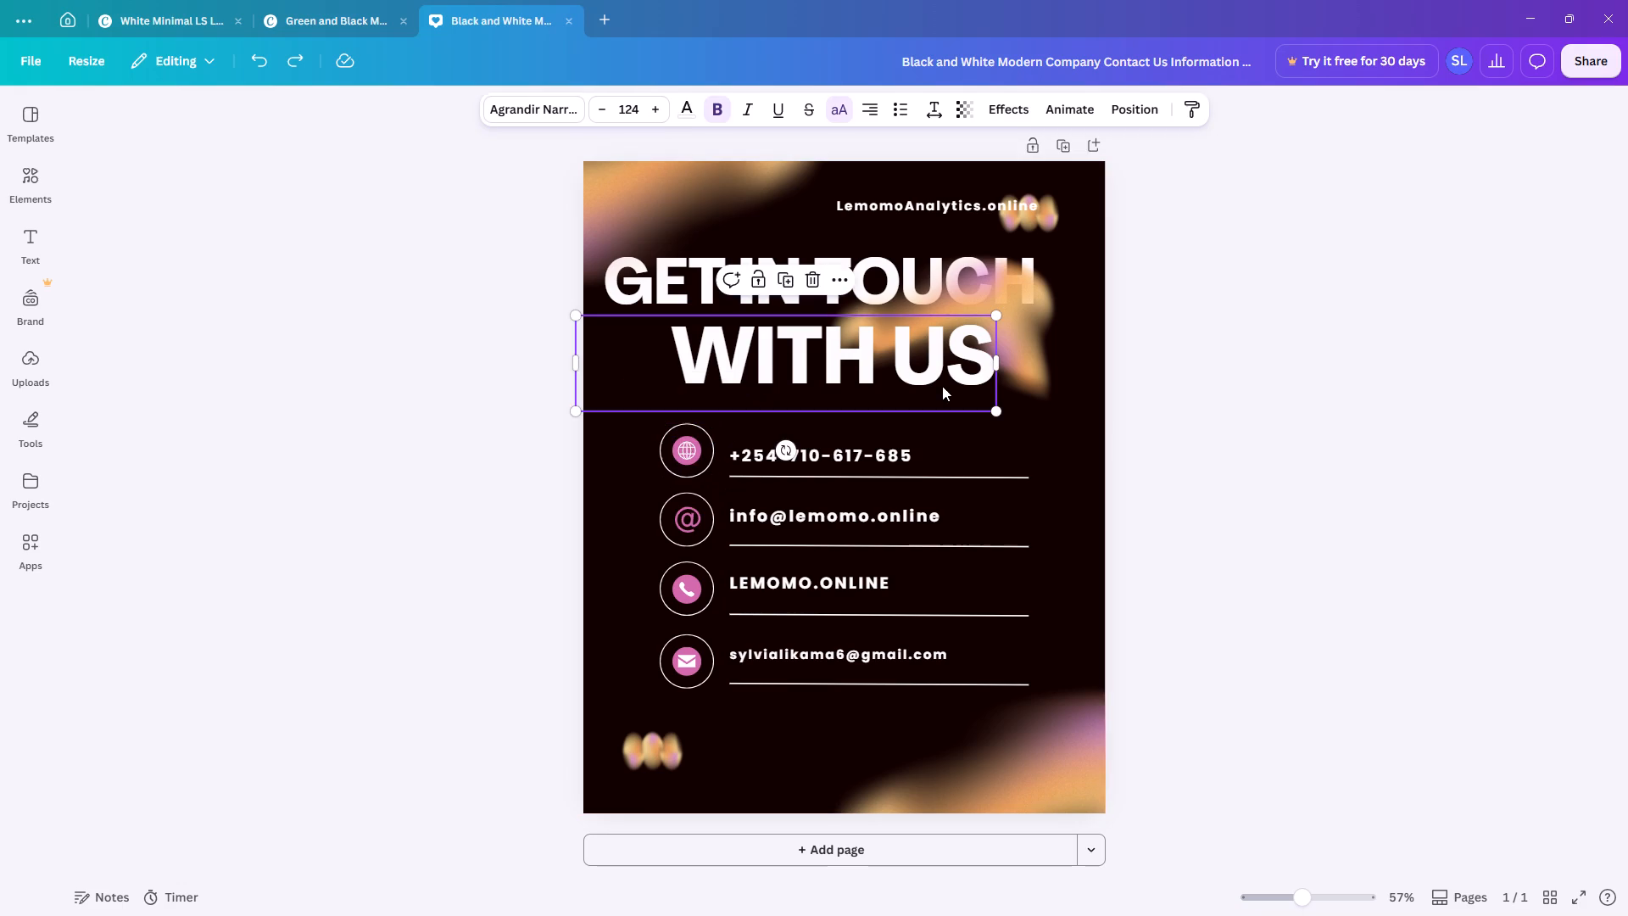
pyautogui.click(677, 523)
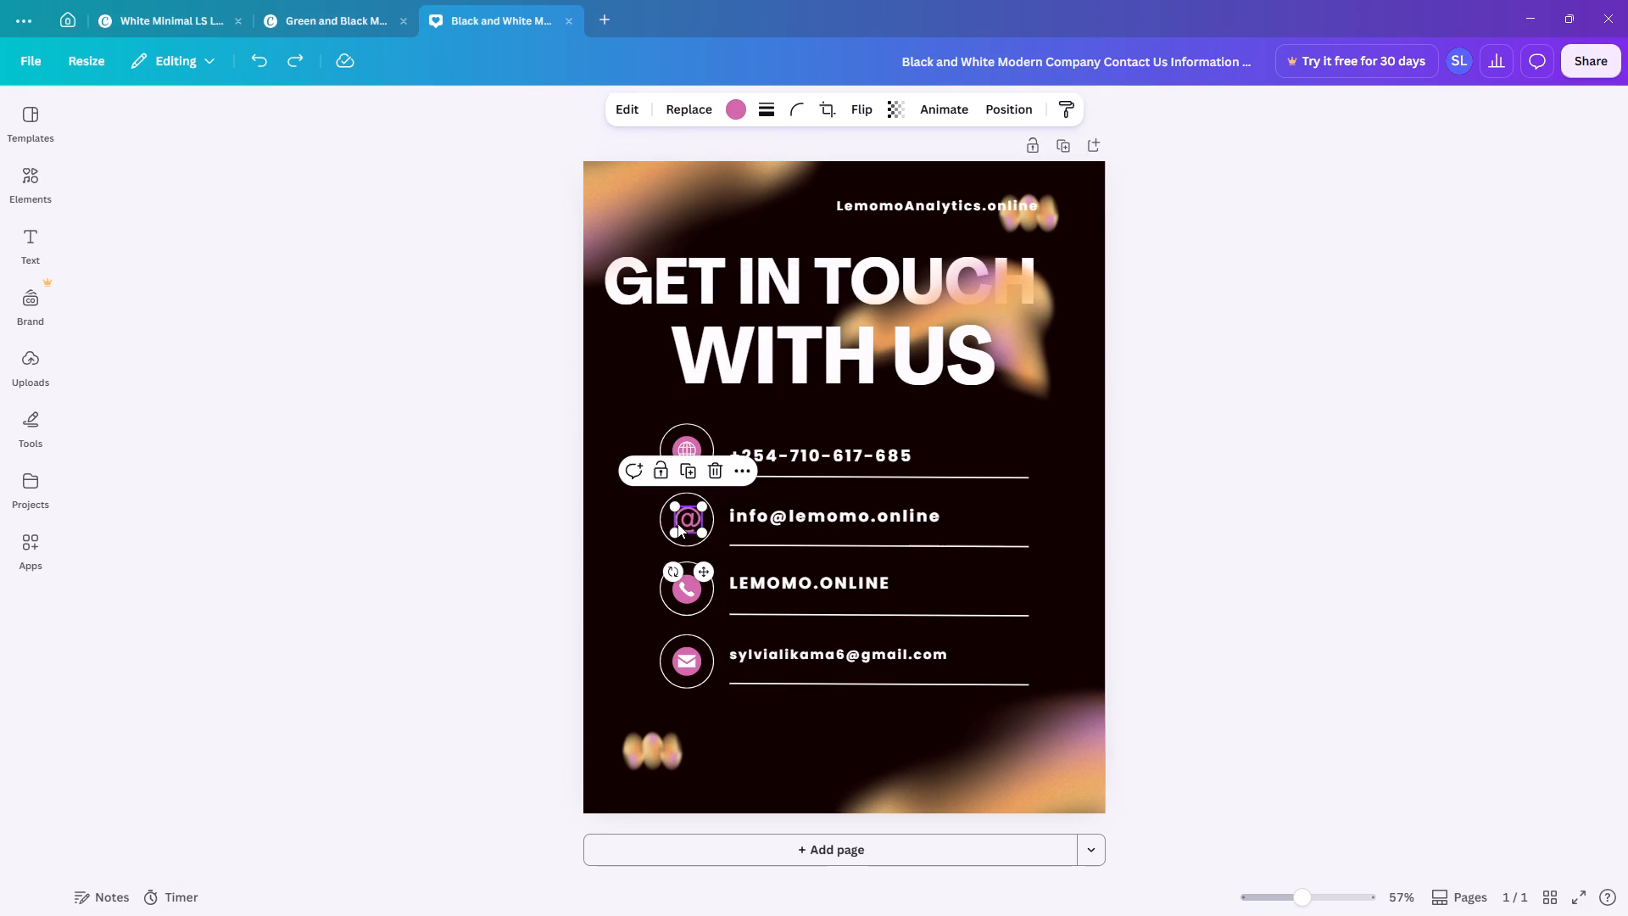
pyautogui.click(638, 547)
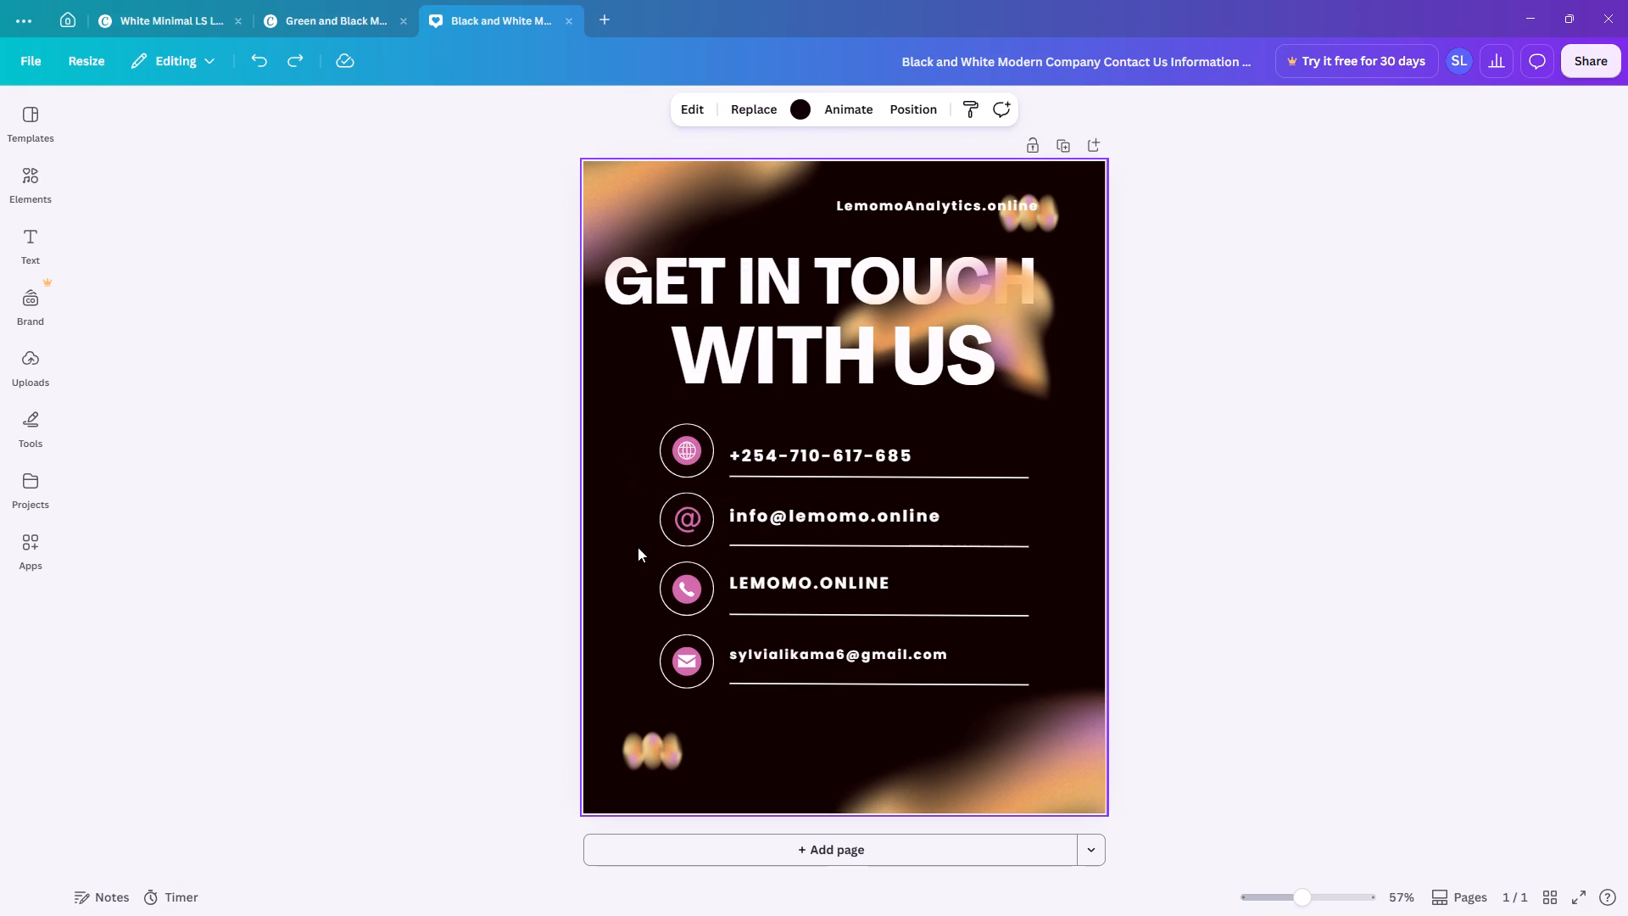
pyautogui.click(718, 600)
pyautogui.click(707, 592)
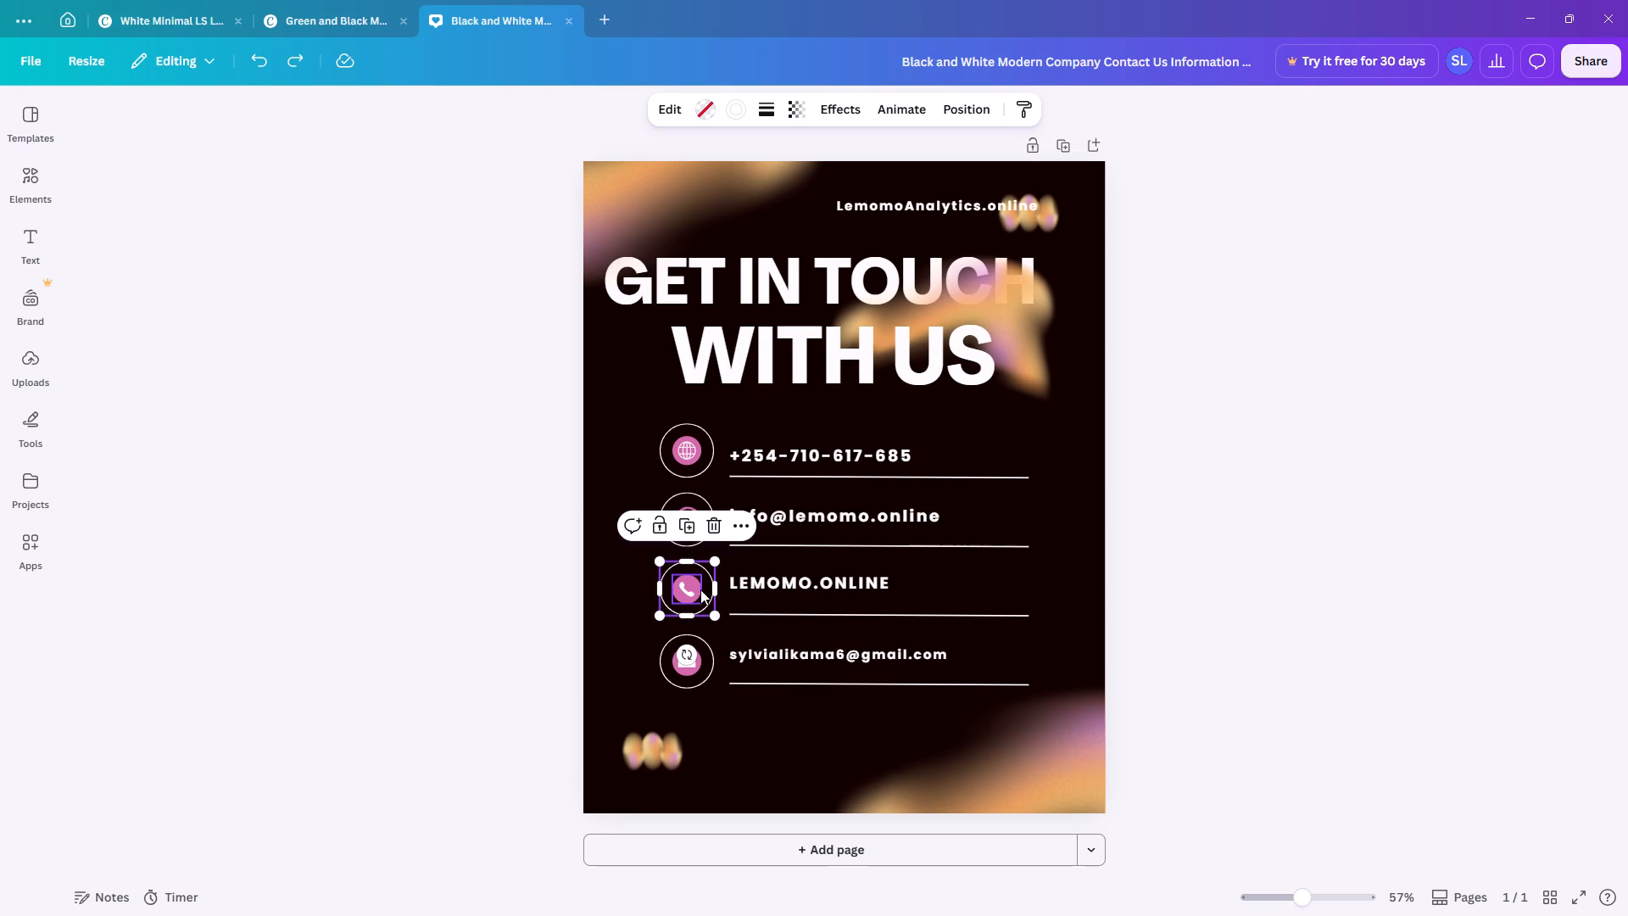
pyautogui.keyDown('shift'); pyautogui.click(700, 589); pyautogui.keyUp('shift')
pyautogui.moveTo(683, 567); pyautogui.dragTo(636, 491)
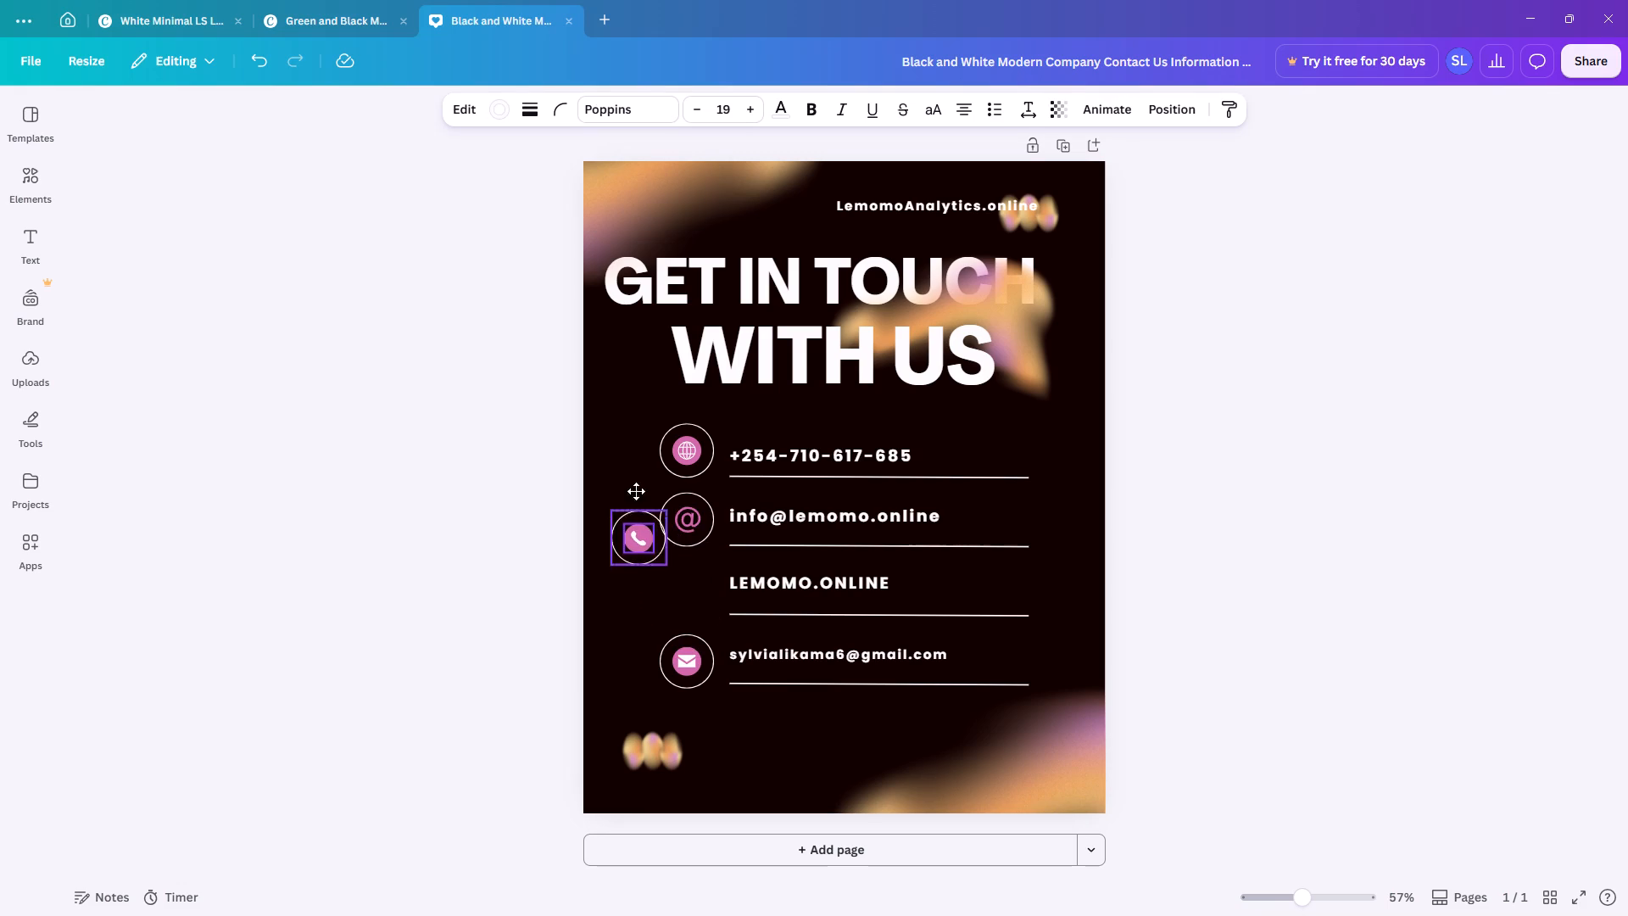
pyautogui.moveTo(636, 491); pyautogui.dragTo(650, 359)
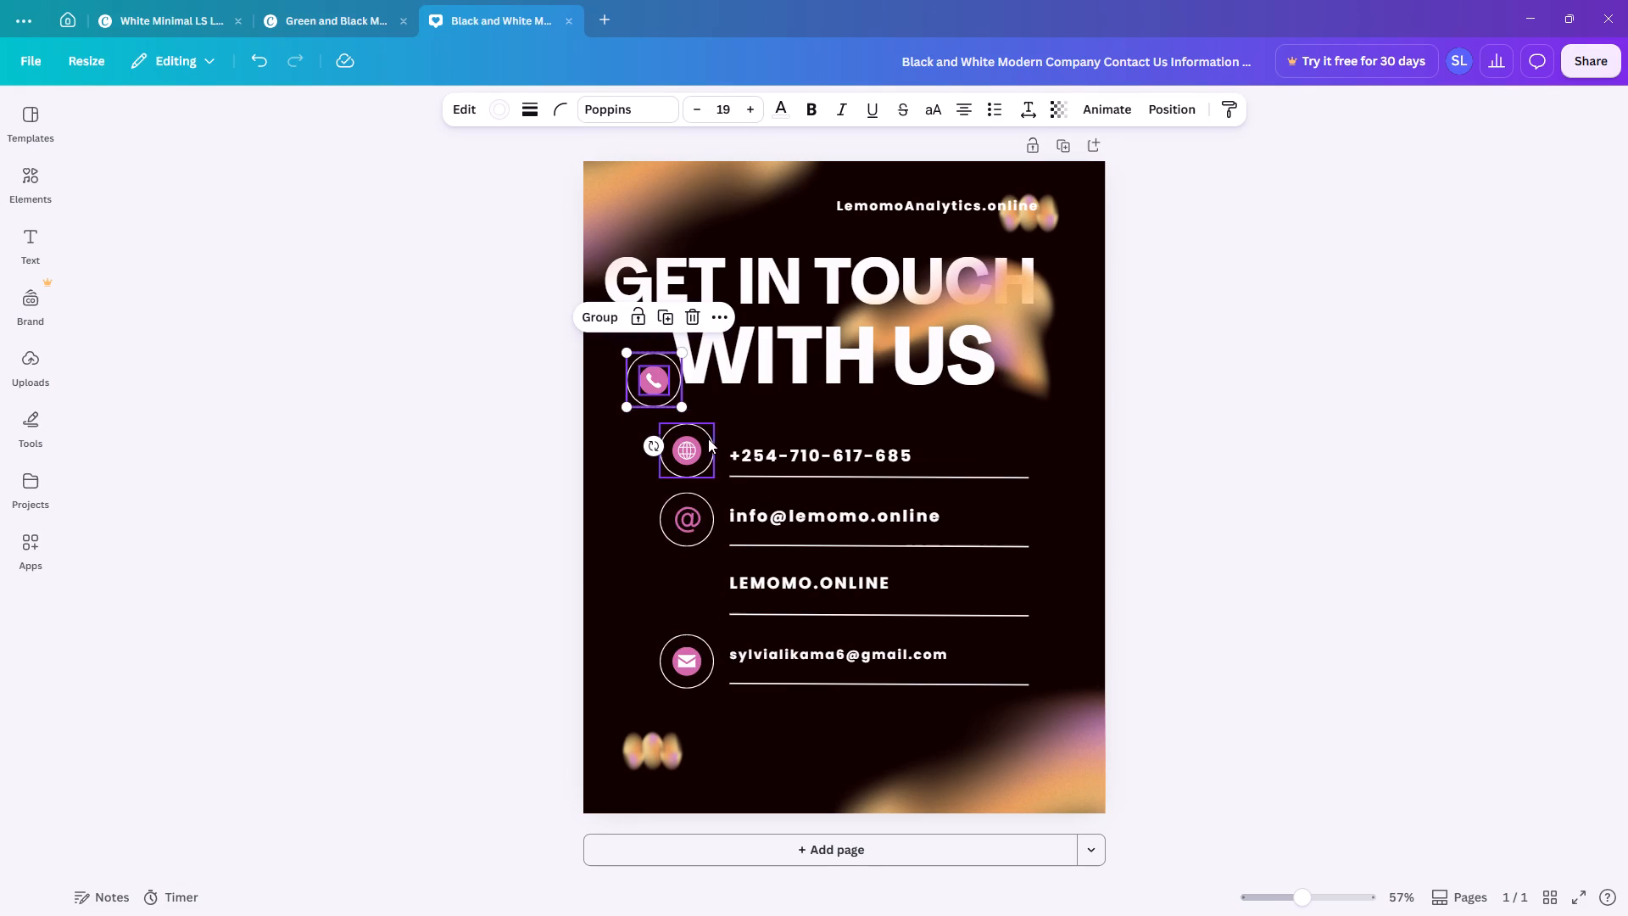
# Move the globe icon together with its circle down into the row of the LEMOMO.ONLINE text.
pyautogui.click(750, 401)
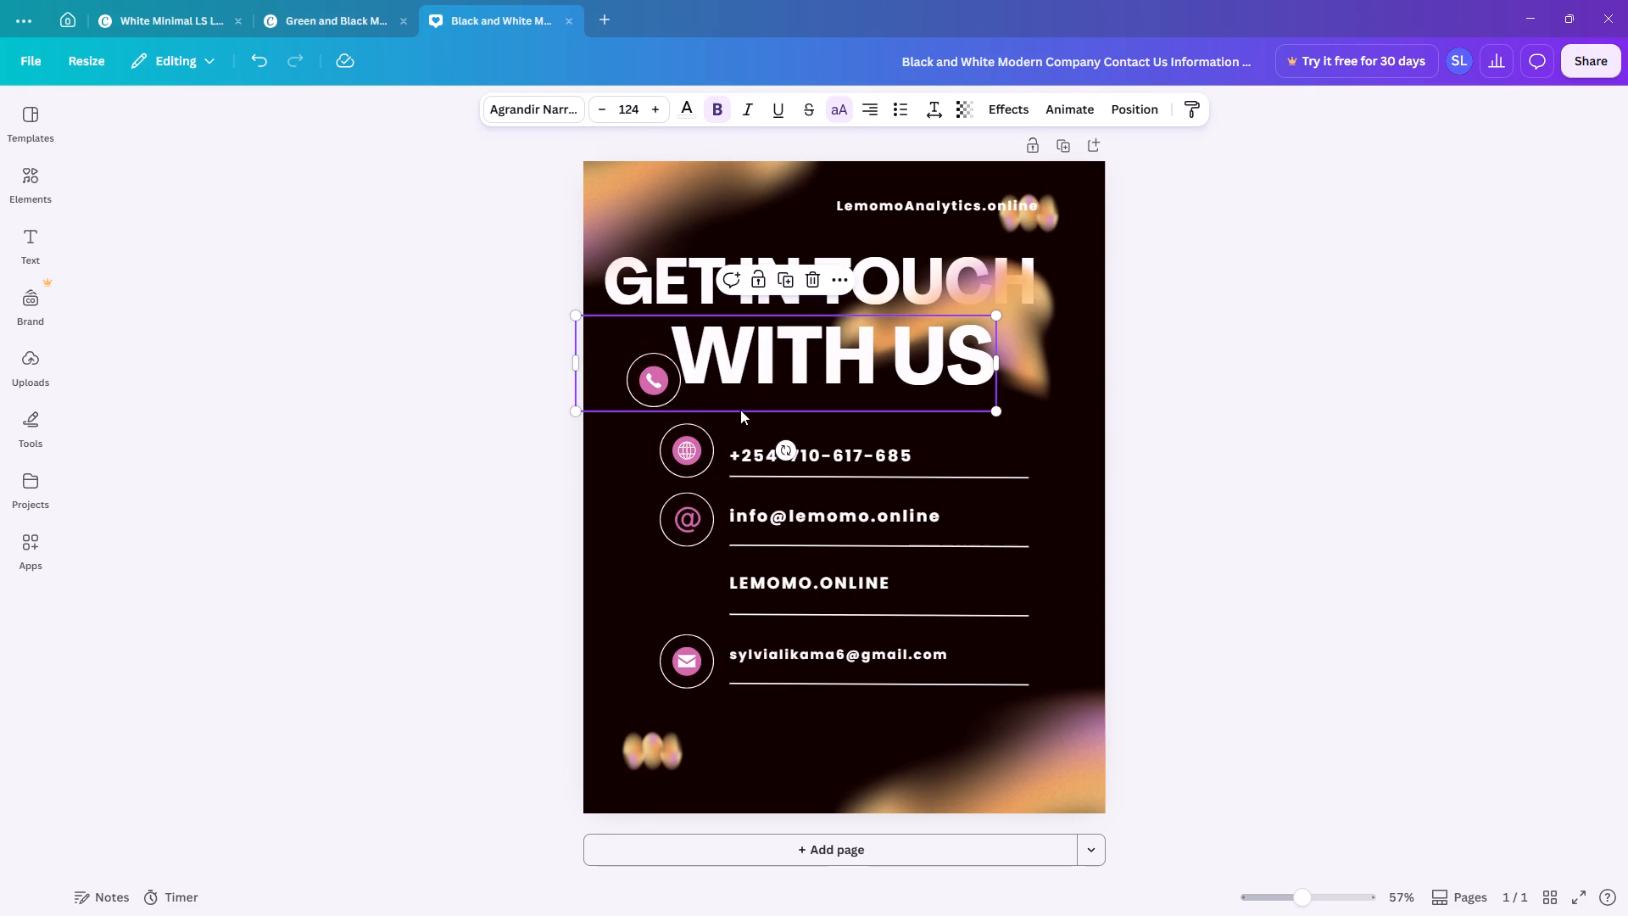
pyautogui.moveTo(729, 424); pyautogui.dragTo(650, 467)
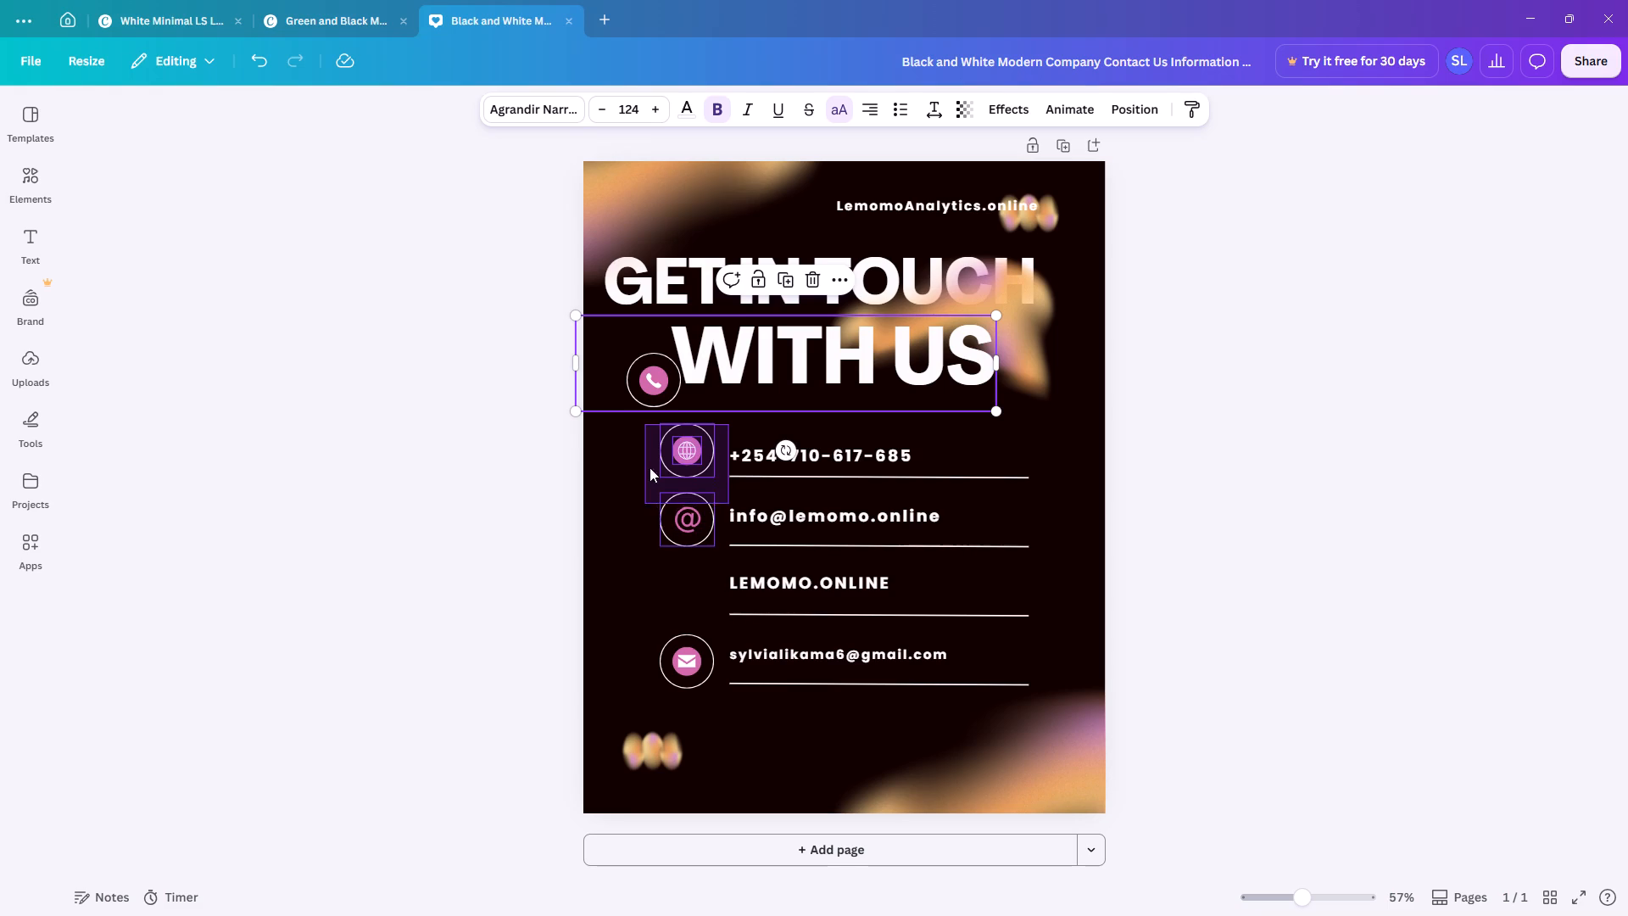
pyautogui.moveTo(650, 467); pyautogui.dragTo(650, 474)
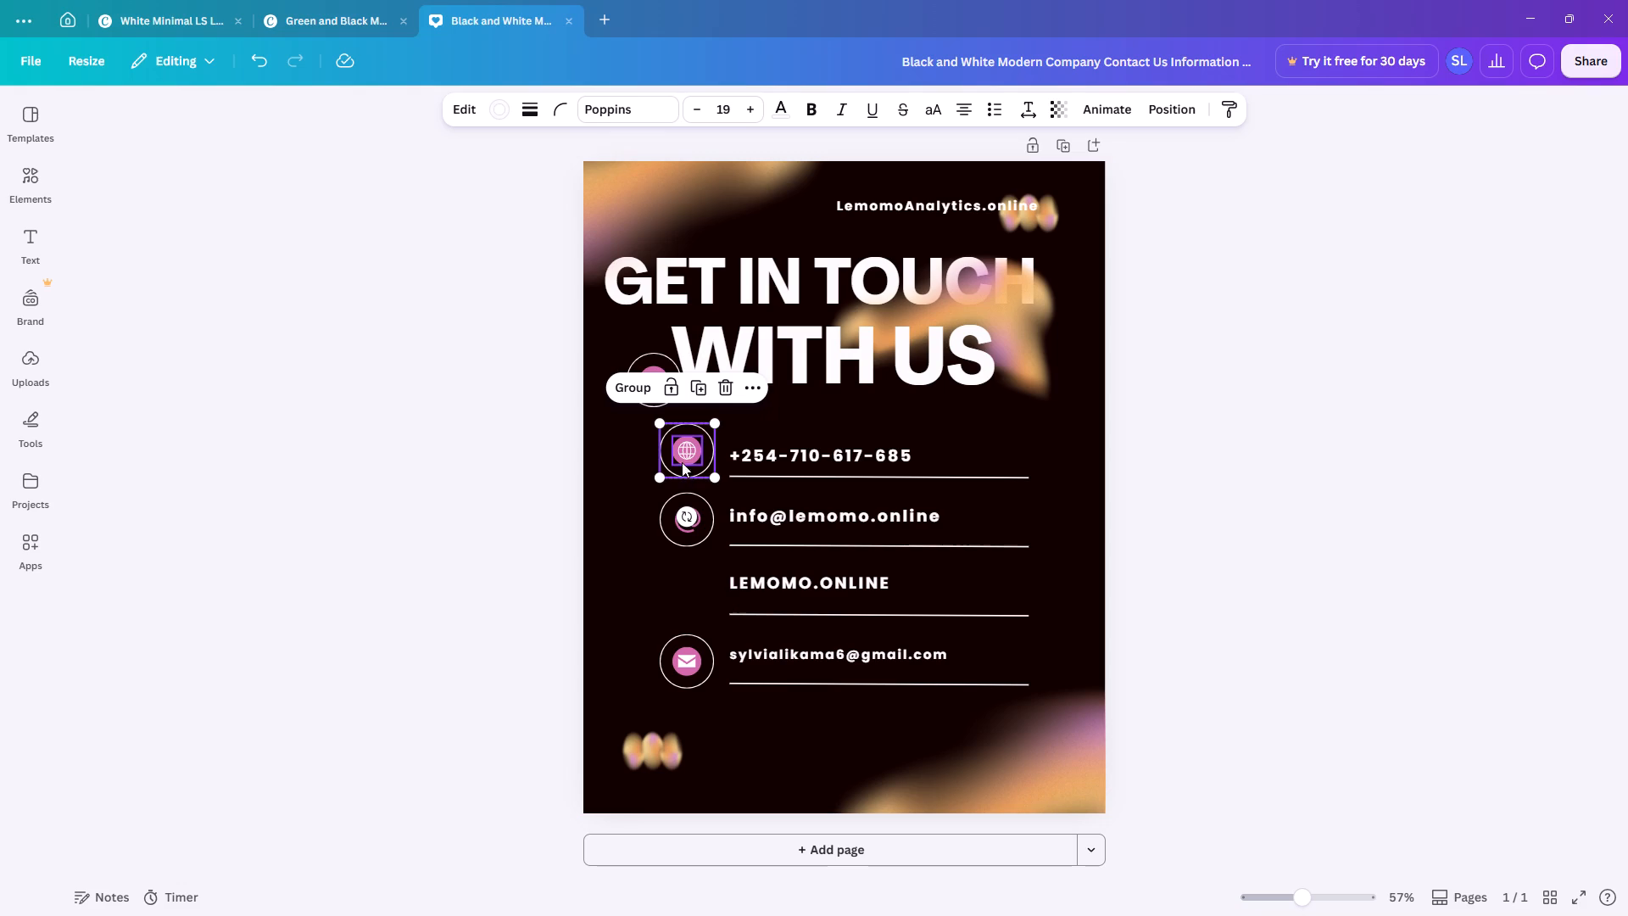
pyautogui.moveTo(680, 445); pyautogui.dragTo(653, 572)
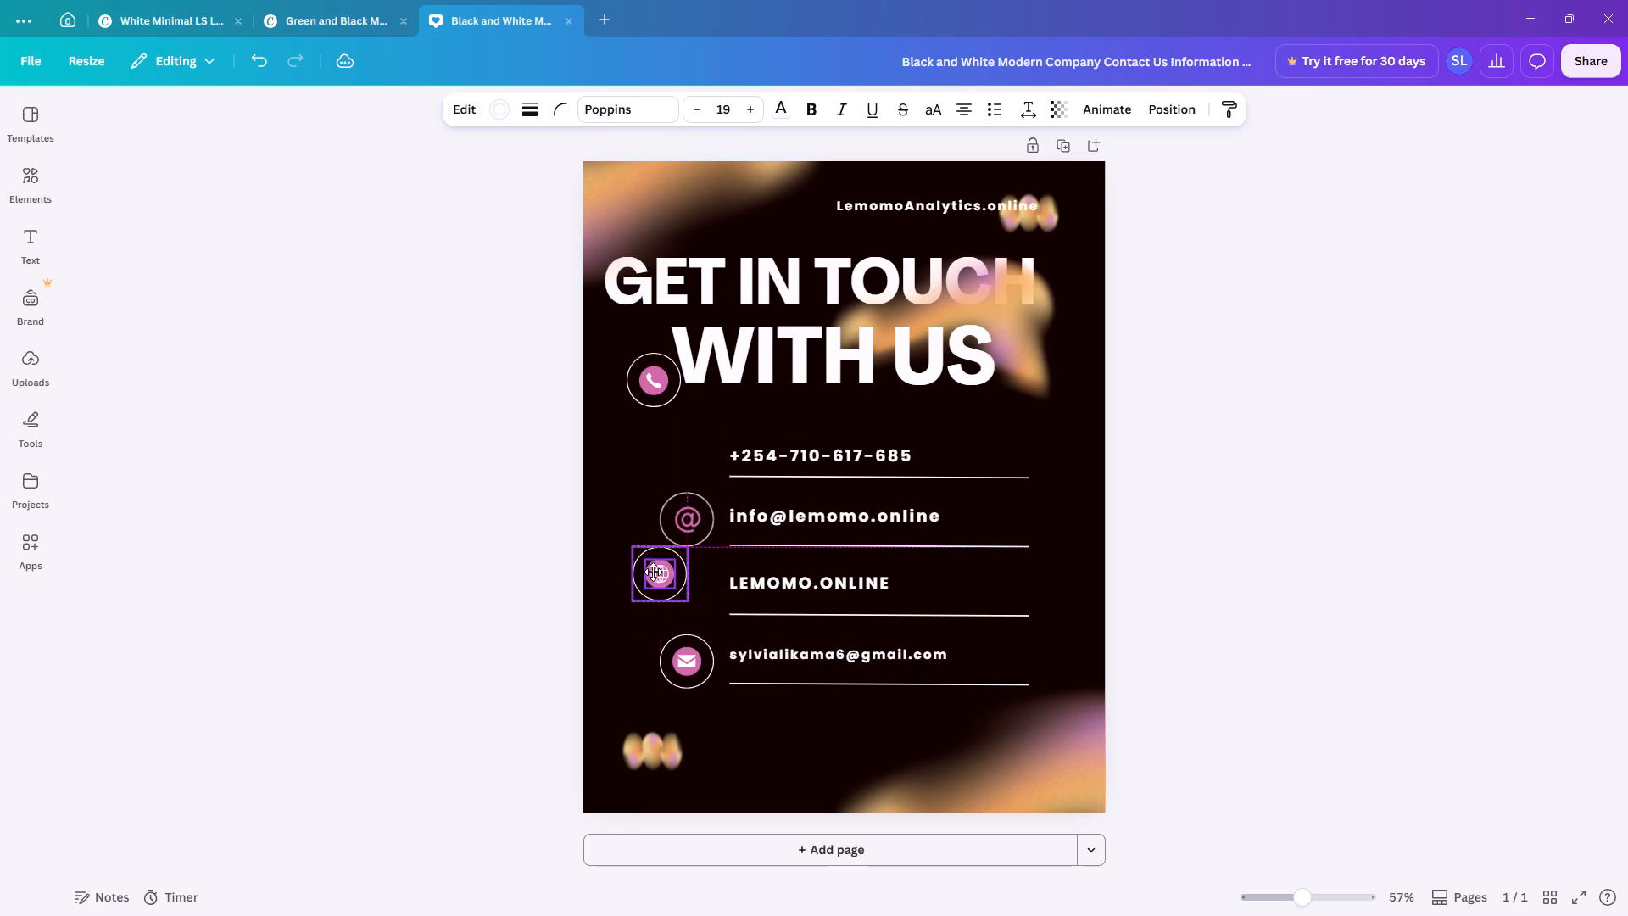
pyautogui.moveTo(653, 572); pyautogui.dragTo(666, 580)
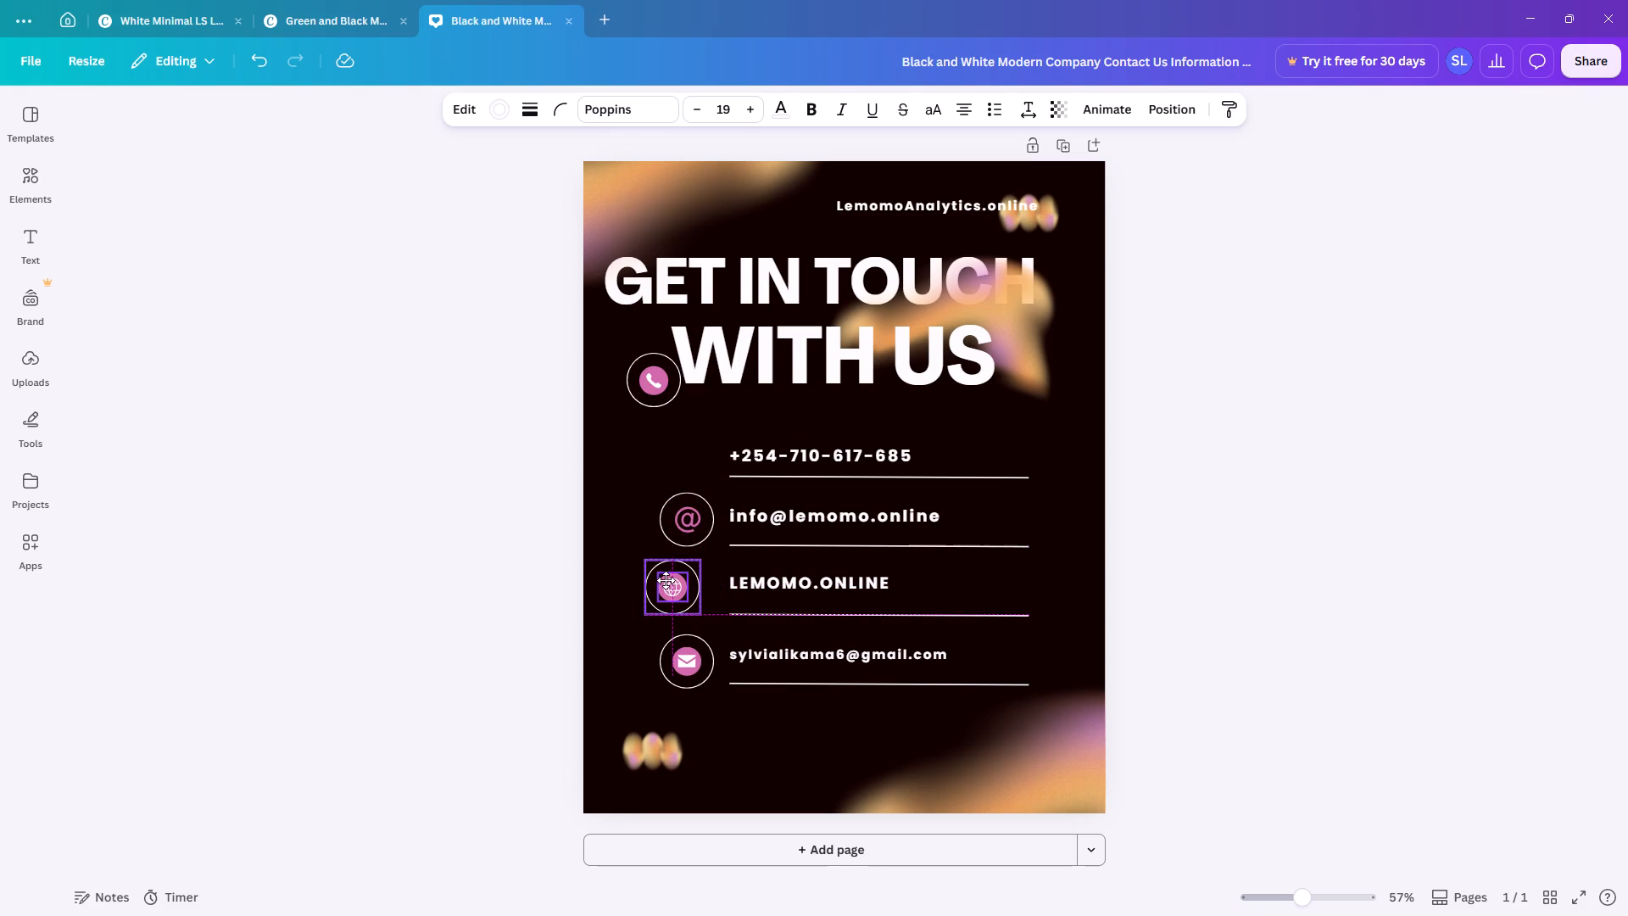
pyautogui.moveTo(666, 580); pyautogui.dragTo(666, 579)
# Move the phone icon and its circle, selected along with the WITH US heading, down beside the phone number.
pyautogui.click(649, 377)
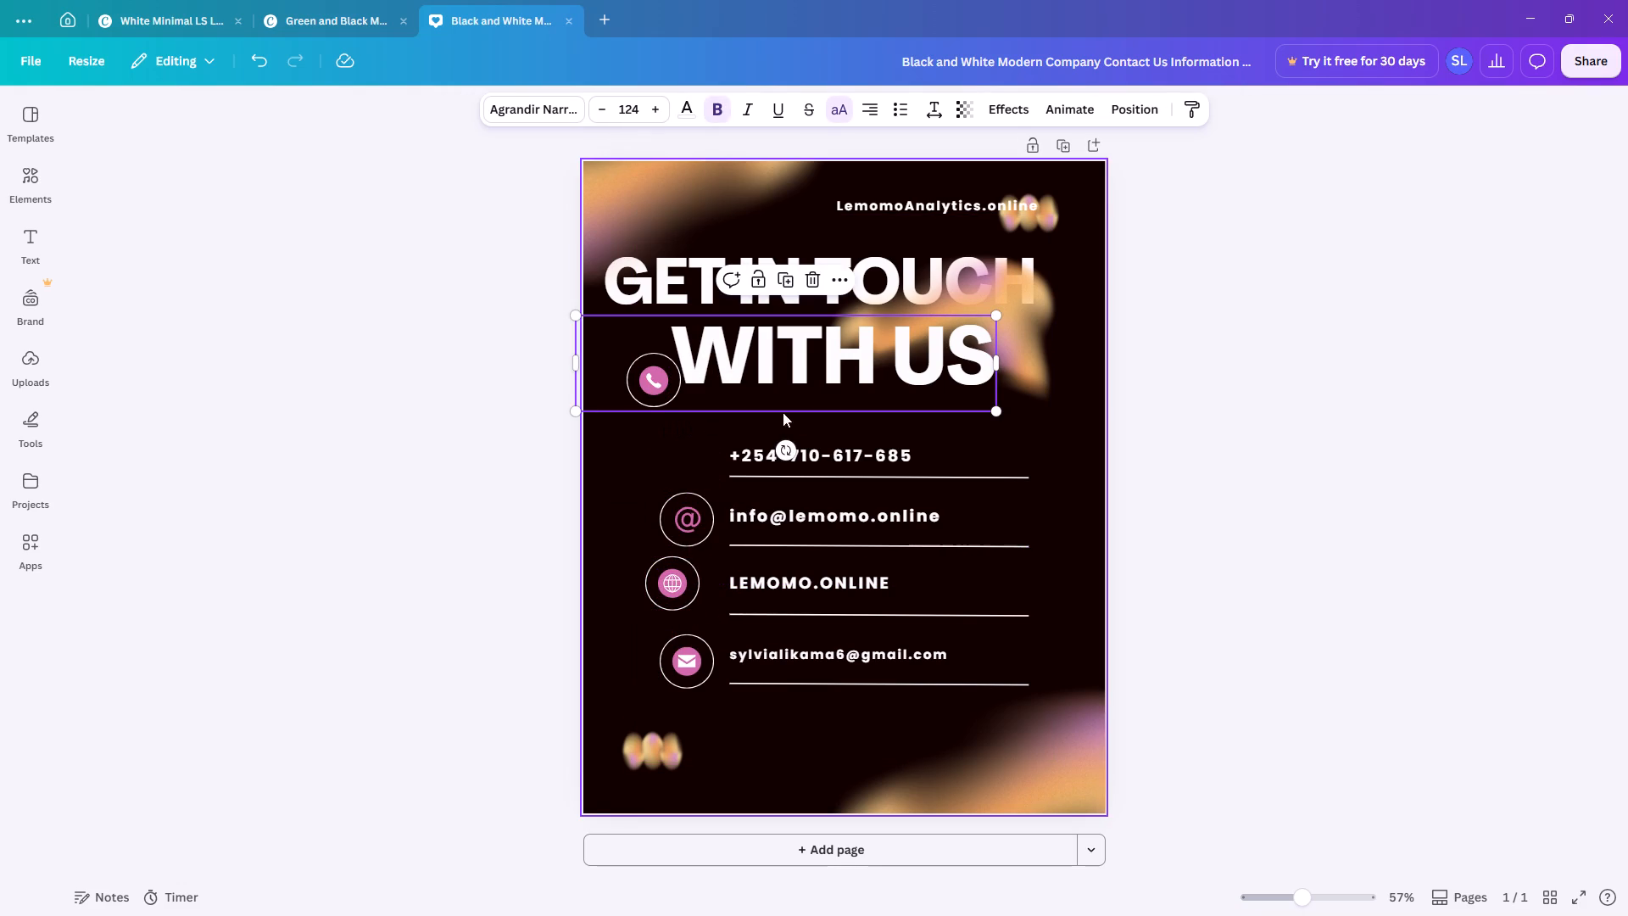
pyautogui.click(1098, 427)
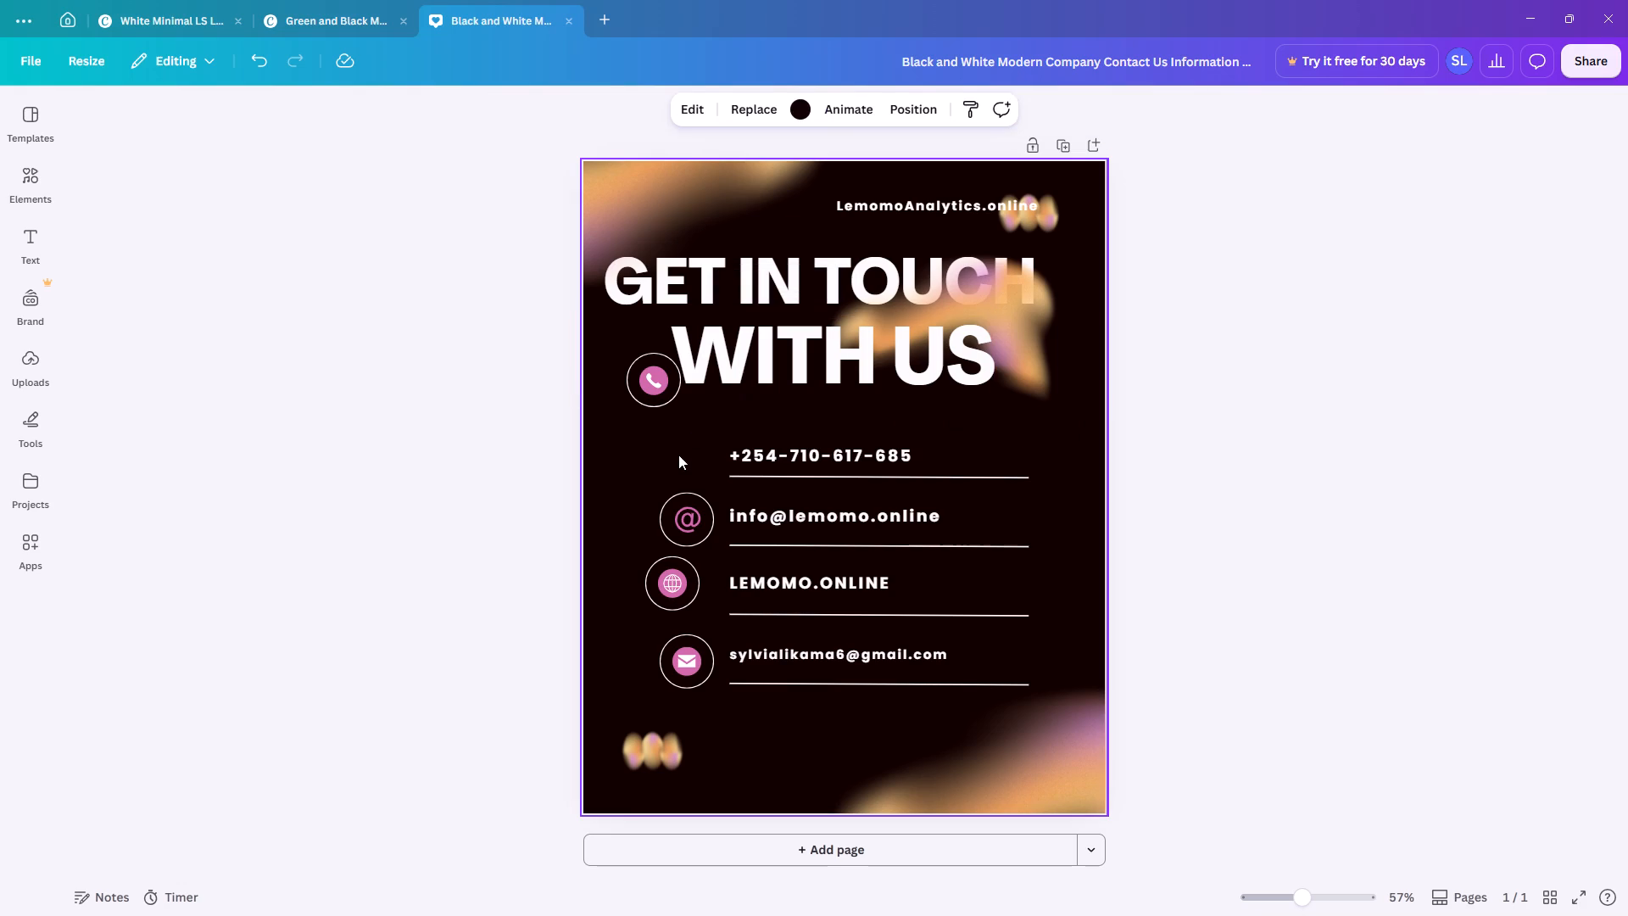
pyautogui.moveTo(678, 455); pyautogui.dragTo(620, 349)
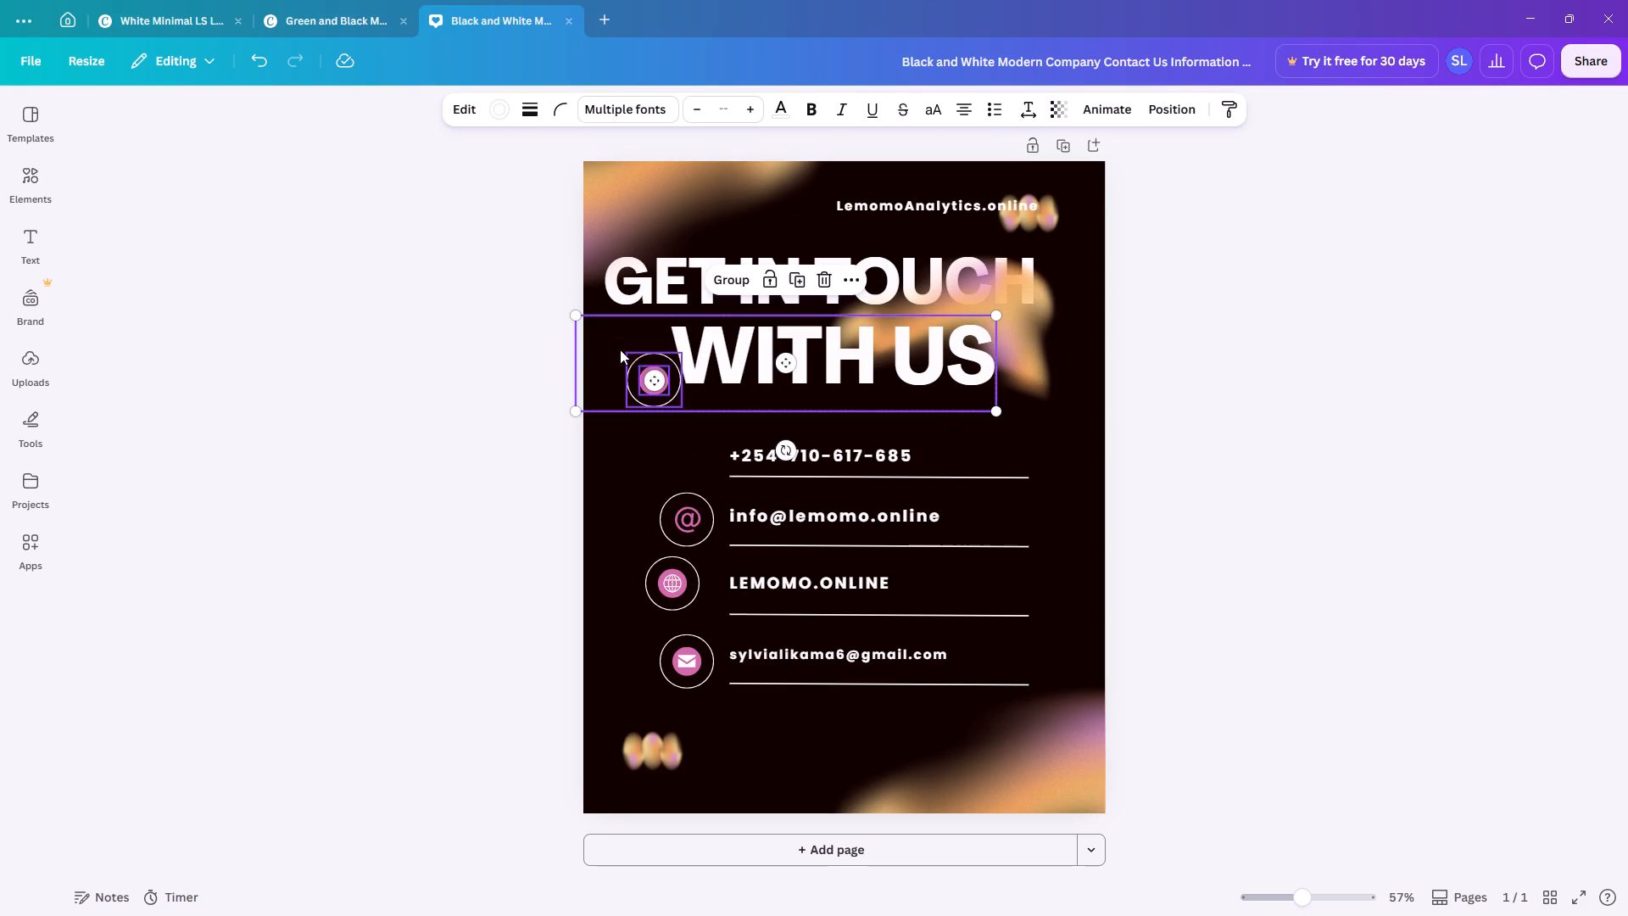
pyautogui.moveTo(648, 363); pyautogui.dragTo(650, 432)
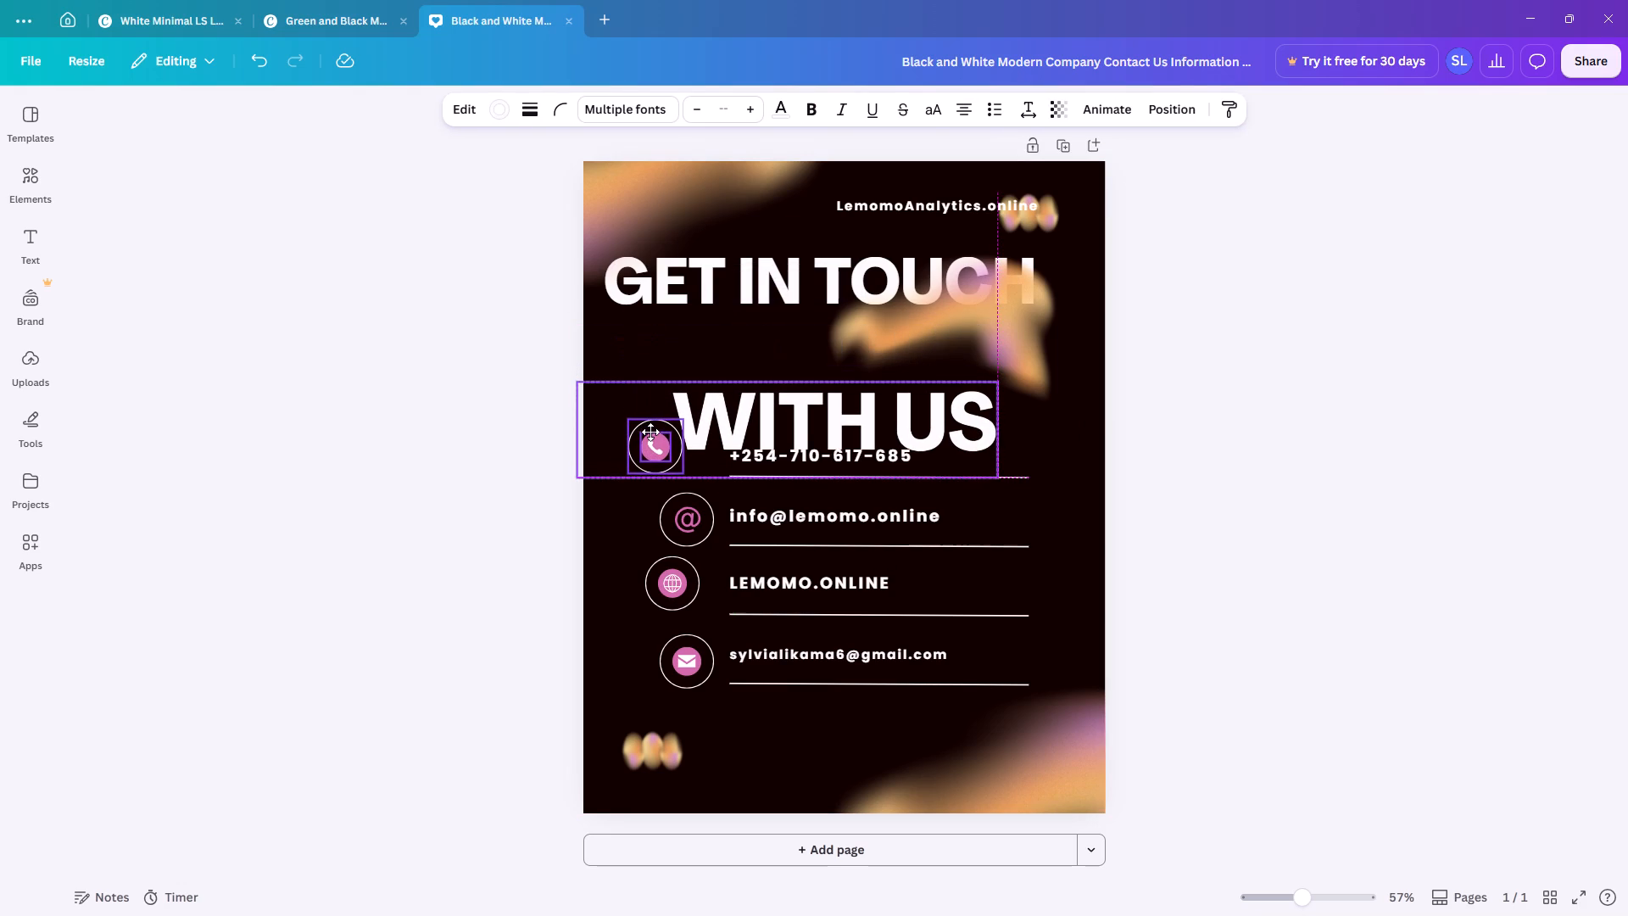
pyautogui.moveTo(650, 432); pyautogui.dragTo(678, 425)
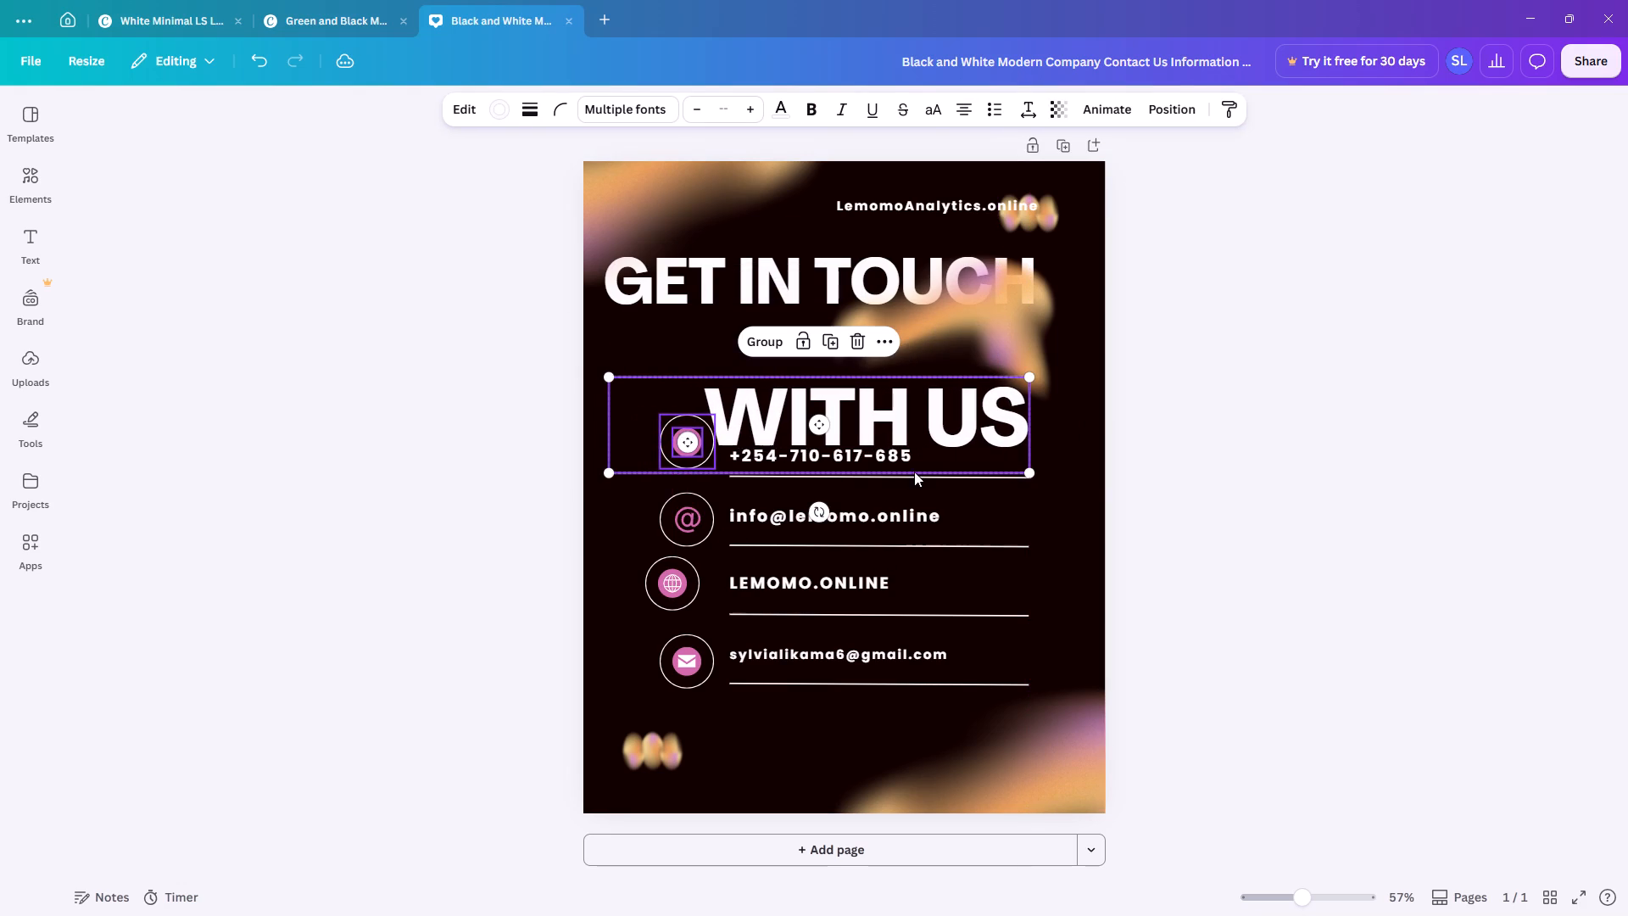
# Move the WITH US heading back up beneath GET IN TOUCH, with its right edge aligned to the contact lines' right end.
pyautogui.click(1129, 469)
pyautogui.click(989, 398)
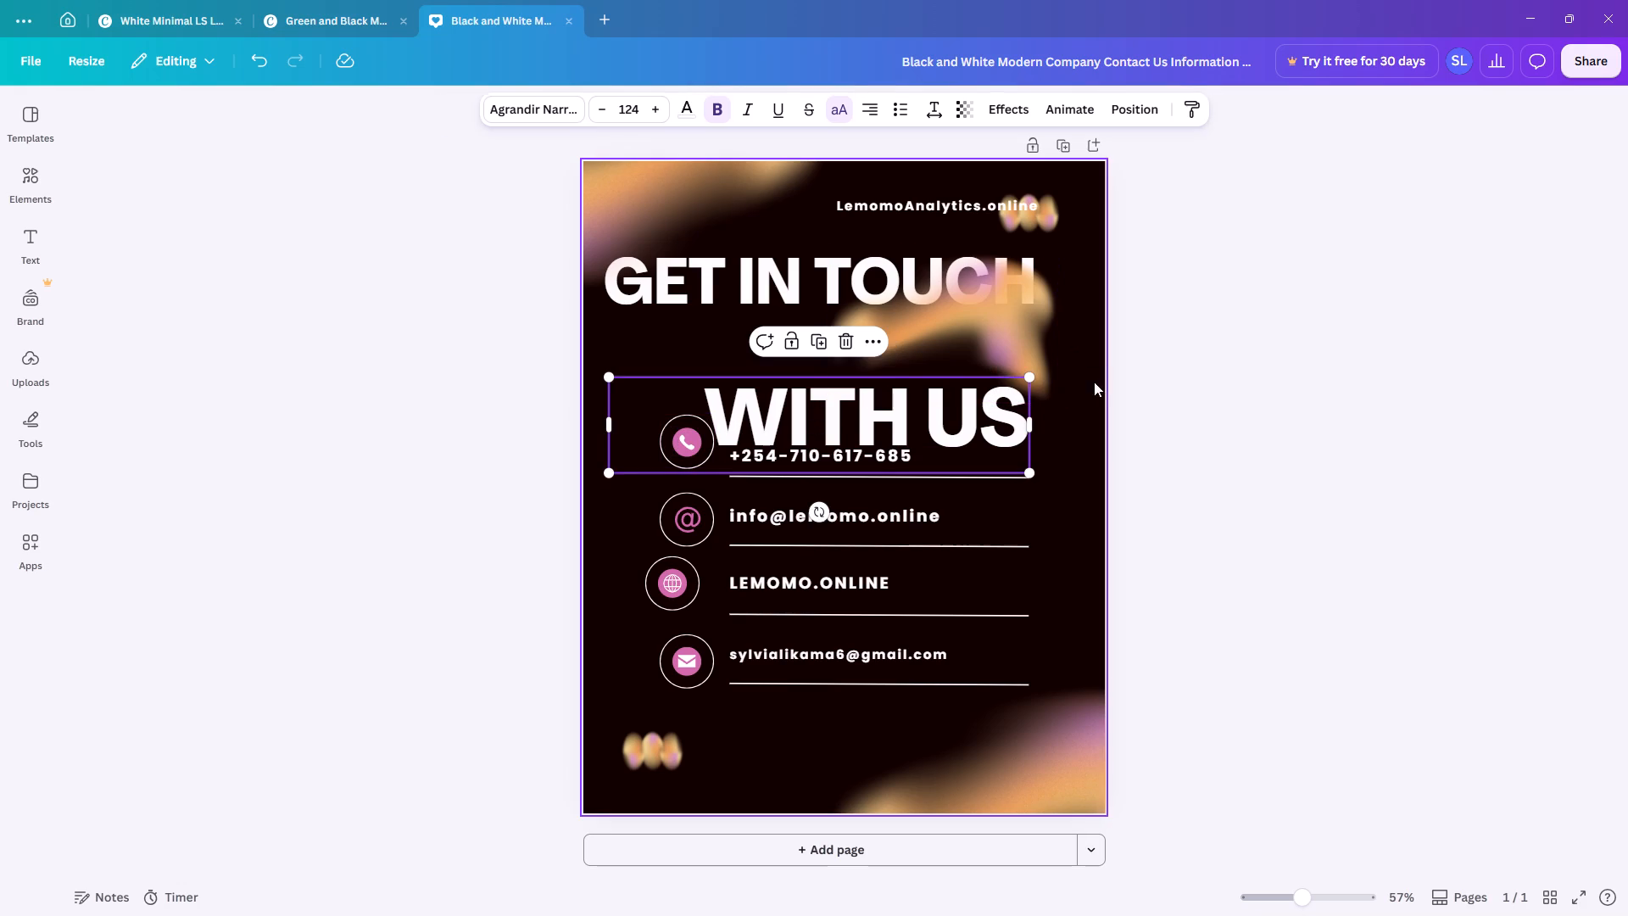
pyautogui.click(1073, 427)
pyautogui.click(805, 419)
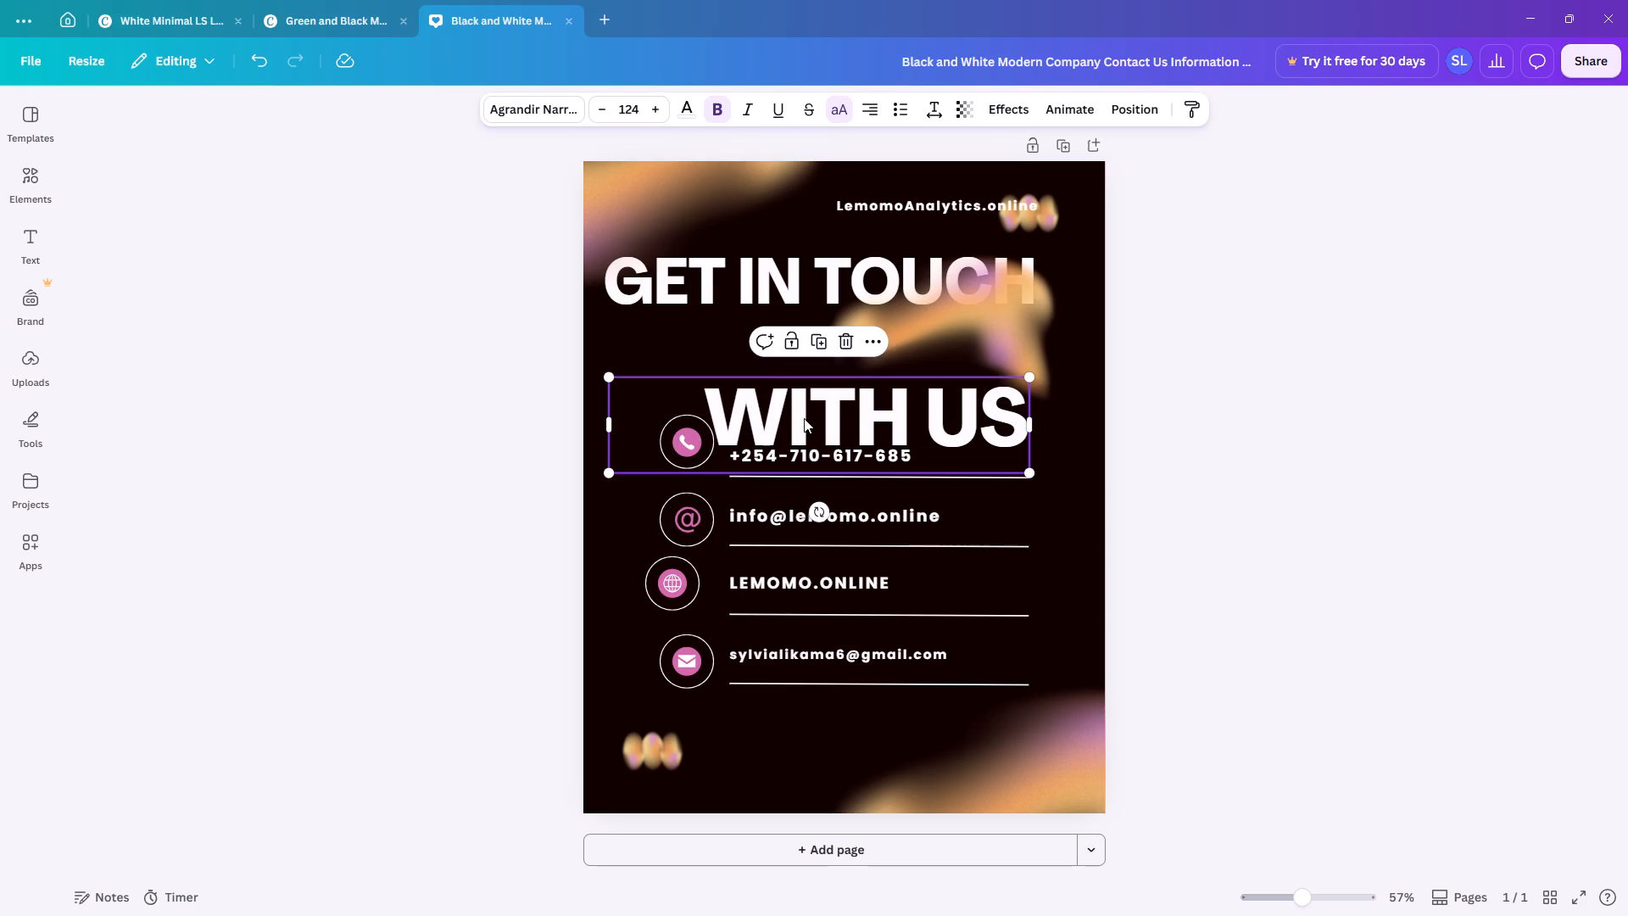
pyautogui.moveTo(772, 389); pyautogui.dragTo(775, 313)
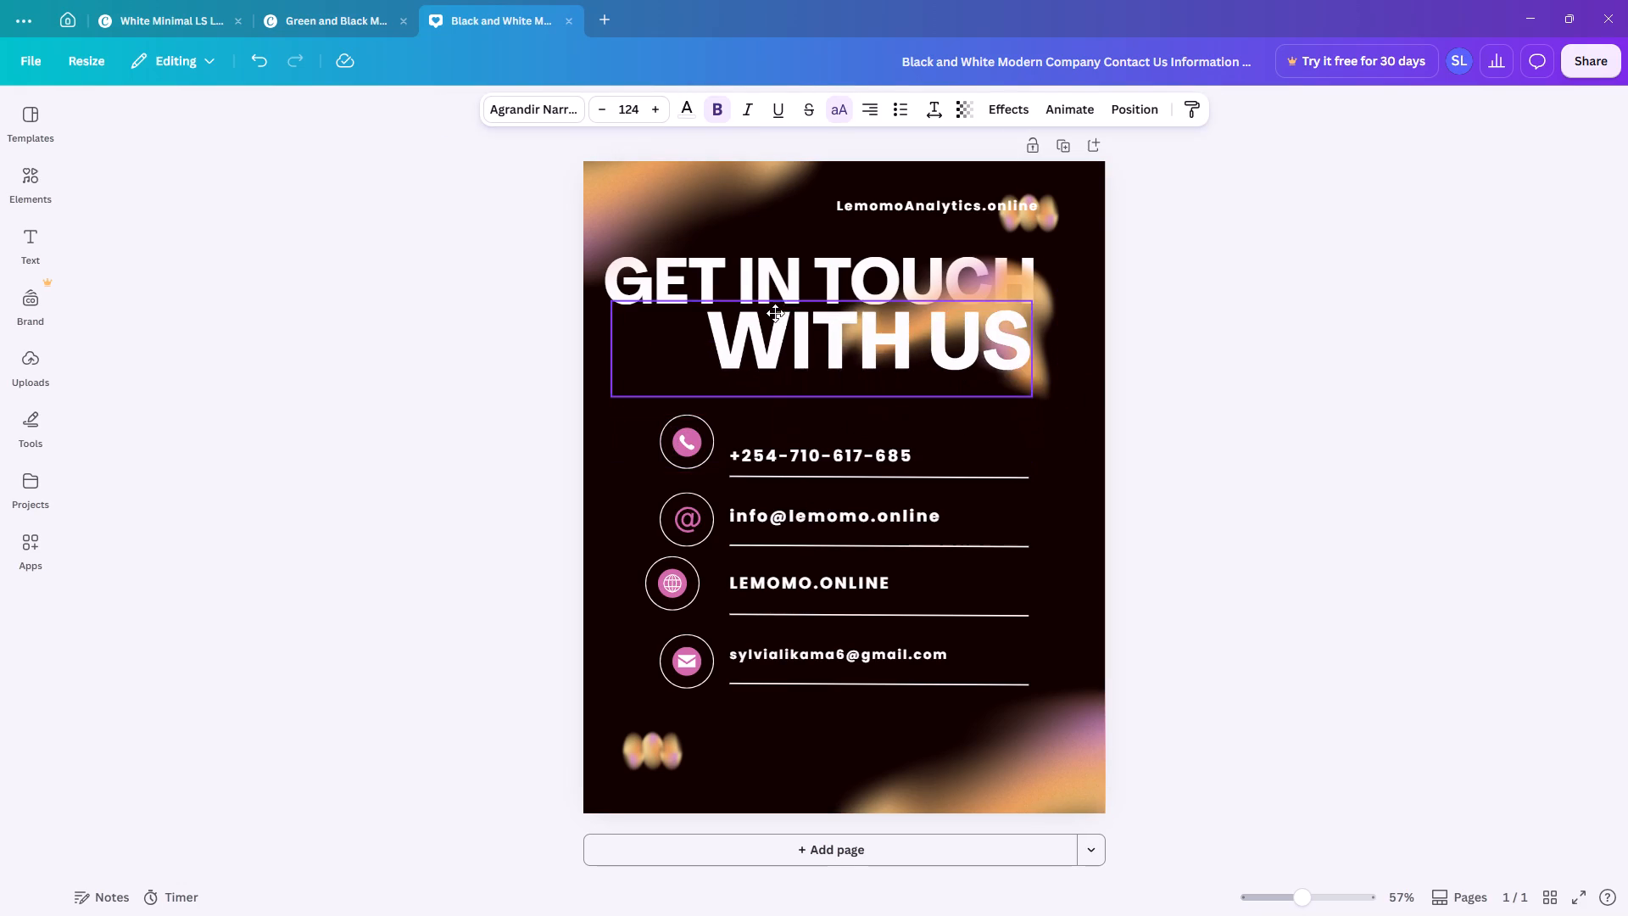
pyautogui.moveTo(775, 313); pyautogui.dragTo(764, 329)
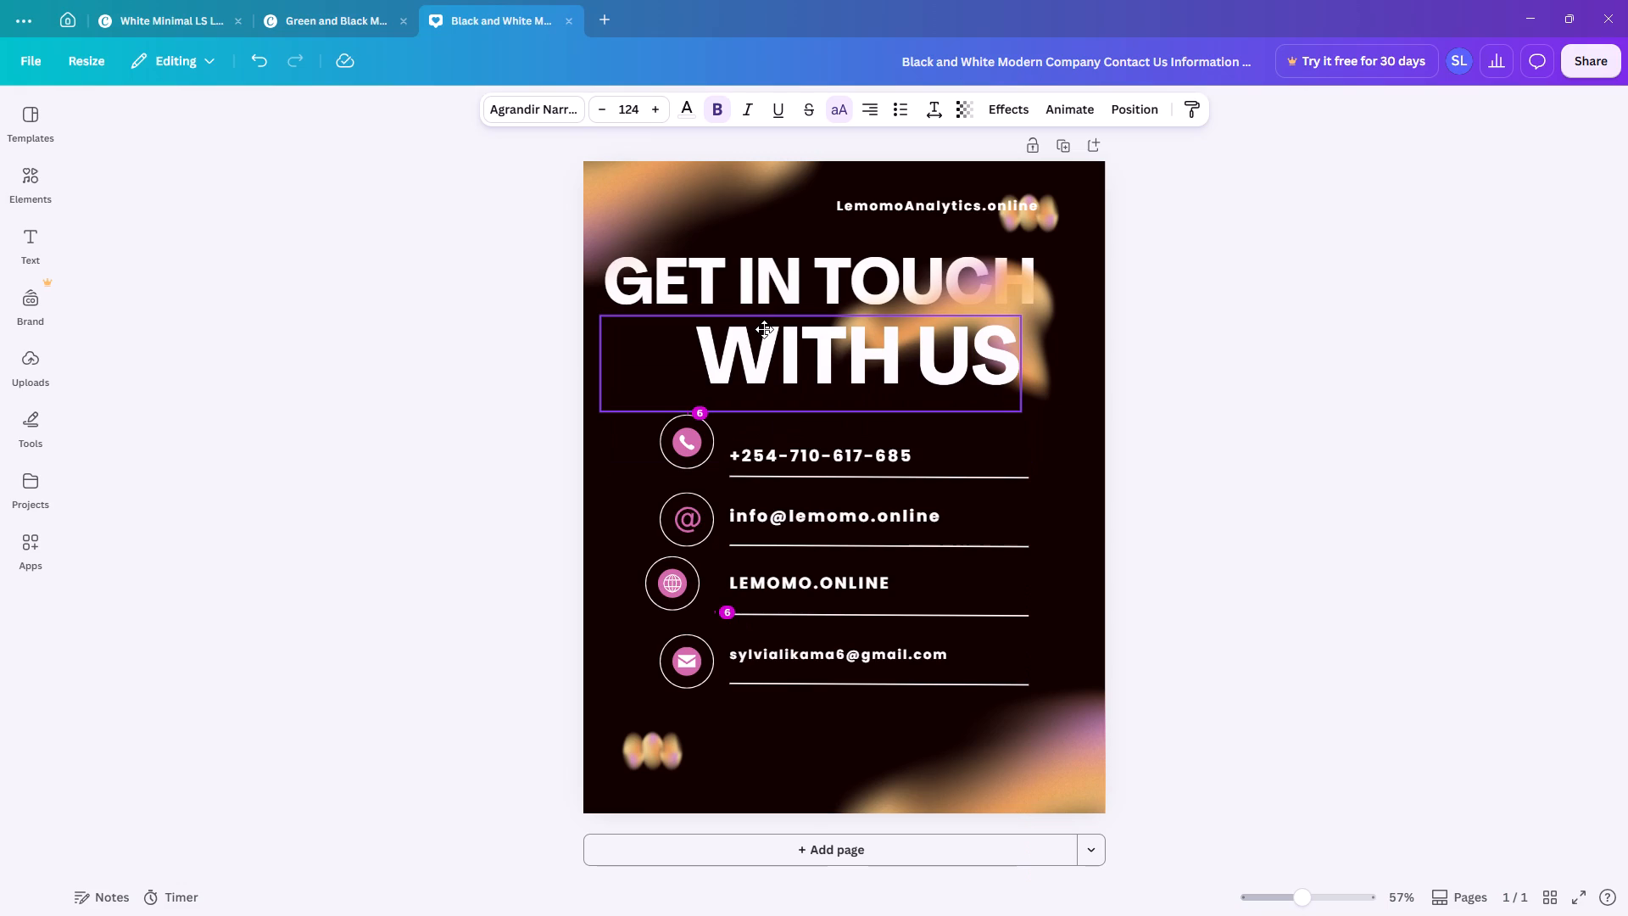
pyautogui.moveTo(764, 329); pyautogui.dragTo(771, 327)
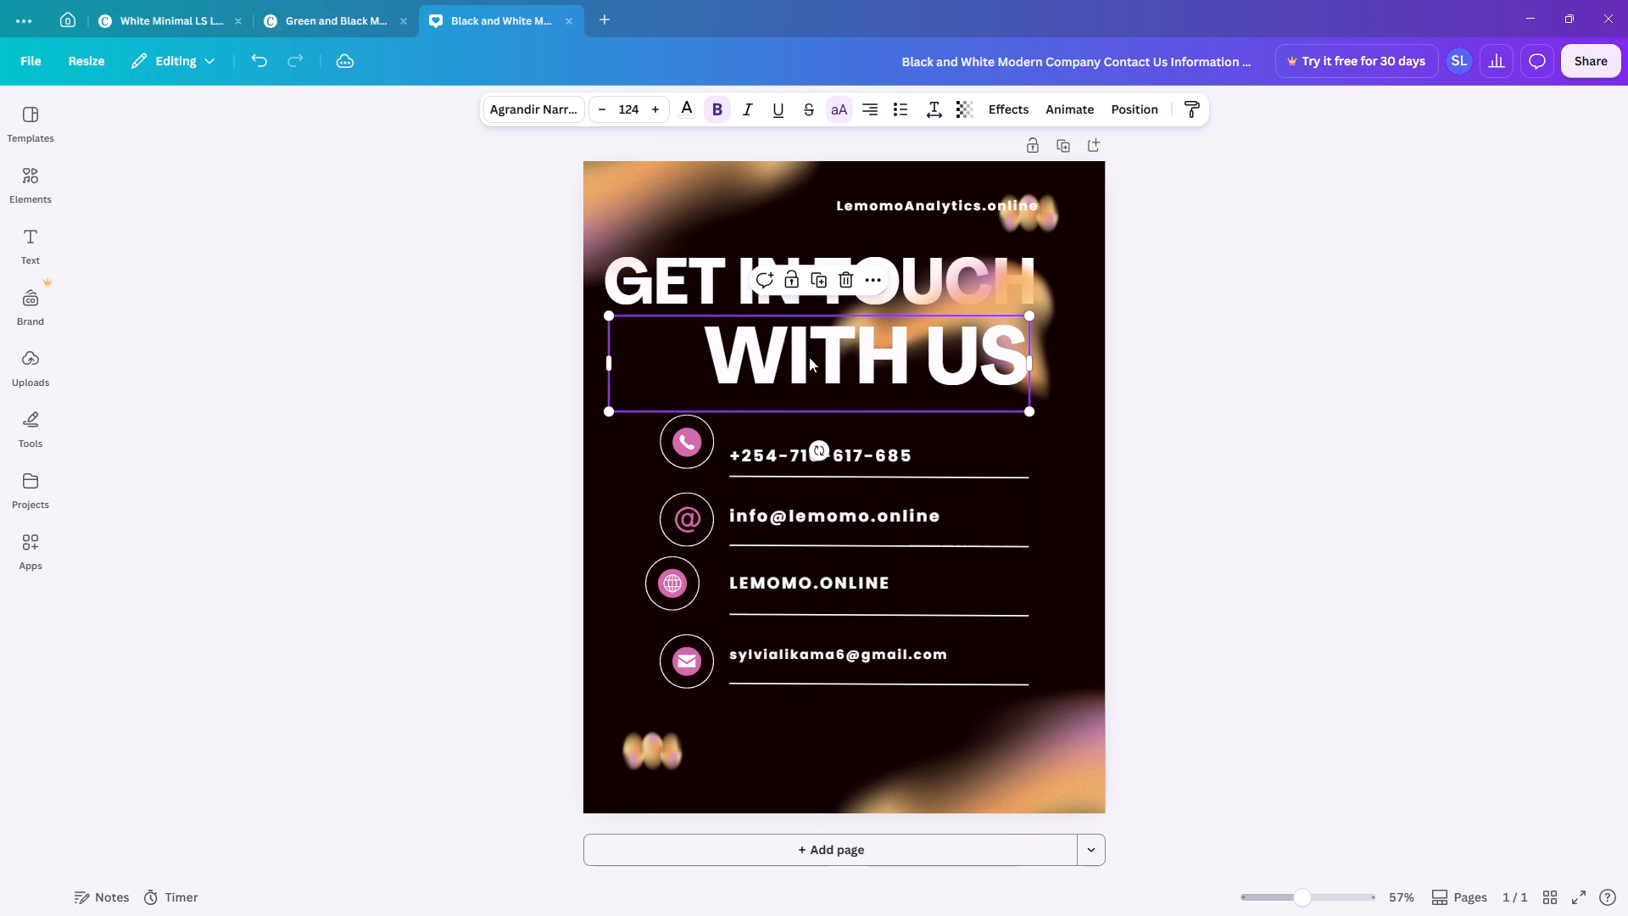
# Nudge the phone icon together with its circle slightly down, closer to level with the phone number.
pyautogui.click(994, 525)
pyautogui.click(689, 444)
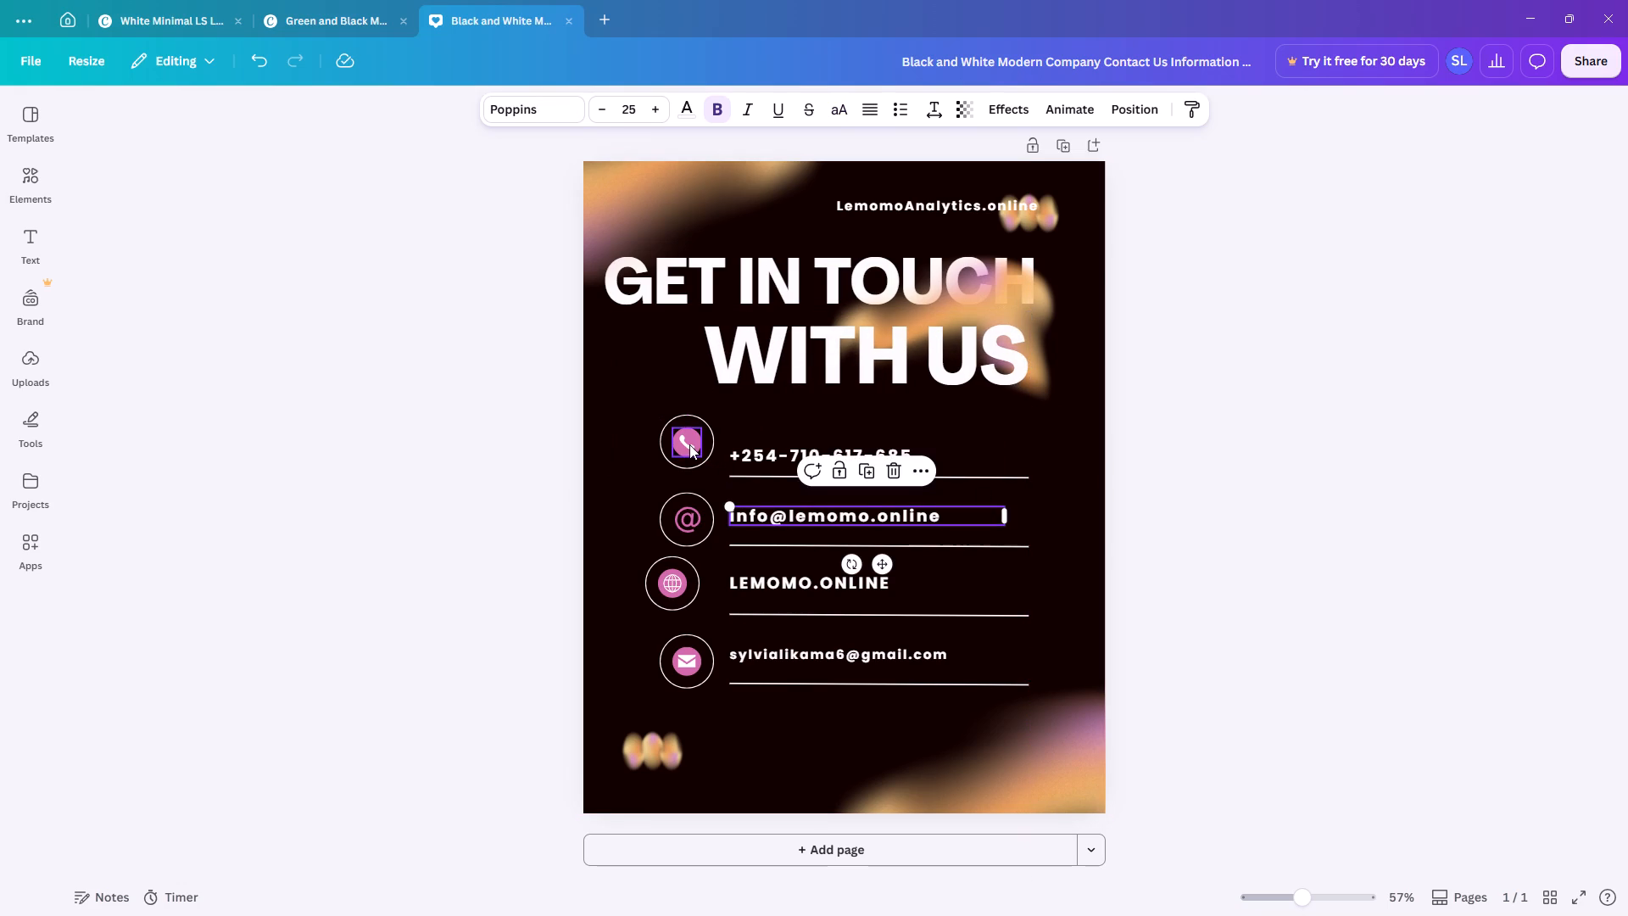
pyautogui.moveTo(638, 414); pyautogui.dragTo(741, 462)
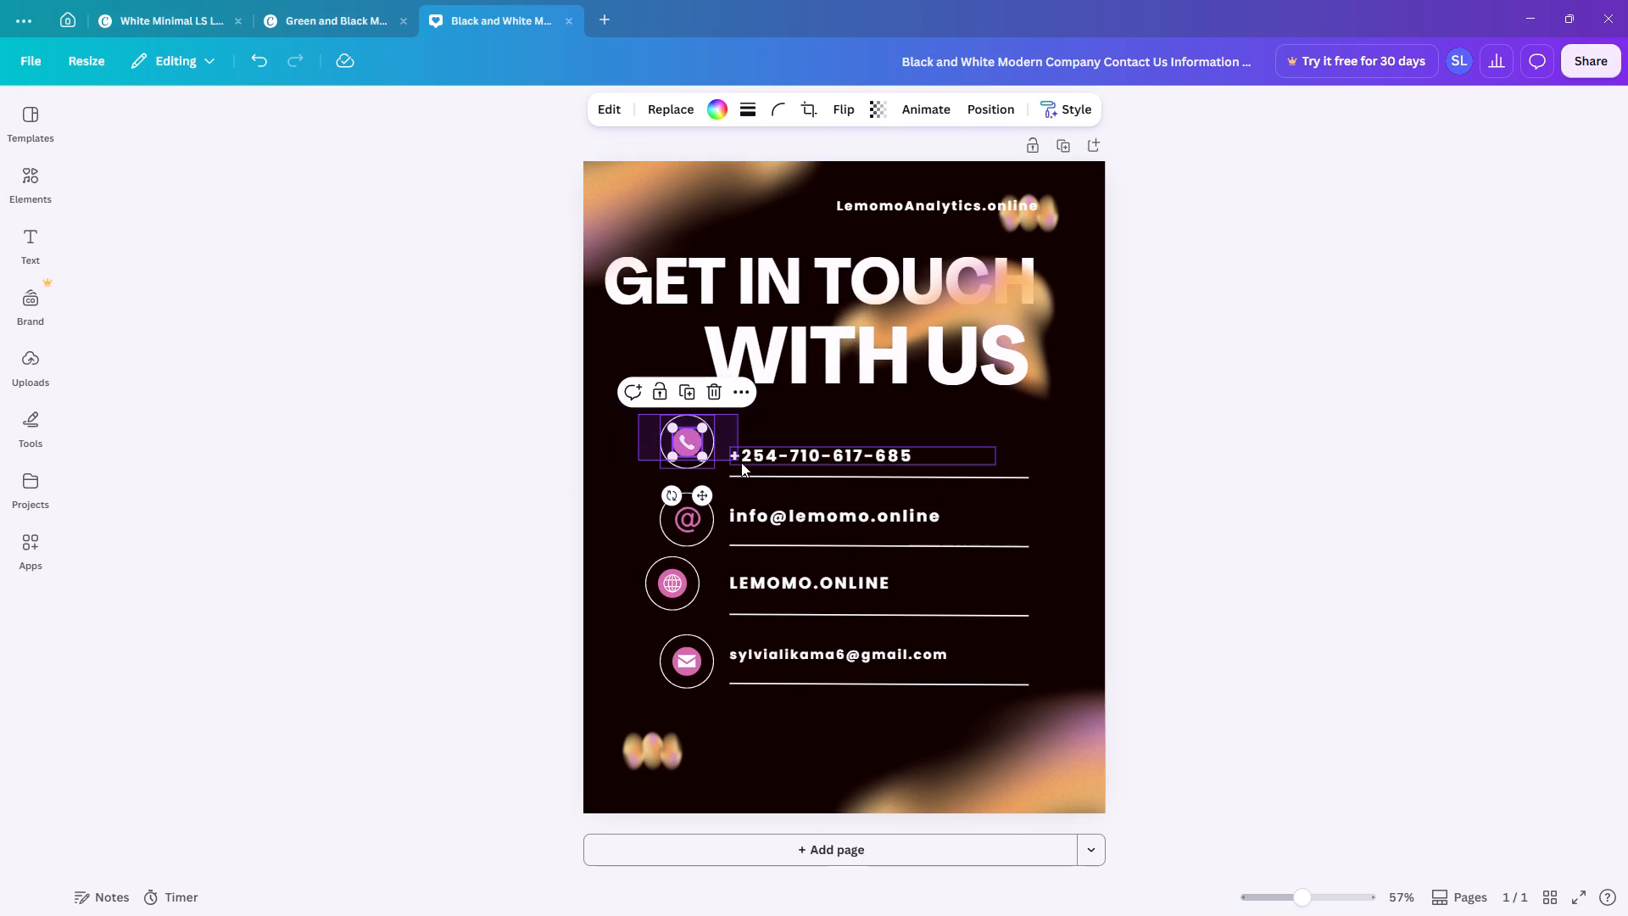
pyautogui.moveTo(741, 462); pyautogui.dragTo(743, 466)
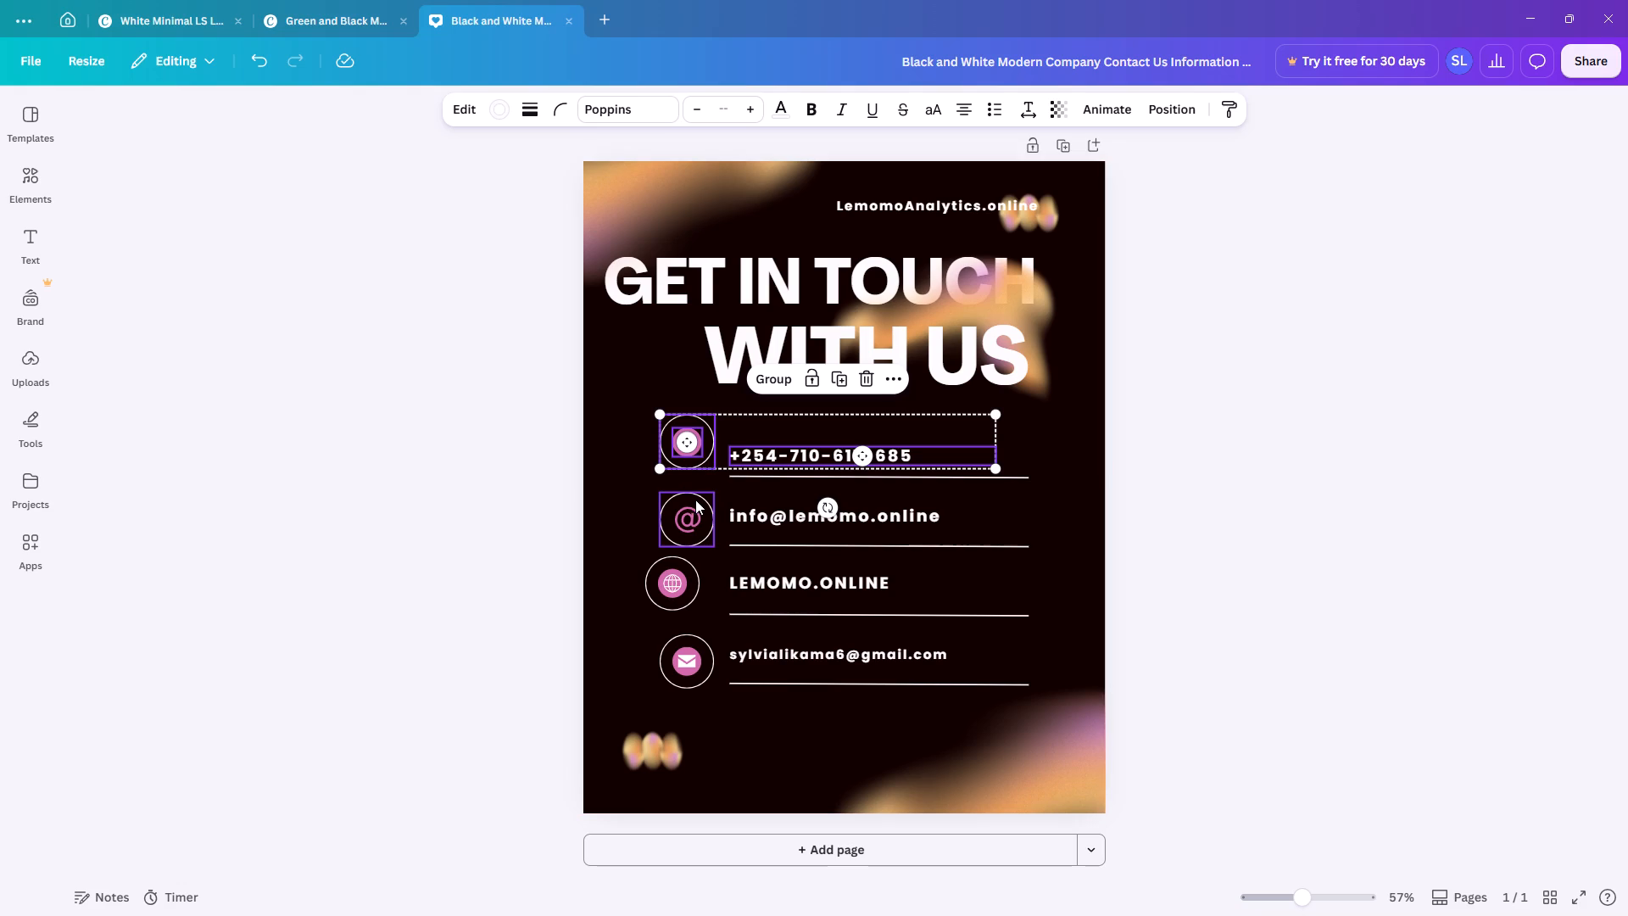
pyautogui.click(603, 519)
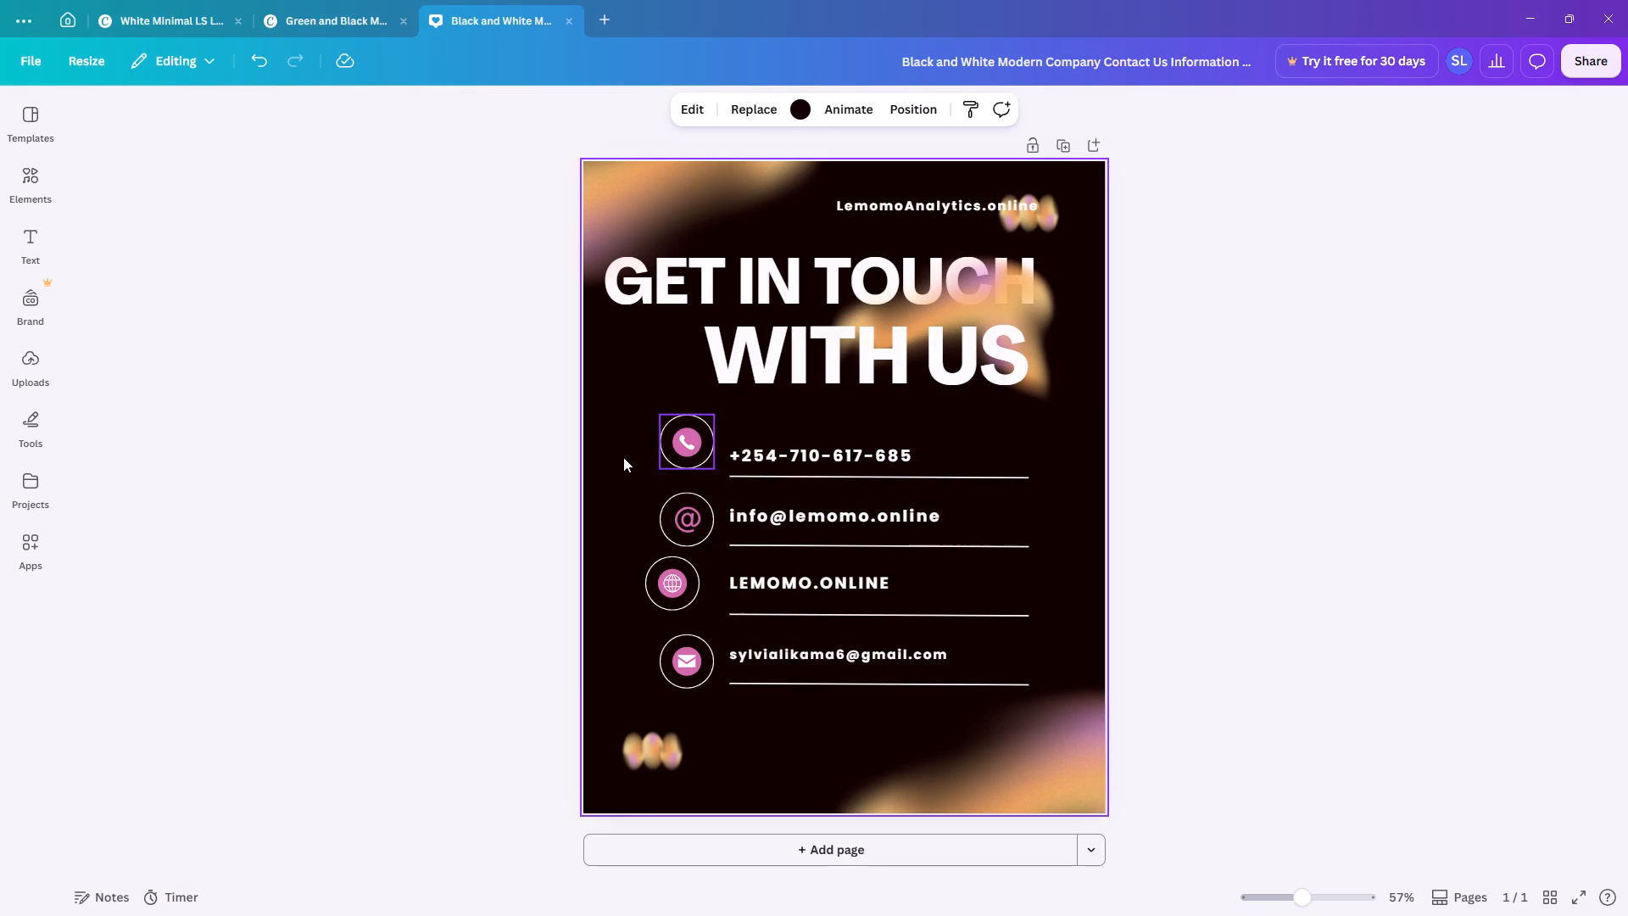
pyautogui.moveTo(623, 457); pyautogui.dragTo(727, 424)
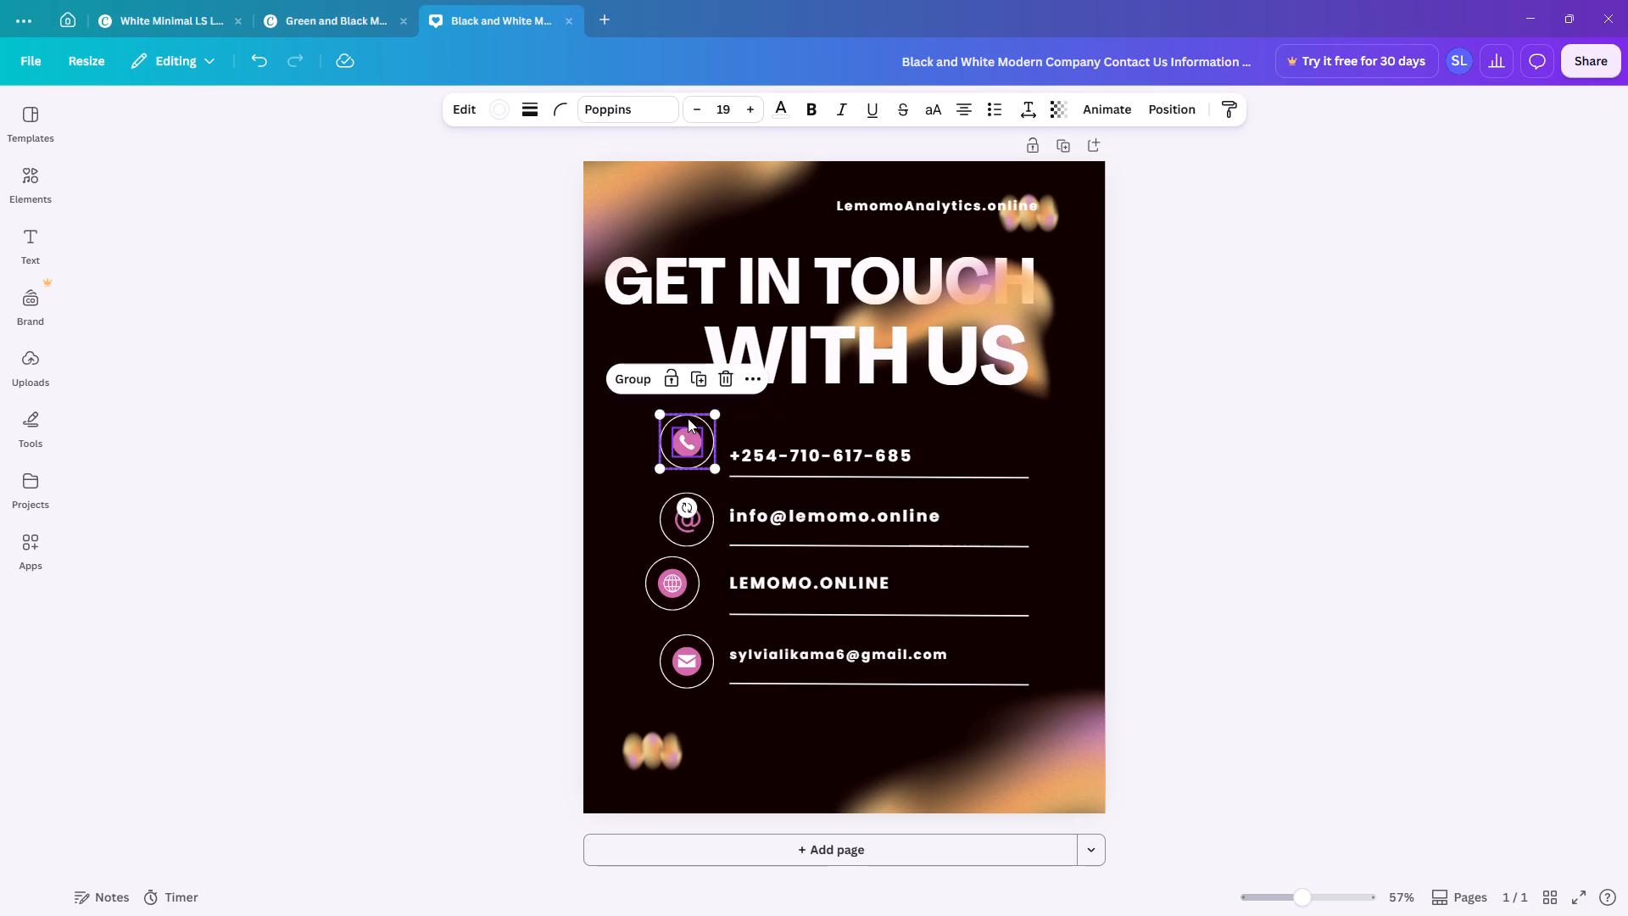
pyautogui.moveTo(683, 444); pyautogui.dragTo(684, 450)
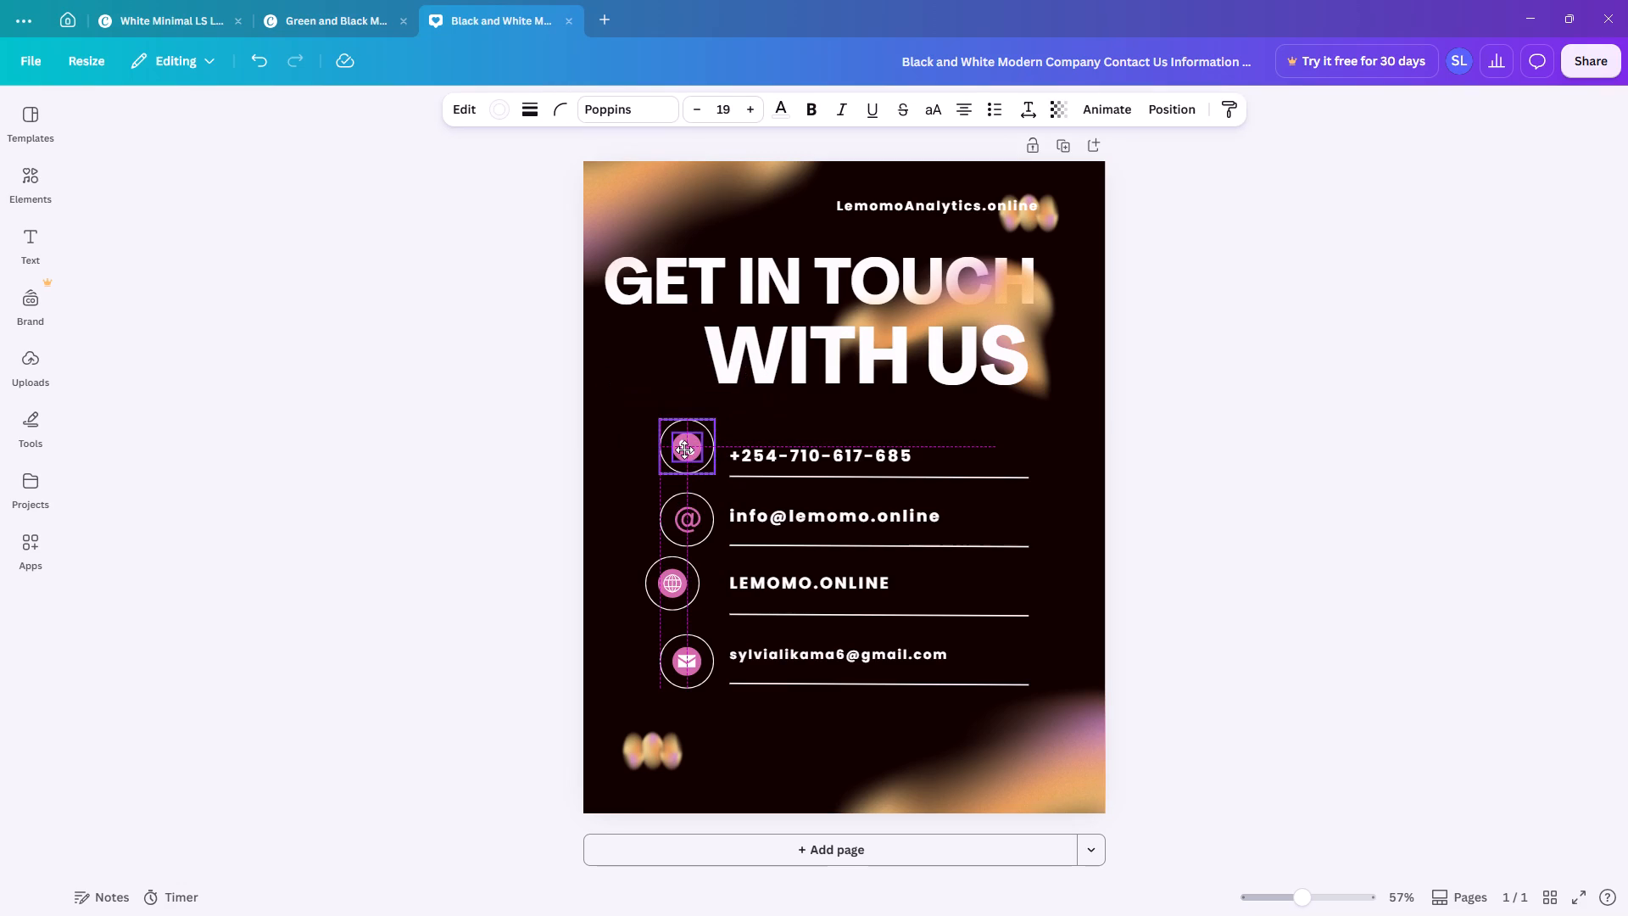
pyautogui.moveTo(684, 450); pyautogui.dragTo(684, 451)
pyautogui.click(830, 569)
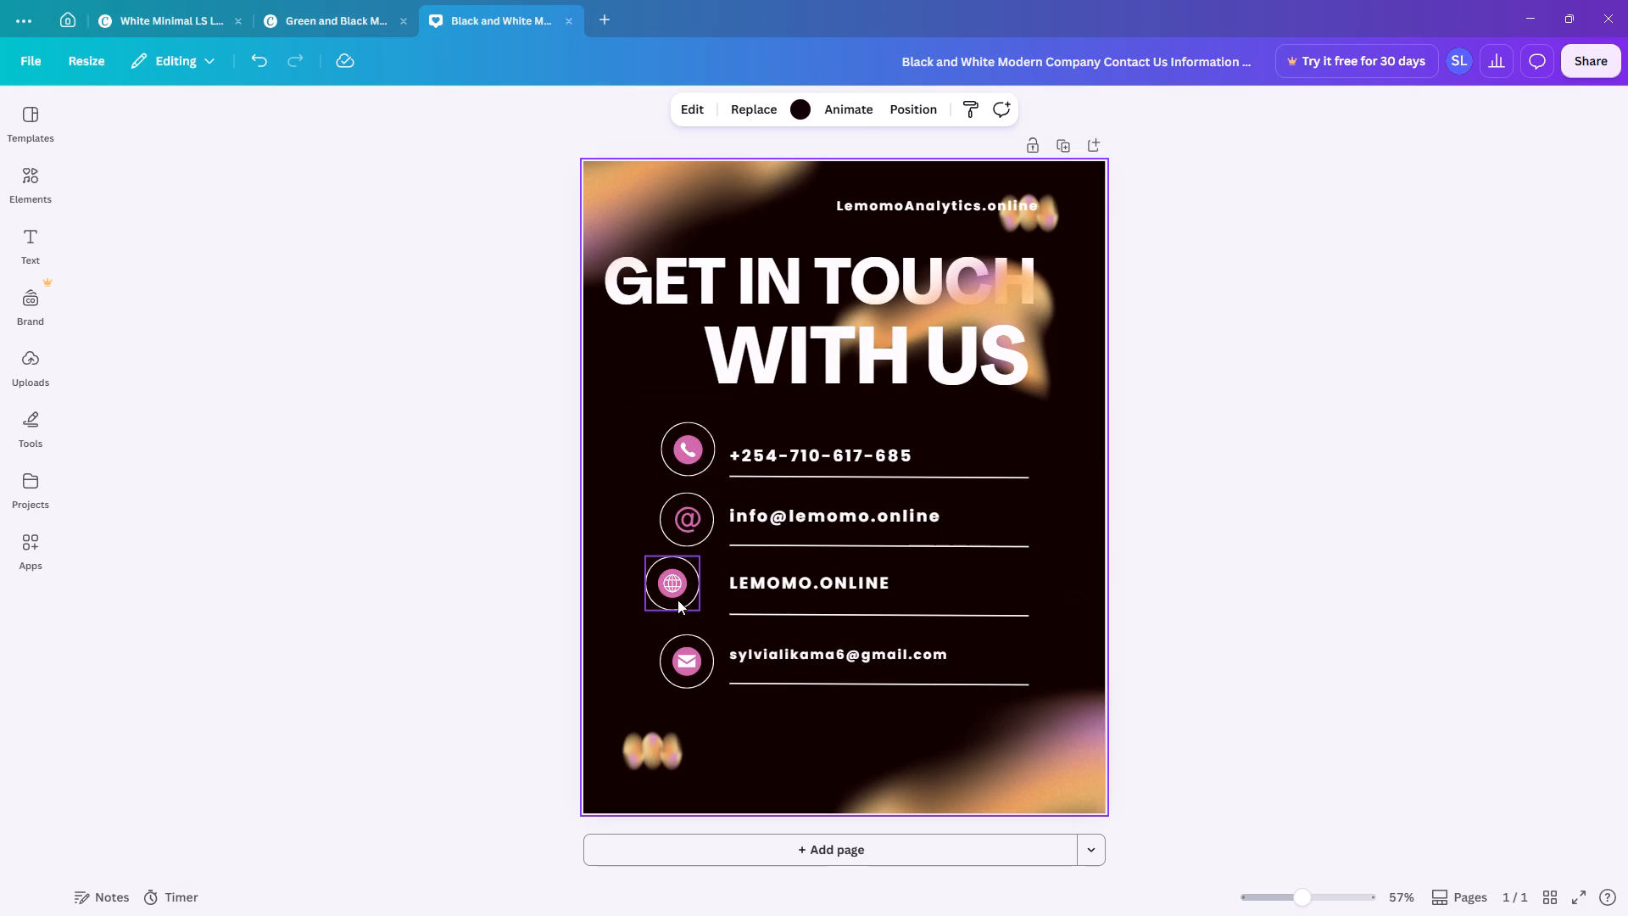
# Shift the globe icon together with its circle horizontally closer to the start of the LEMOMO.ONLINE text.
pyautogui.moveTo(705, 616); pyautogui.dragTo(638, 556)
pyautogui.moveTo(666, 567); pyautogui.dragTo(689, 570)
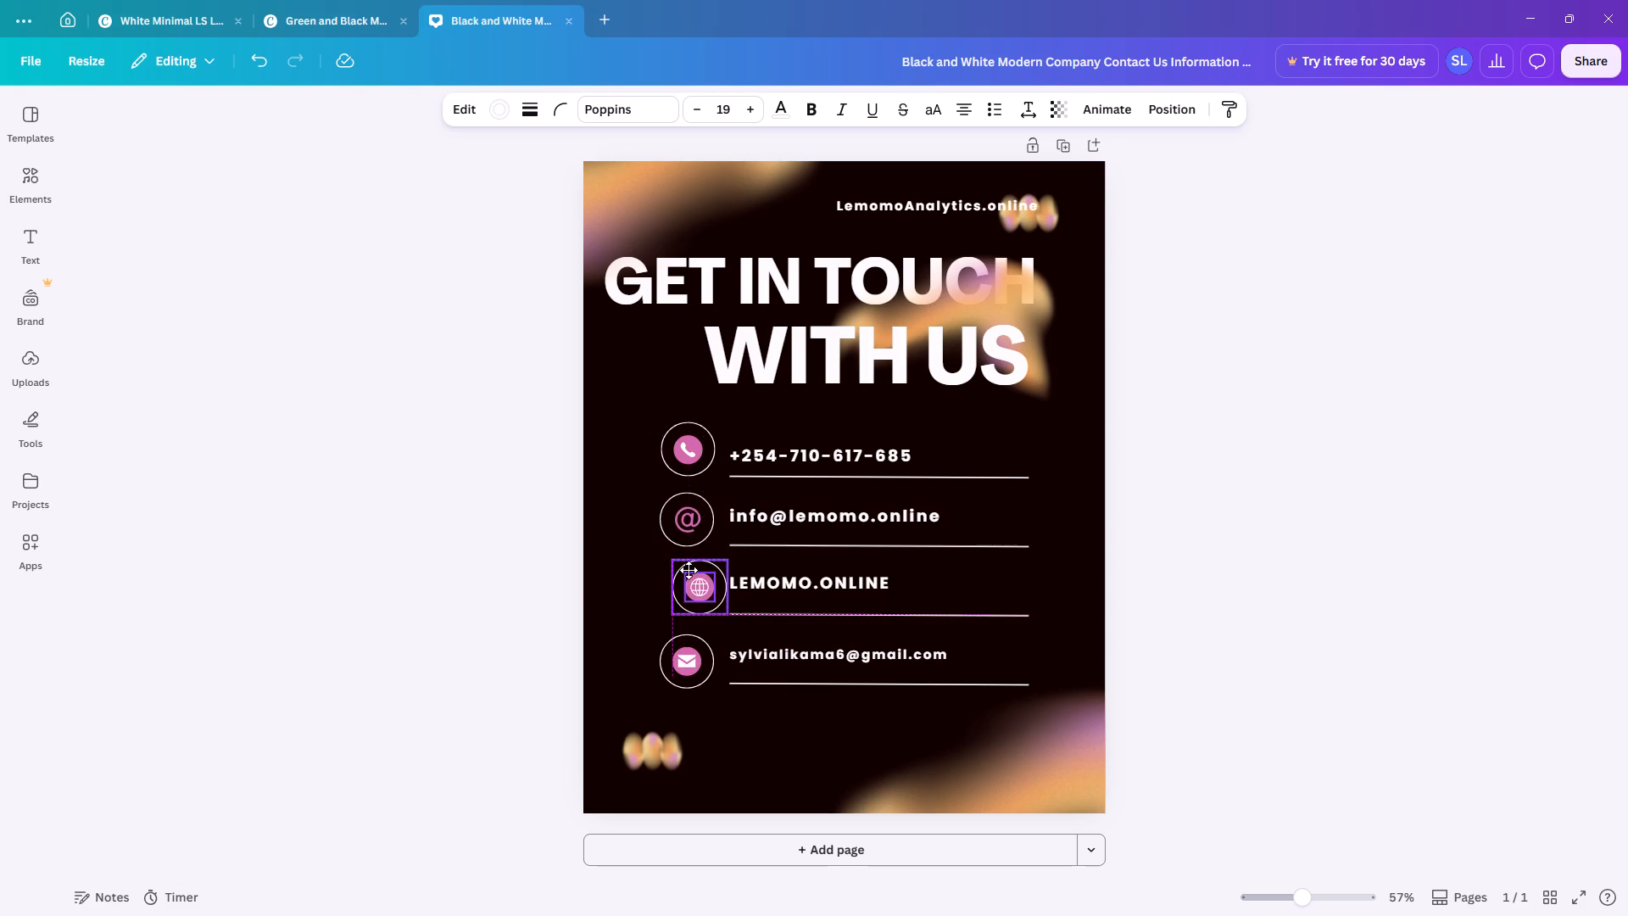
pyautogui.moveTo(689, 570); pyautogui.dragTo(688, 571)
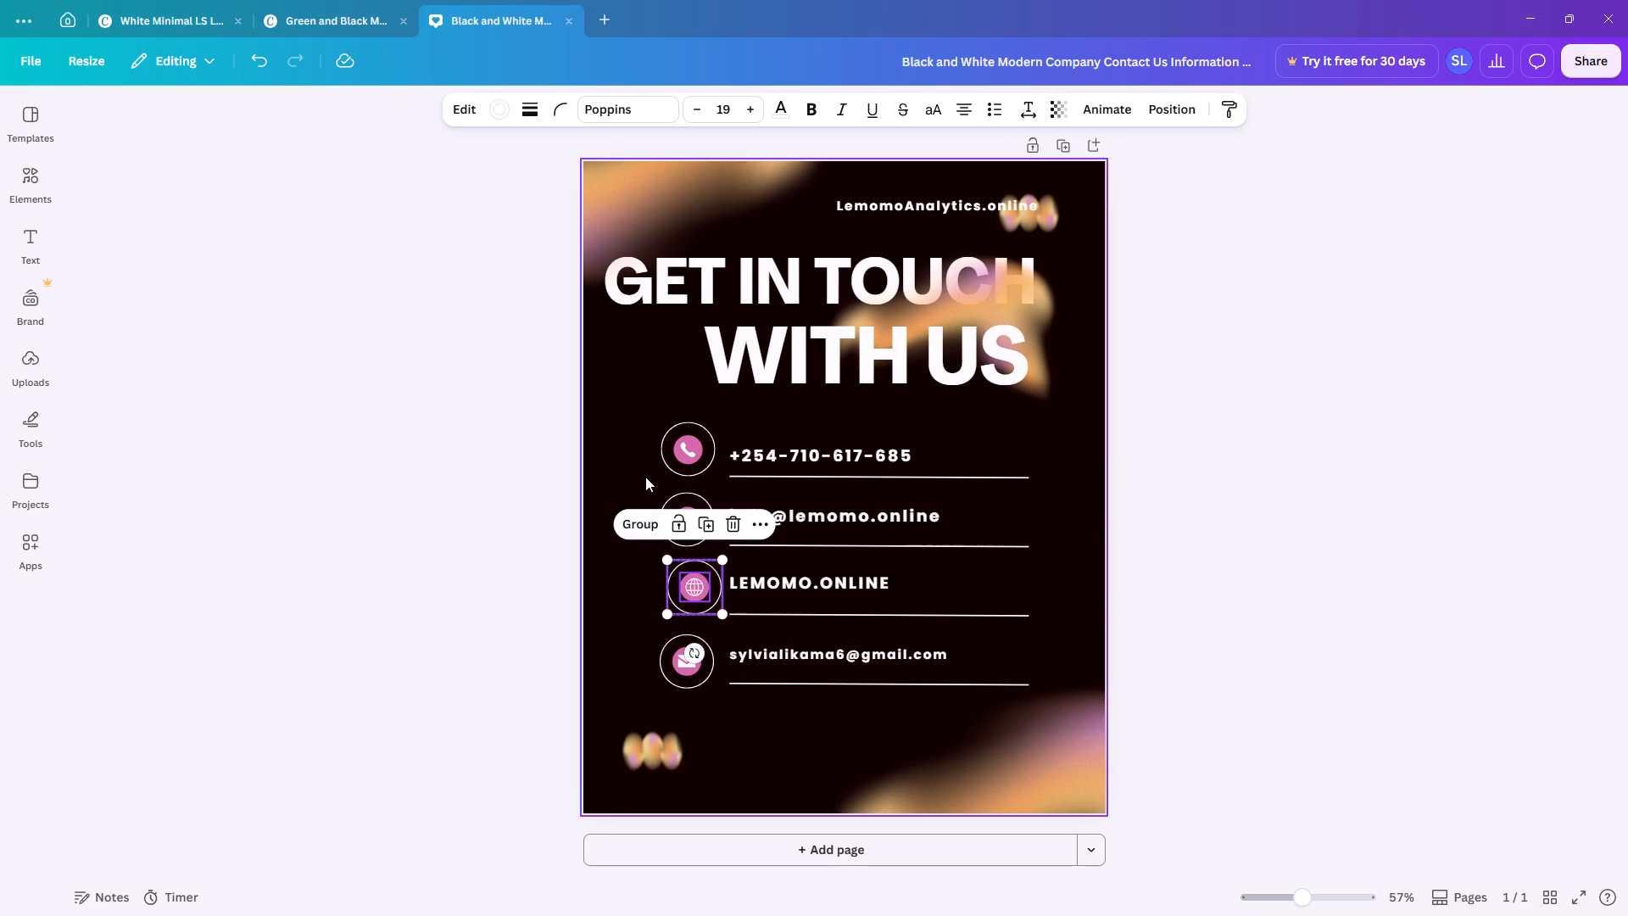
pyautogui.click(644, 478)
# Move the @ icon together with its circle closer to the info e-mail text, vertically in line with the globe icon.
pyautogui.moveTo(643, 482); pyautogui.dragTo(694, 505)
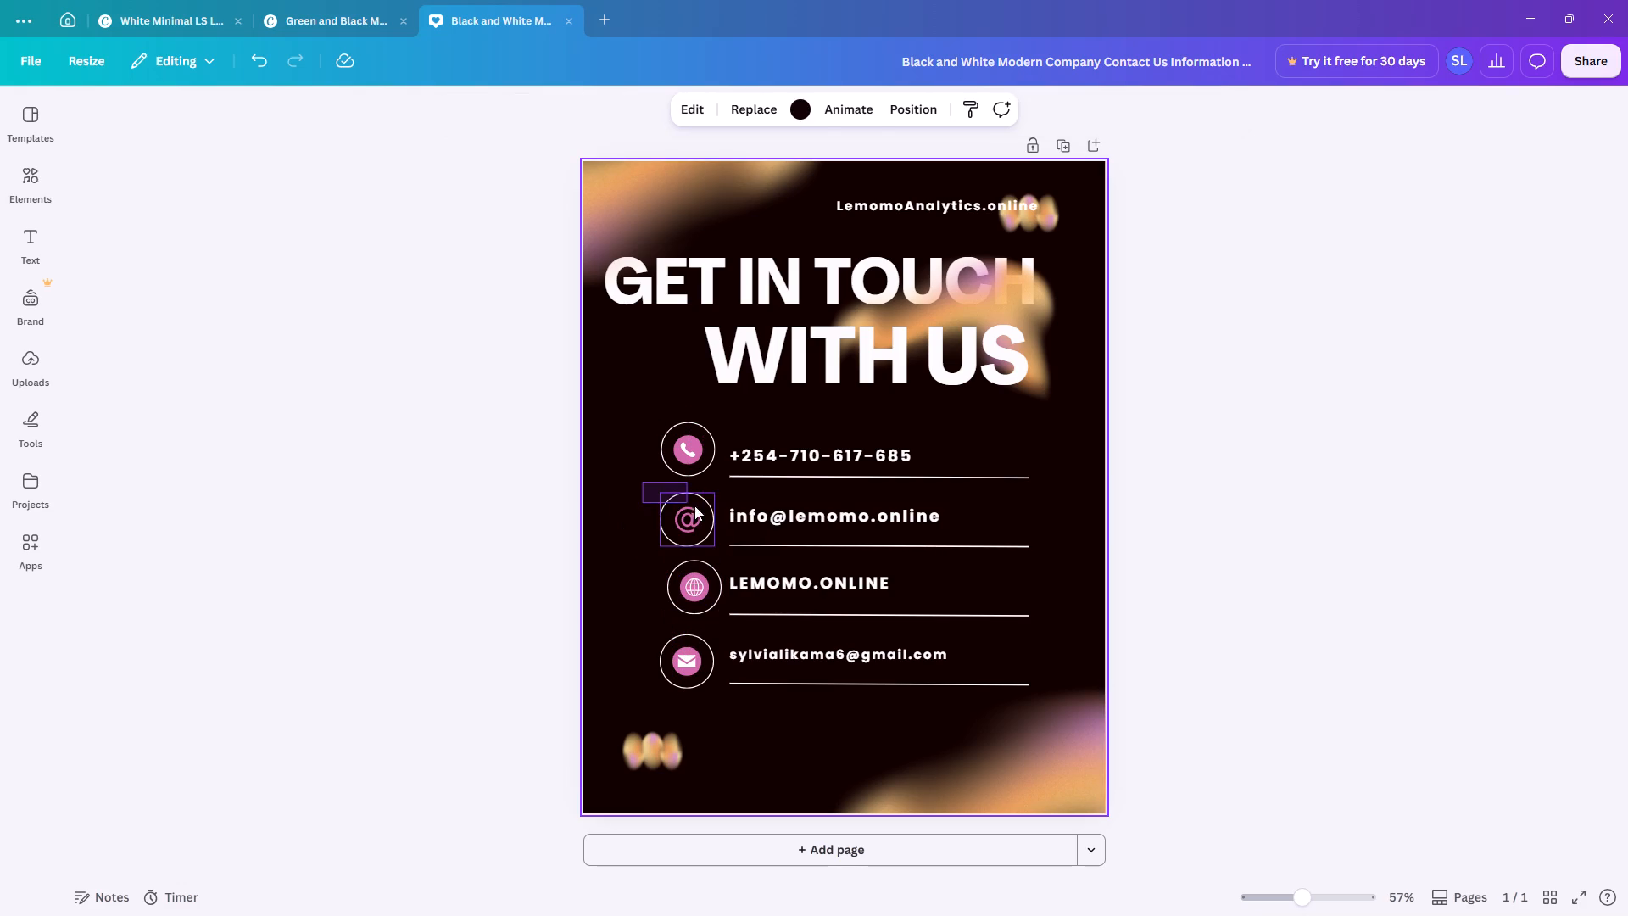
pyautogui.moveTo(694, 505); pyautogui.dragTo(719, 546)
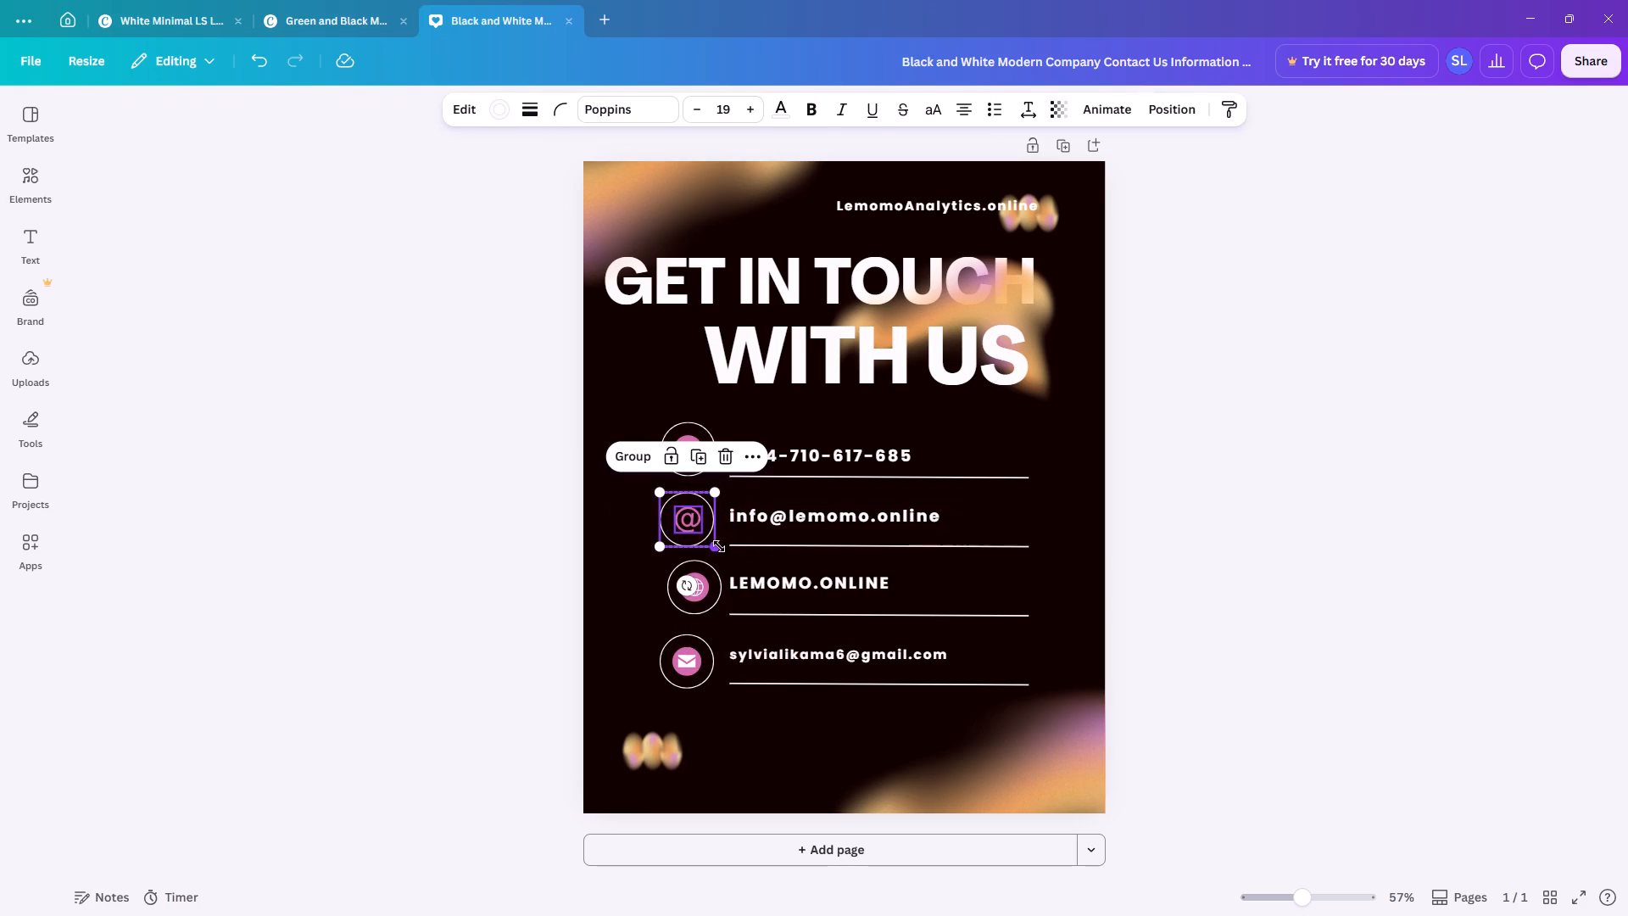
pyautogui.moveTo(692, 523); pyautogui.dragTo(700, 521)
pyautogui.click(632, 509)
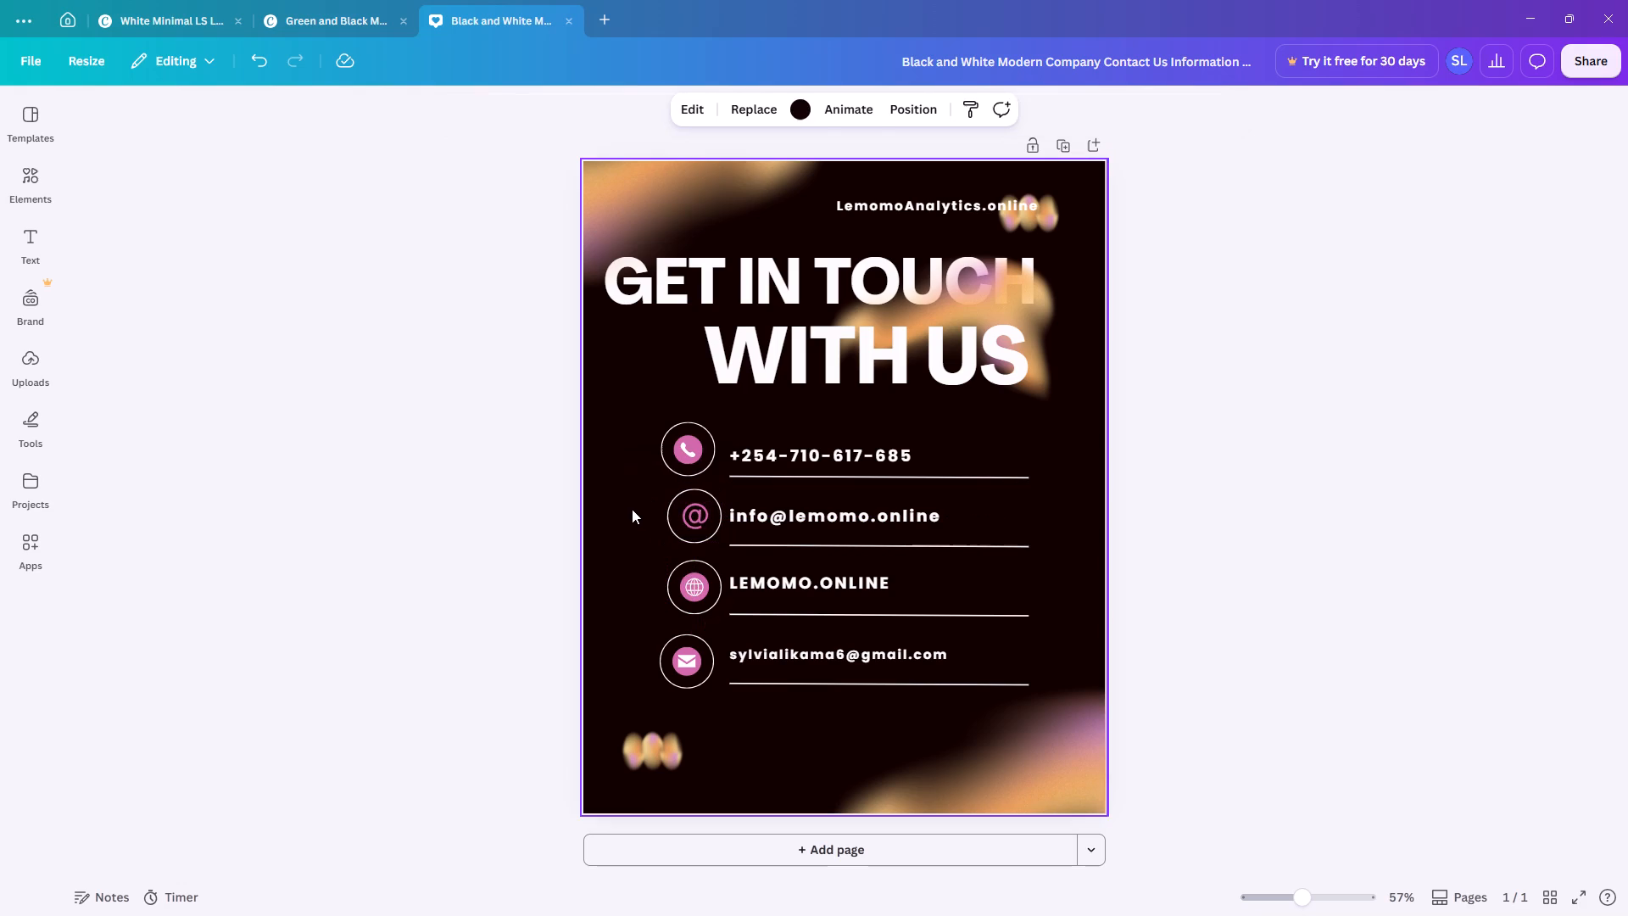
# Move the envelope icon together with its circle closer to the last e-mail line, in line with the icons above.
pyautogui.click(683, 669)
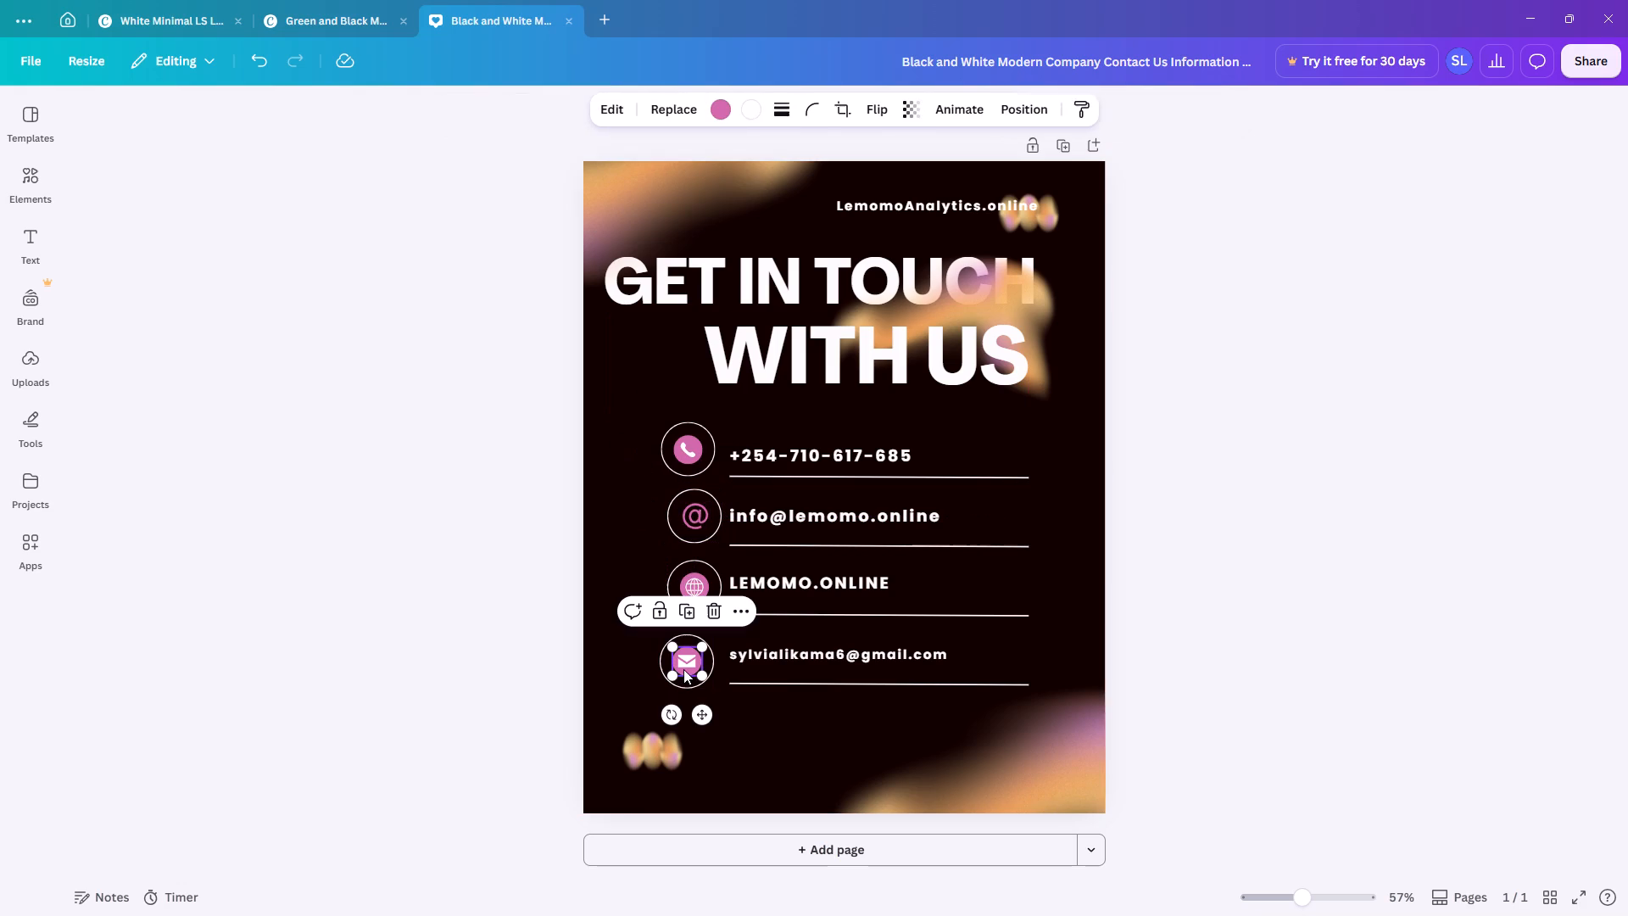
pyautogui.moveTo(633, 638); pyautogui.dragTo(699, 636)
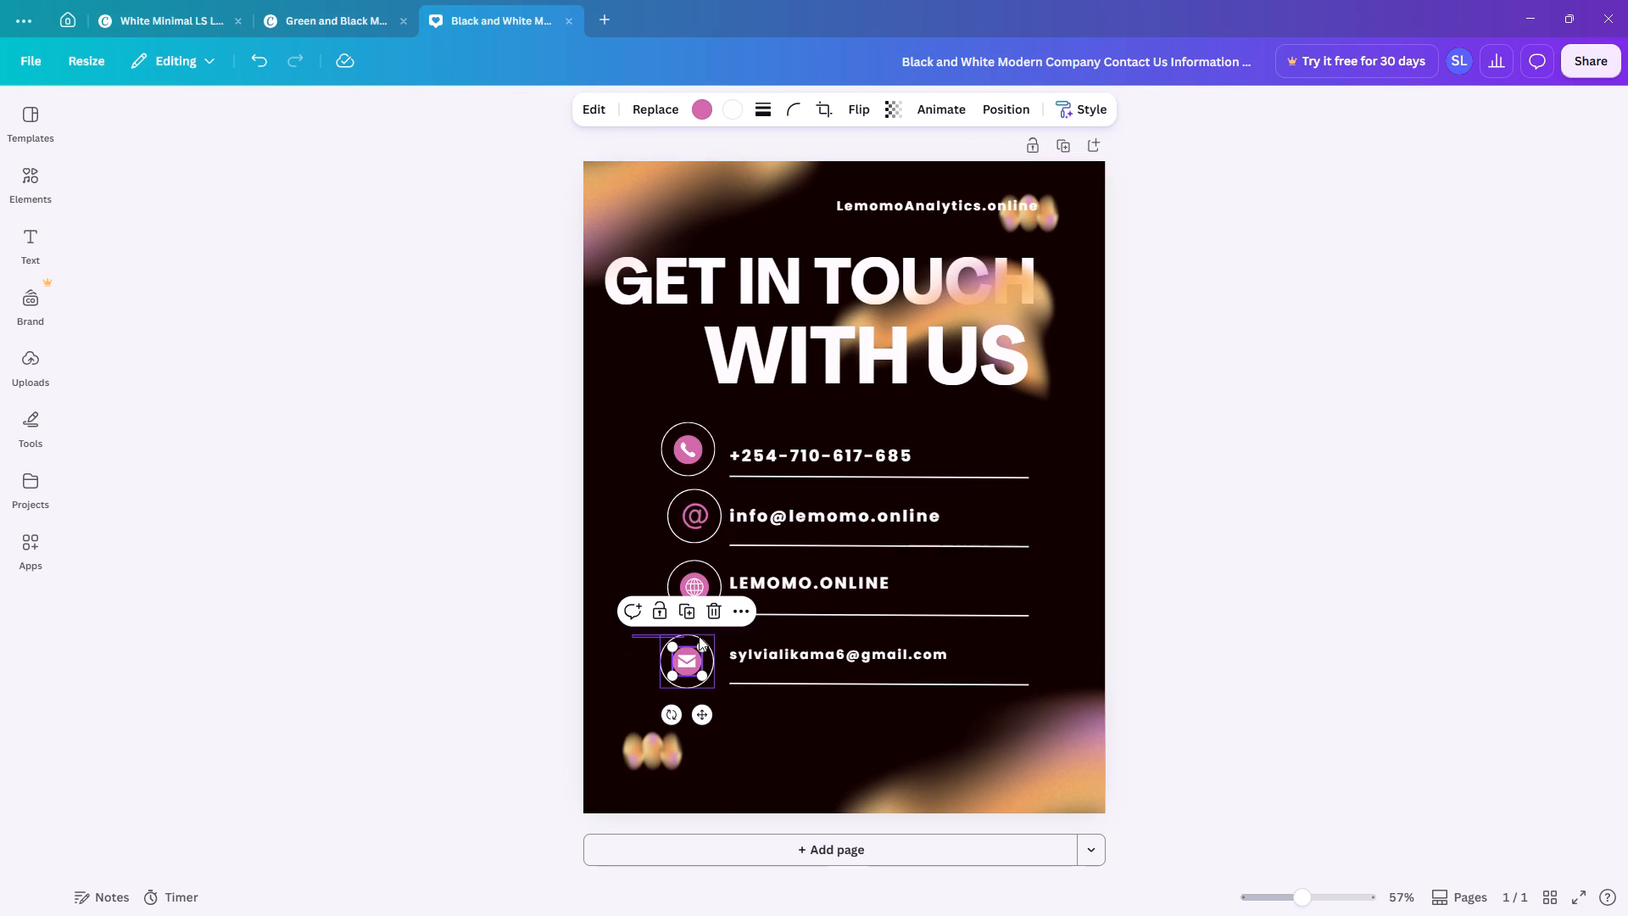
pyautogui.moveTo(699, 636); pyautogui.dragTo(726, 683)
pyautogui.moveTo(700, 666); pyautogui.dragTo(708, 667)
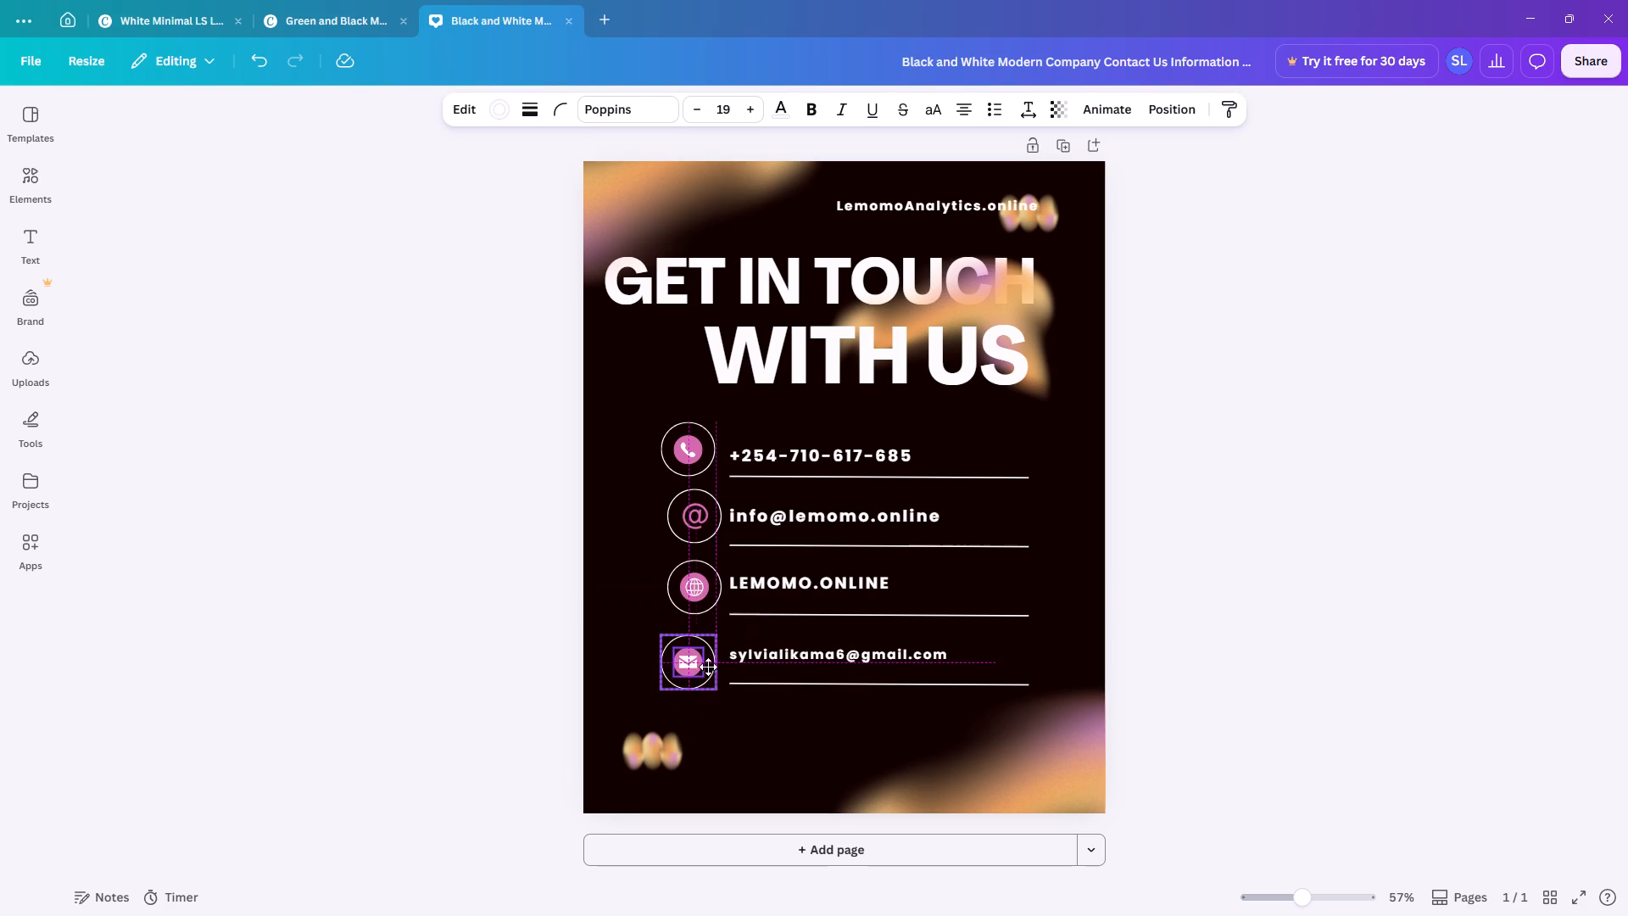
pyautogui.moveTo(708, 667); pyautogui.dragTo(711, 666)
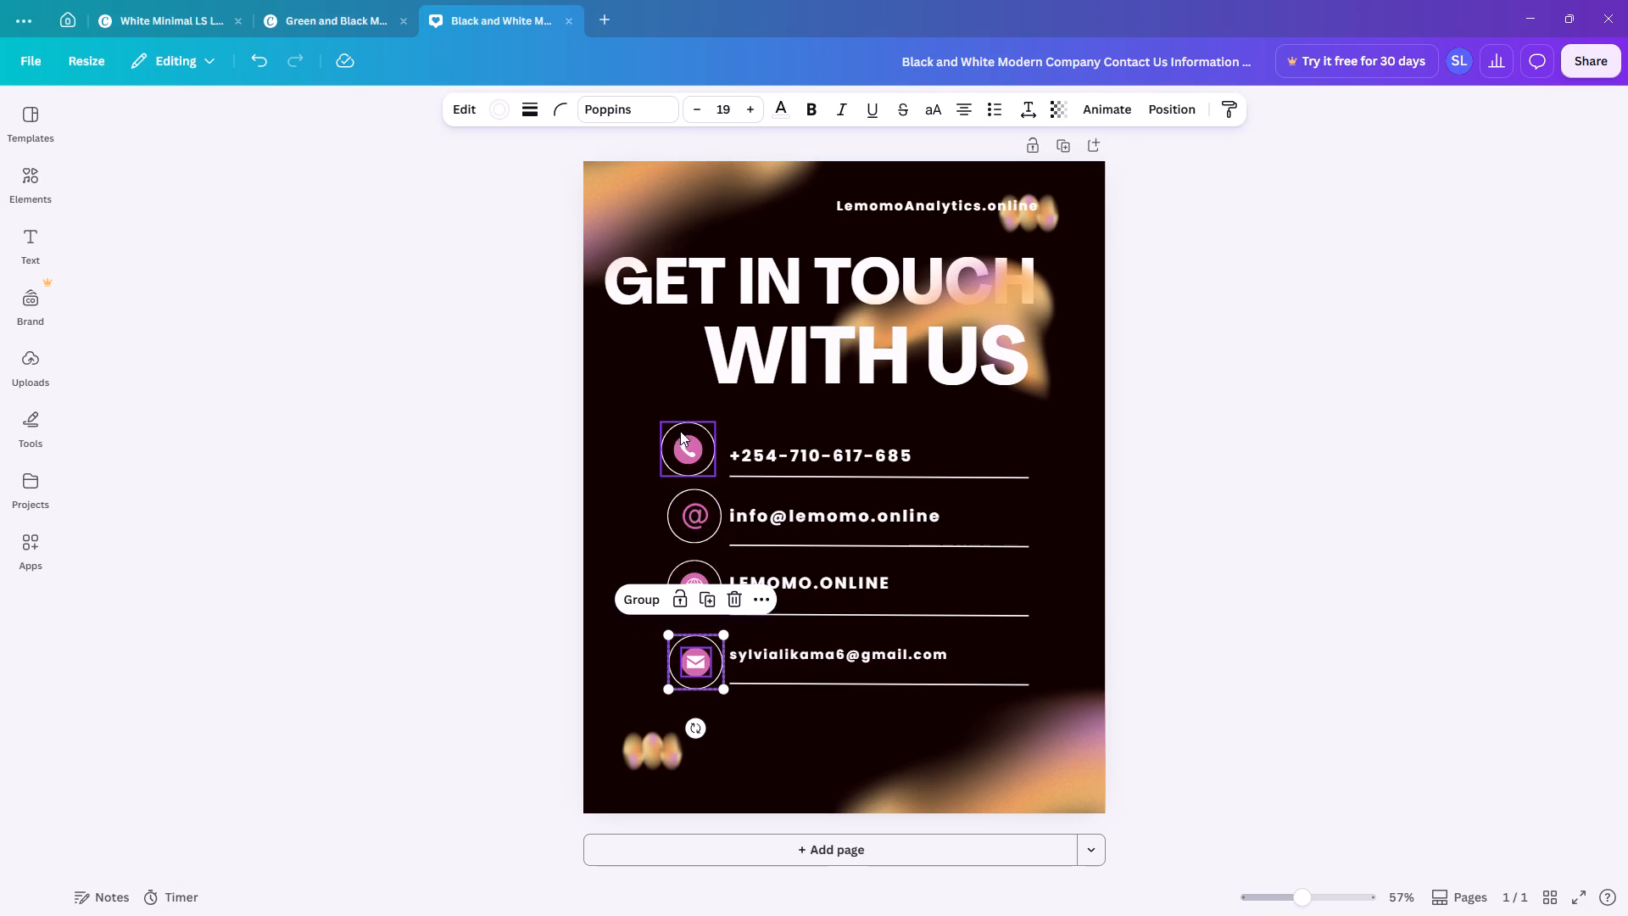
pyautogui.click(635, 405)
# Shift the phone icon together with its circle closer to the phone number, in line with the other three icons.
pyautogui.click(639, 432)
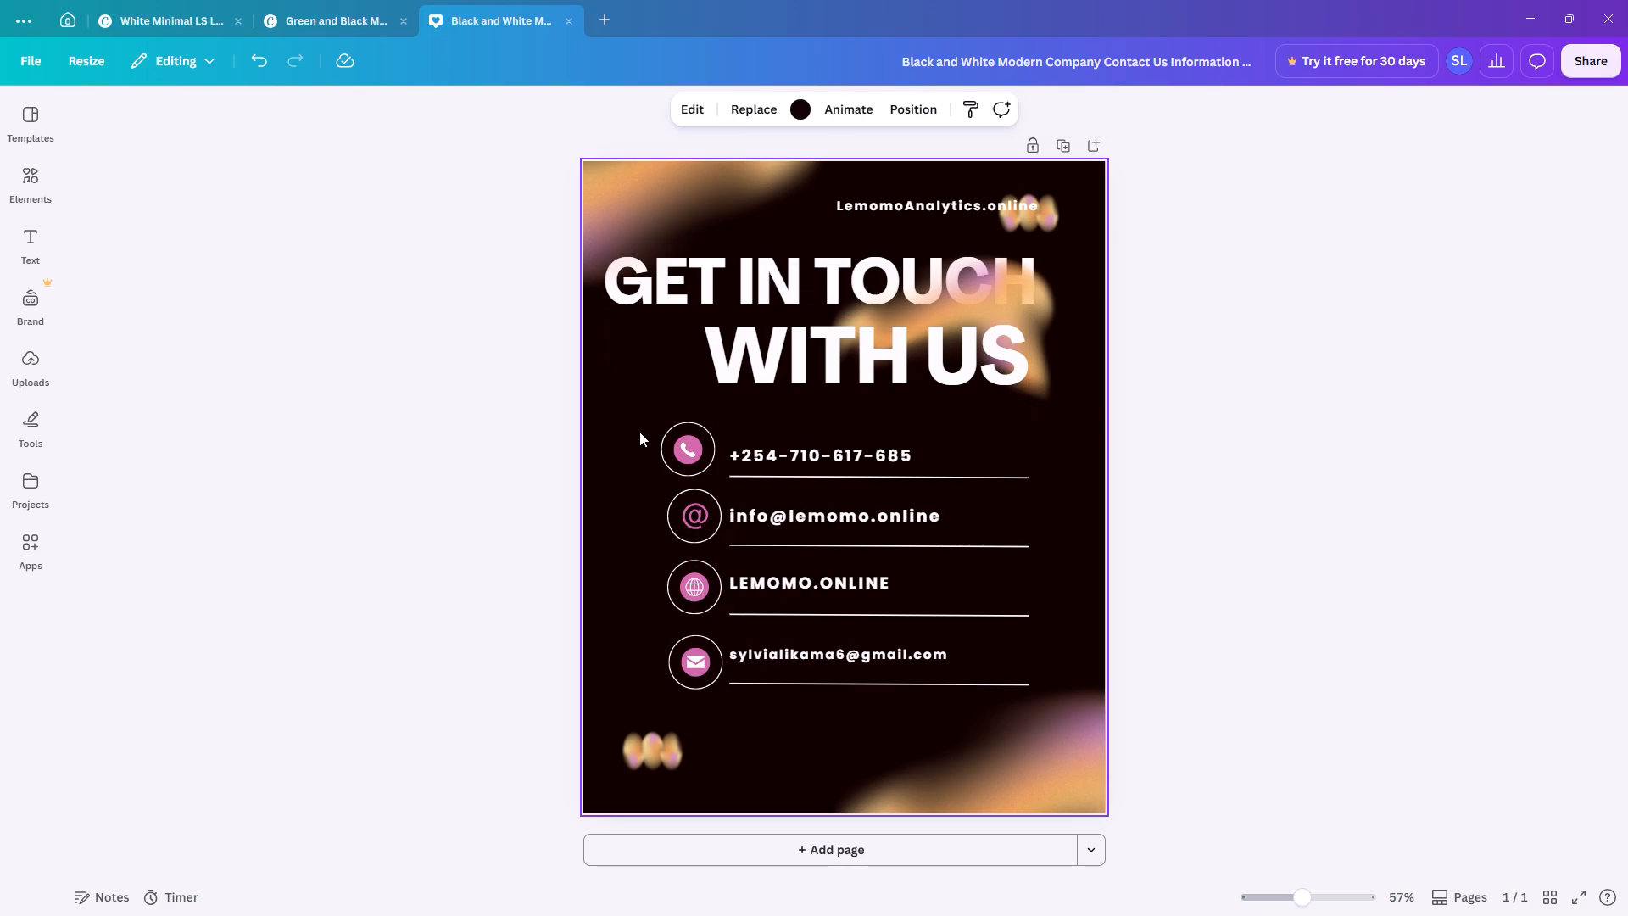
pyautogui.moveTo(634, 423); pyautogui.dragTo(729, 452)
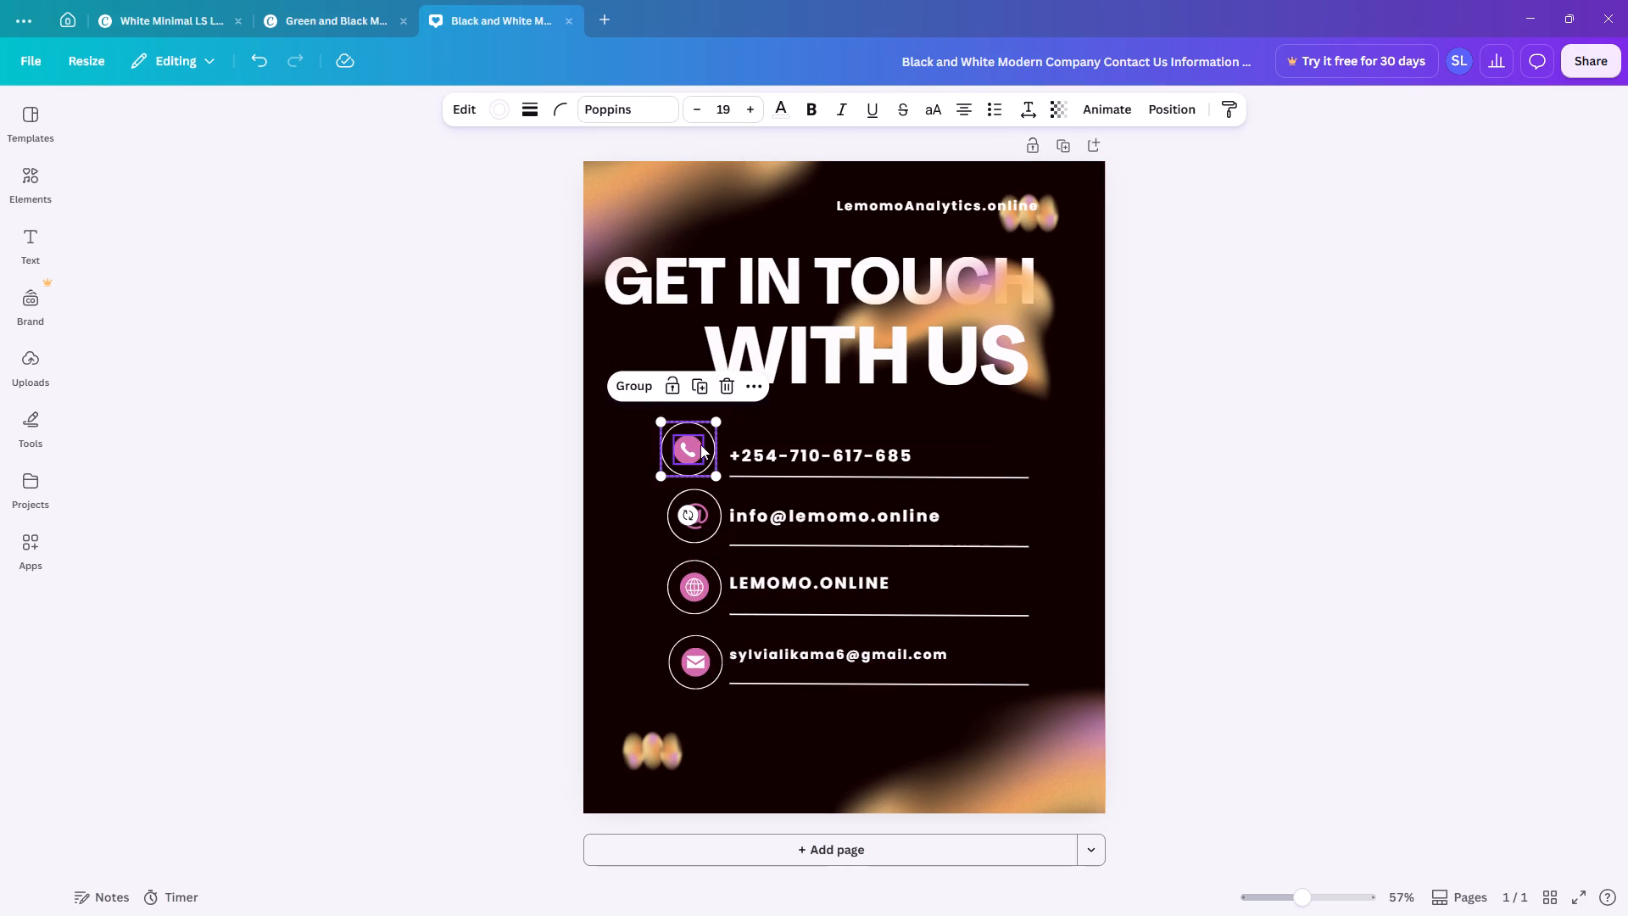
pyautogui.moveTo(700, 445); pyautogui.dragTo(708, 444)
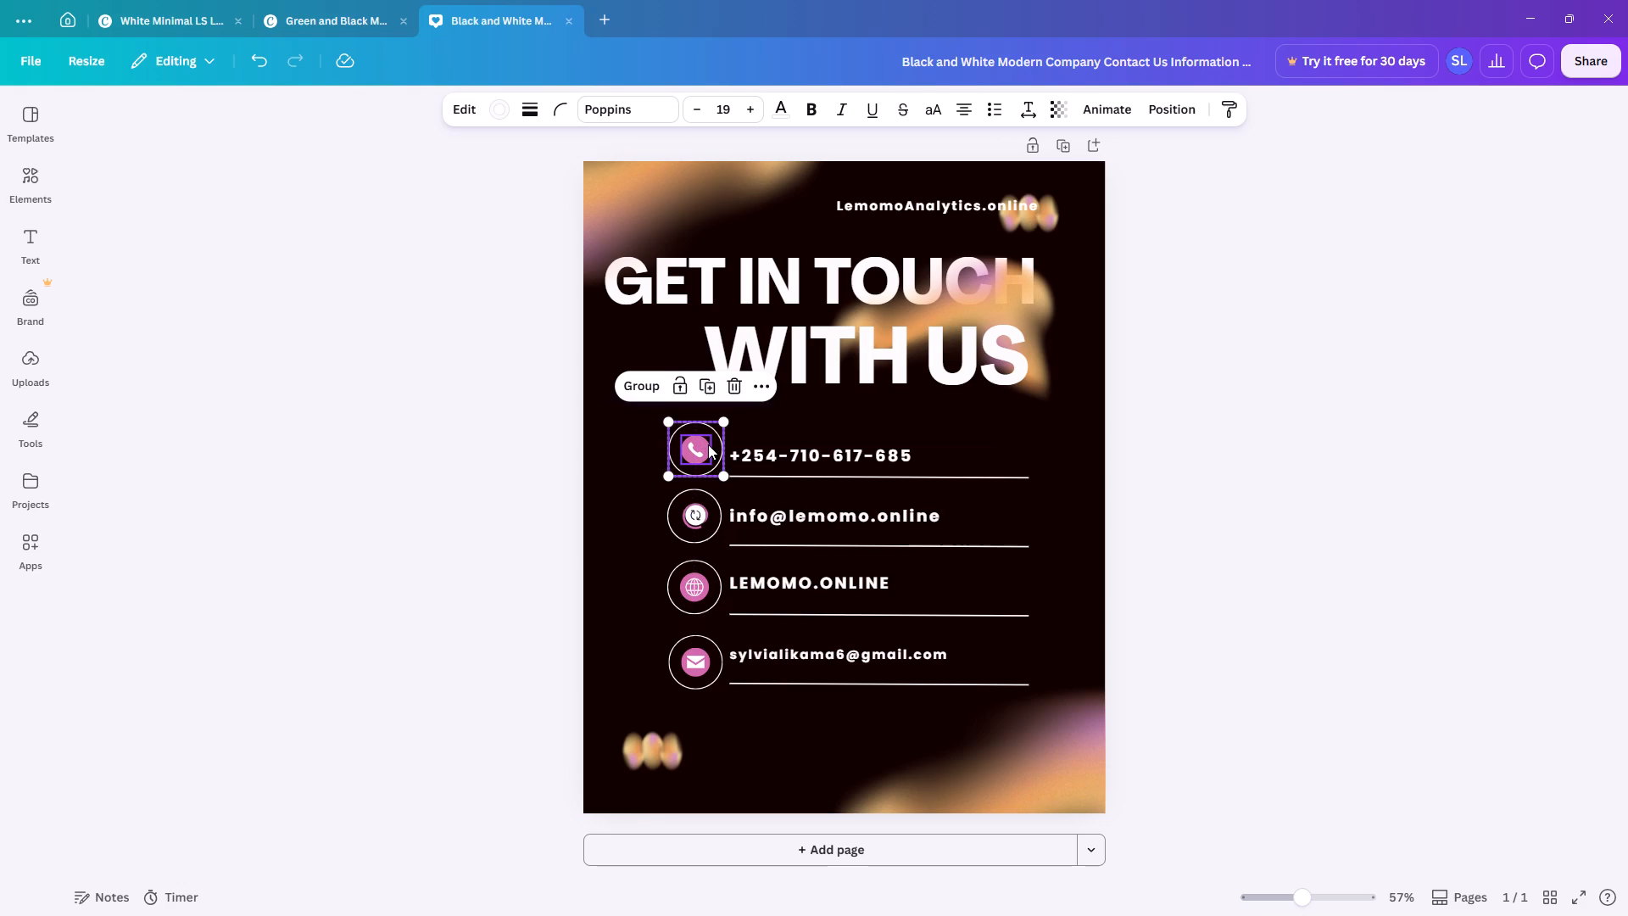
pyautogui.click(1052, 538)
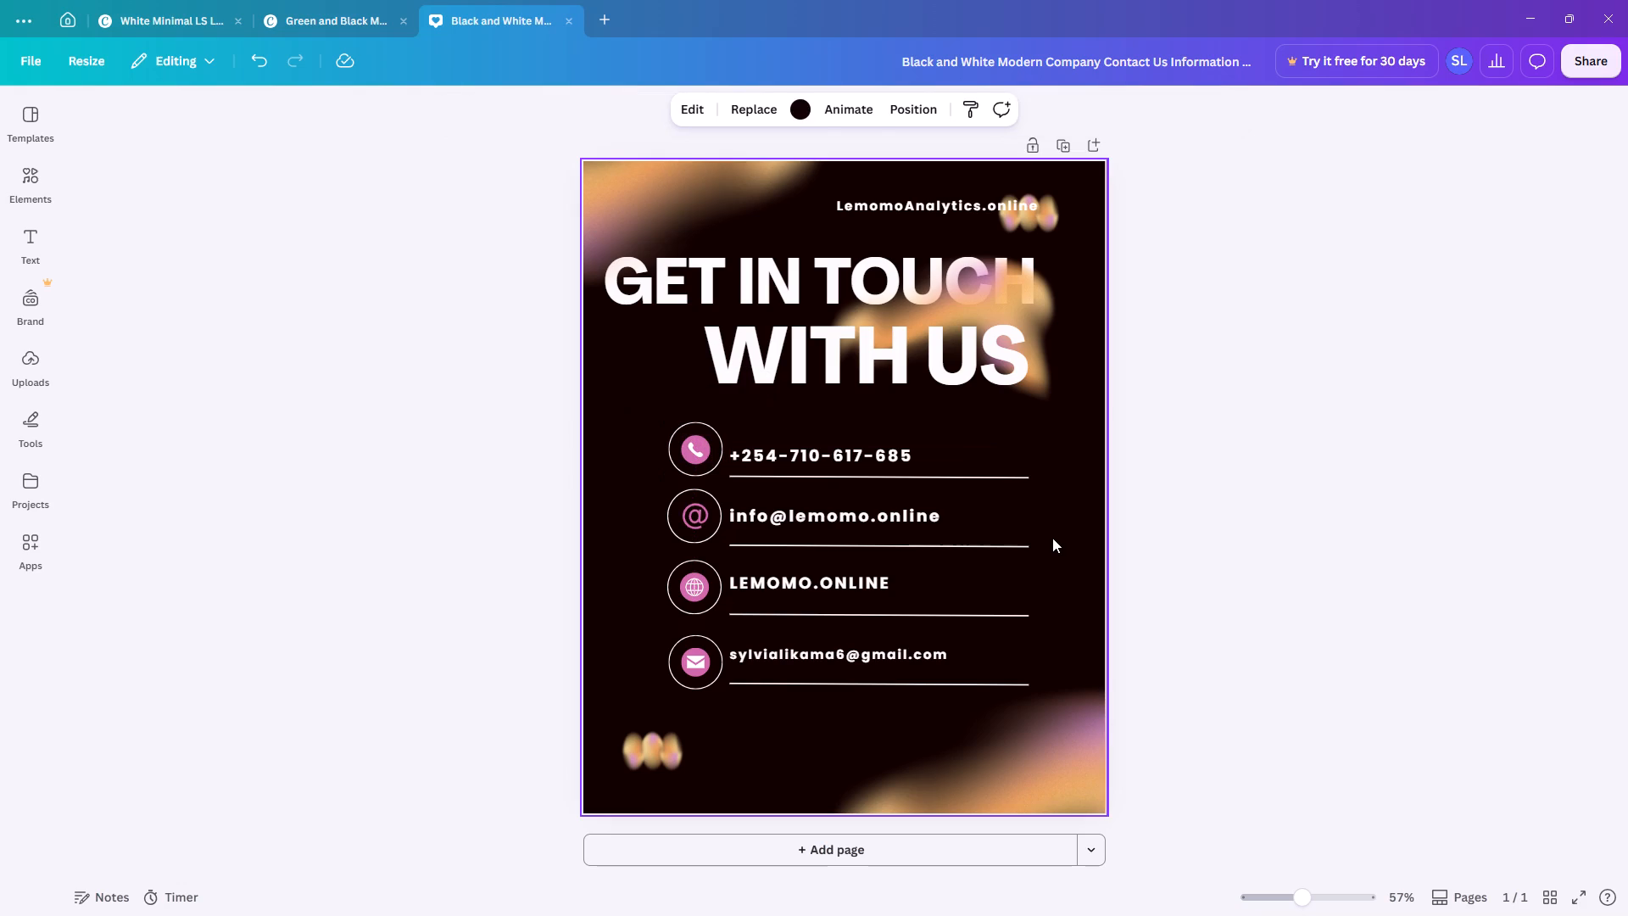
# Turn off the uppercase formatting of the LEMOMO.ONLINE text so it reads lemomo.online.
pyautogui.tripleClick(836, 584)
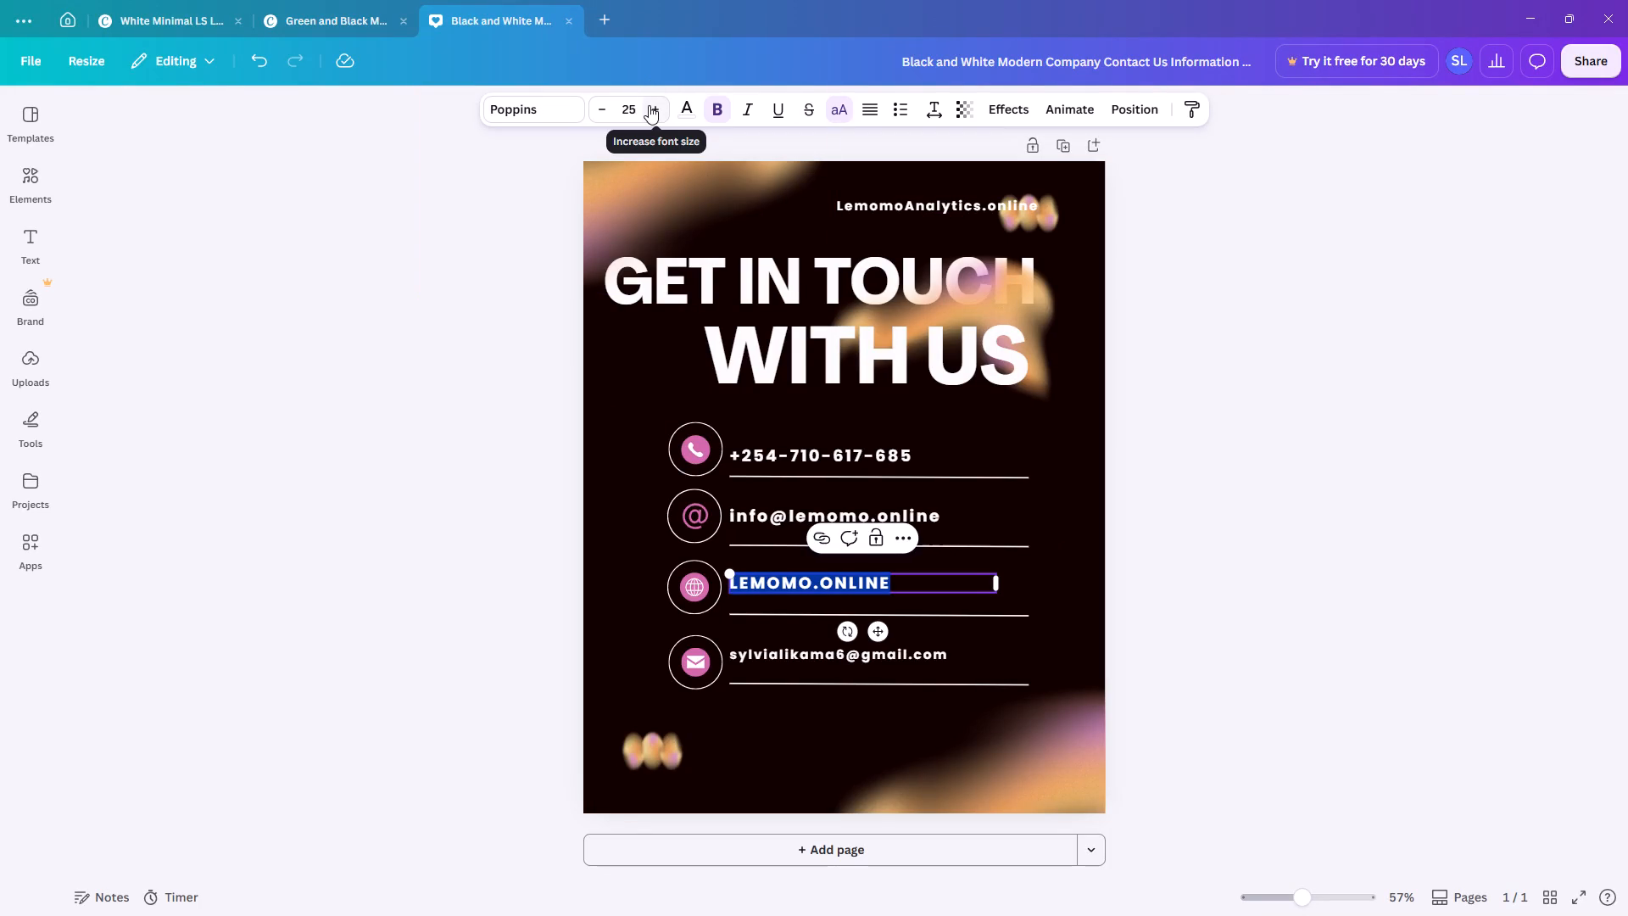
pyautogui.click(847, 102)
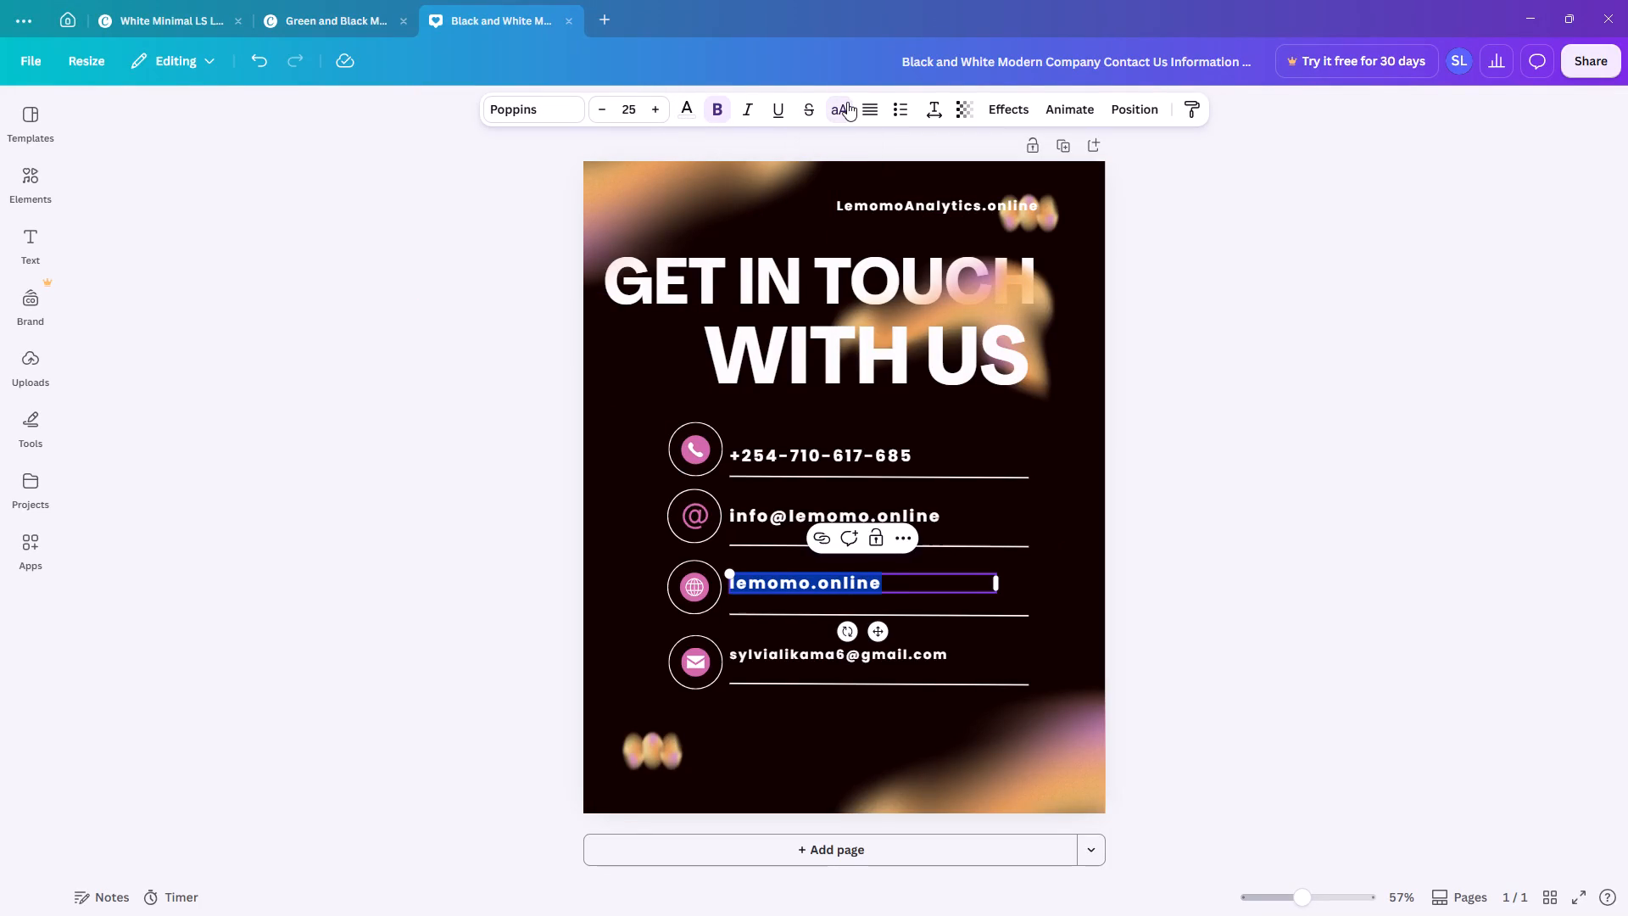
pyautogui.click(1087, 649)
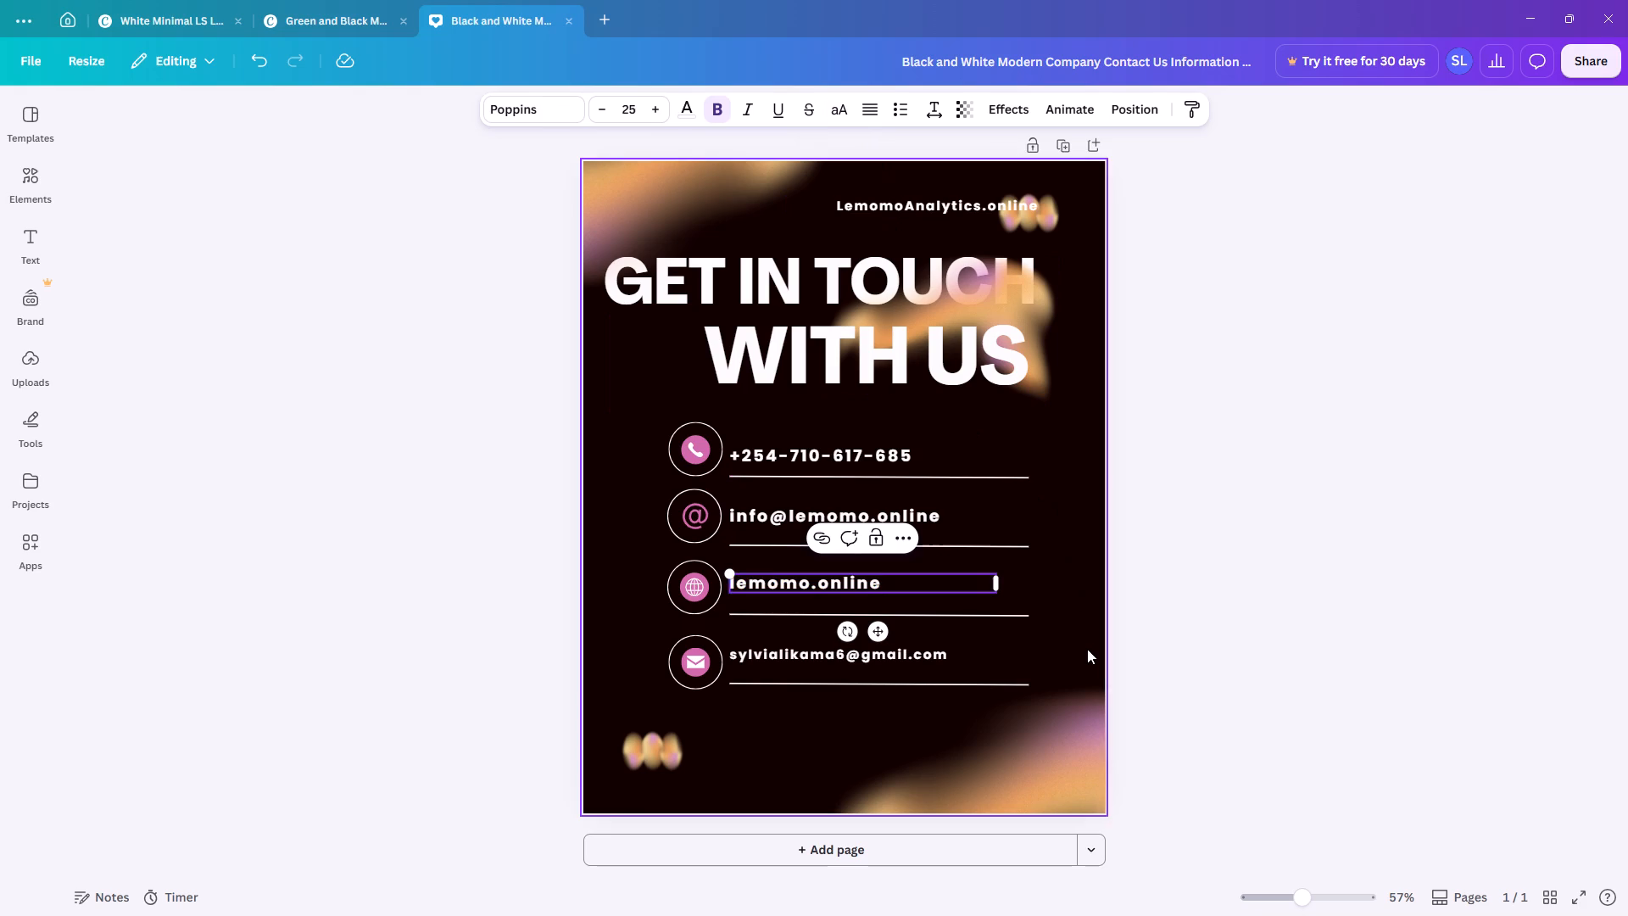
pyautogui.click(1020, 709)
pyautogui.click(1248, 610)
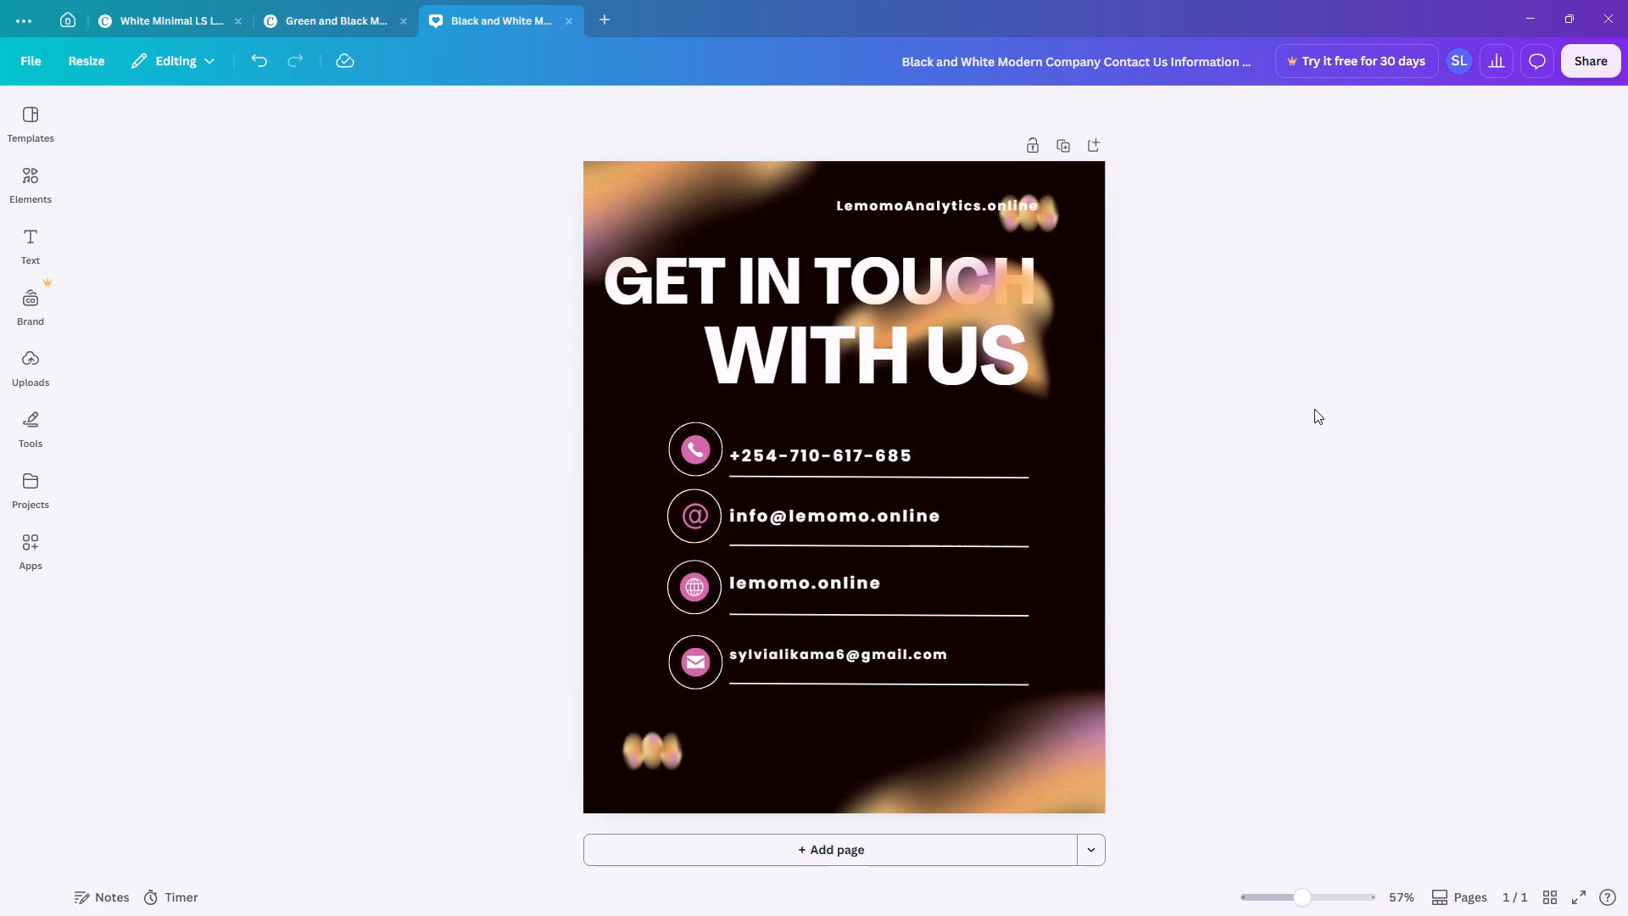
pyautogui.click(1268, 382)
# Save the design.
pyautogui.hotkey('ctrl', 's')
pyautogui.click(1373, 288)
# Download the poster as a PNG at size 1 and High quality.
pyautogui.click(1576, 70)
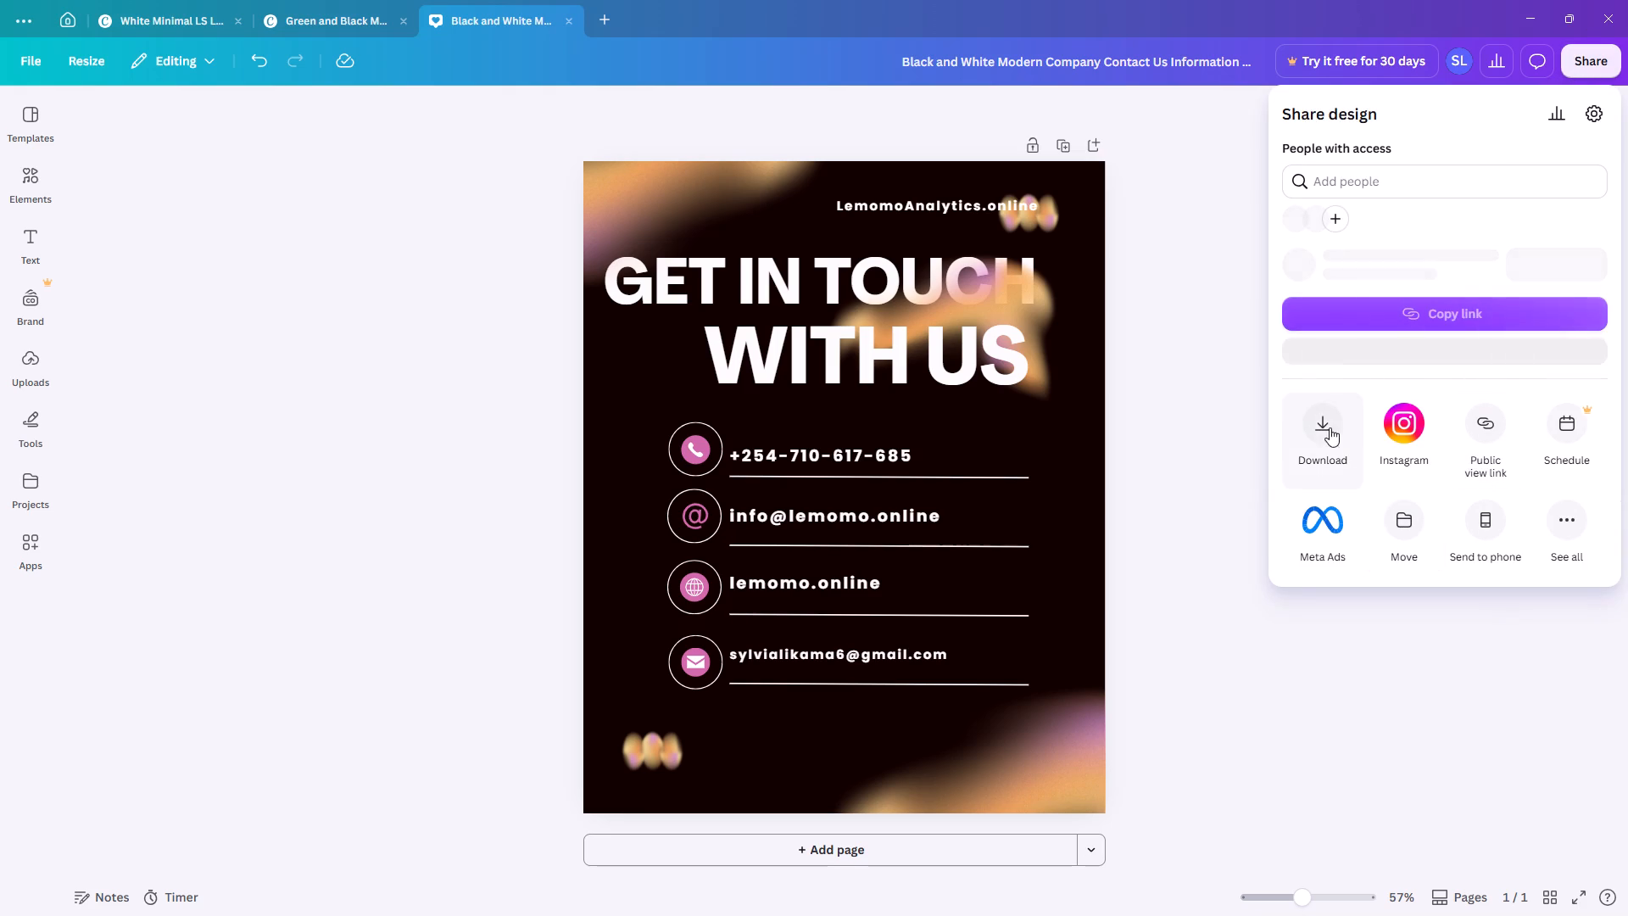
pyautogui.click(1319, 426)
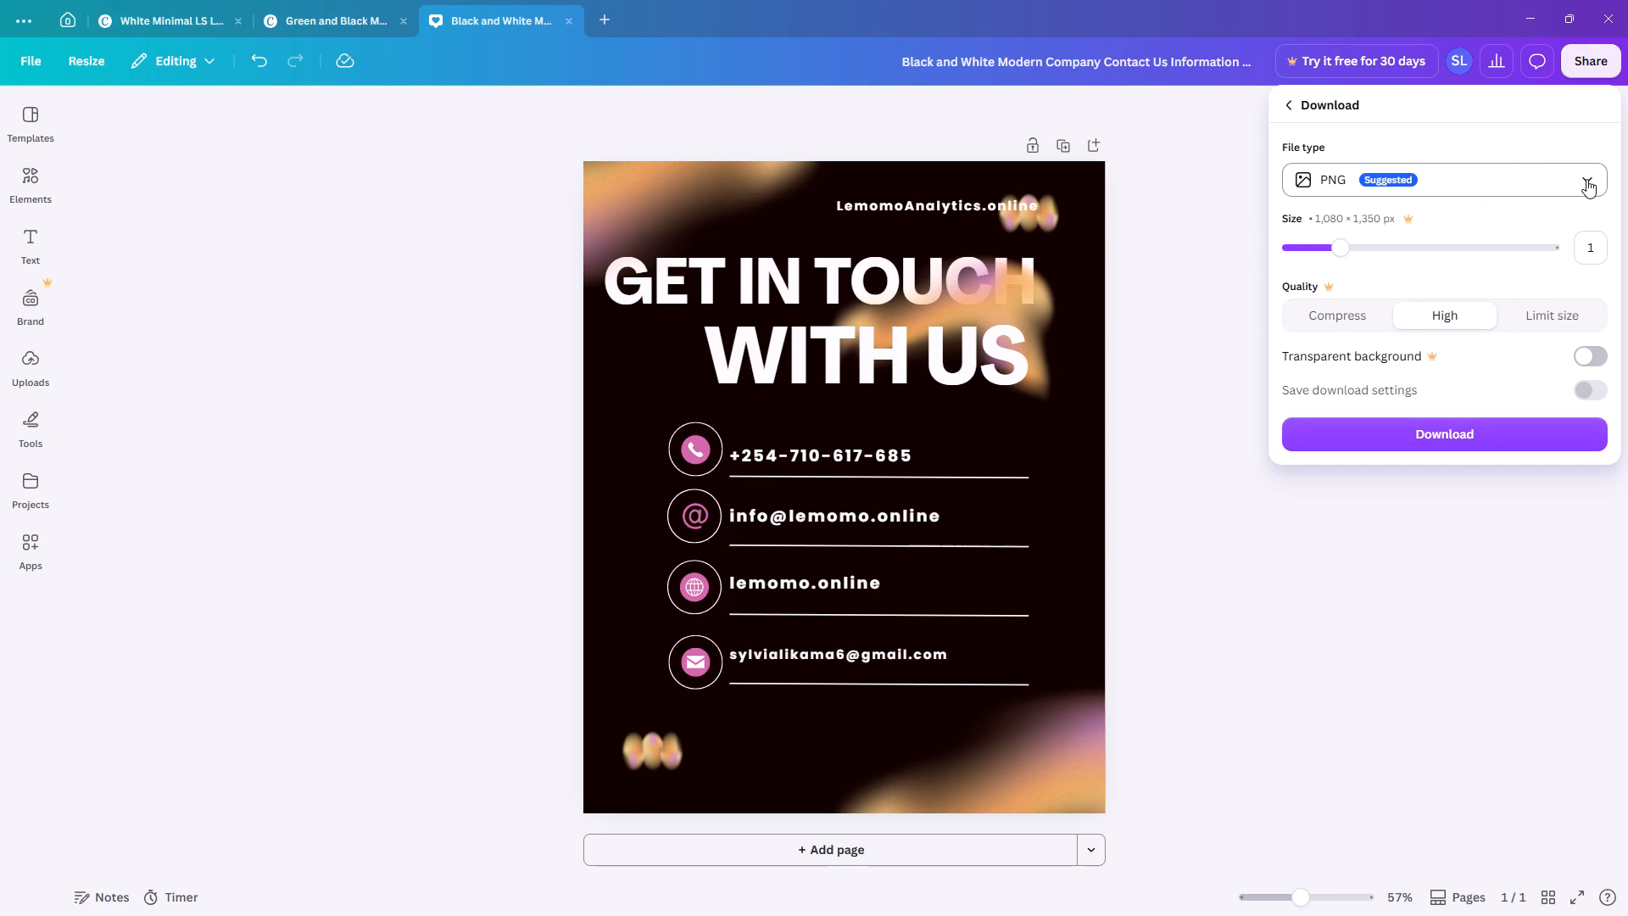
pyautogui.click(1457, 444)
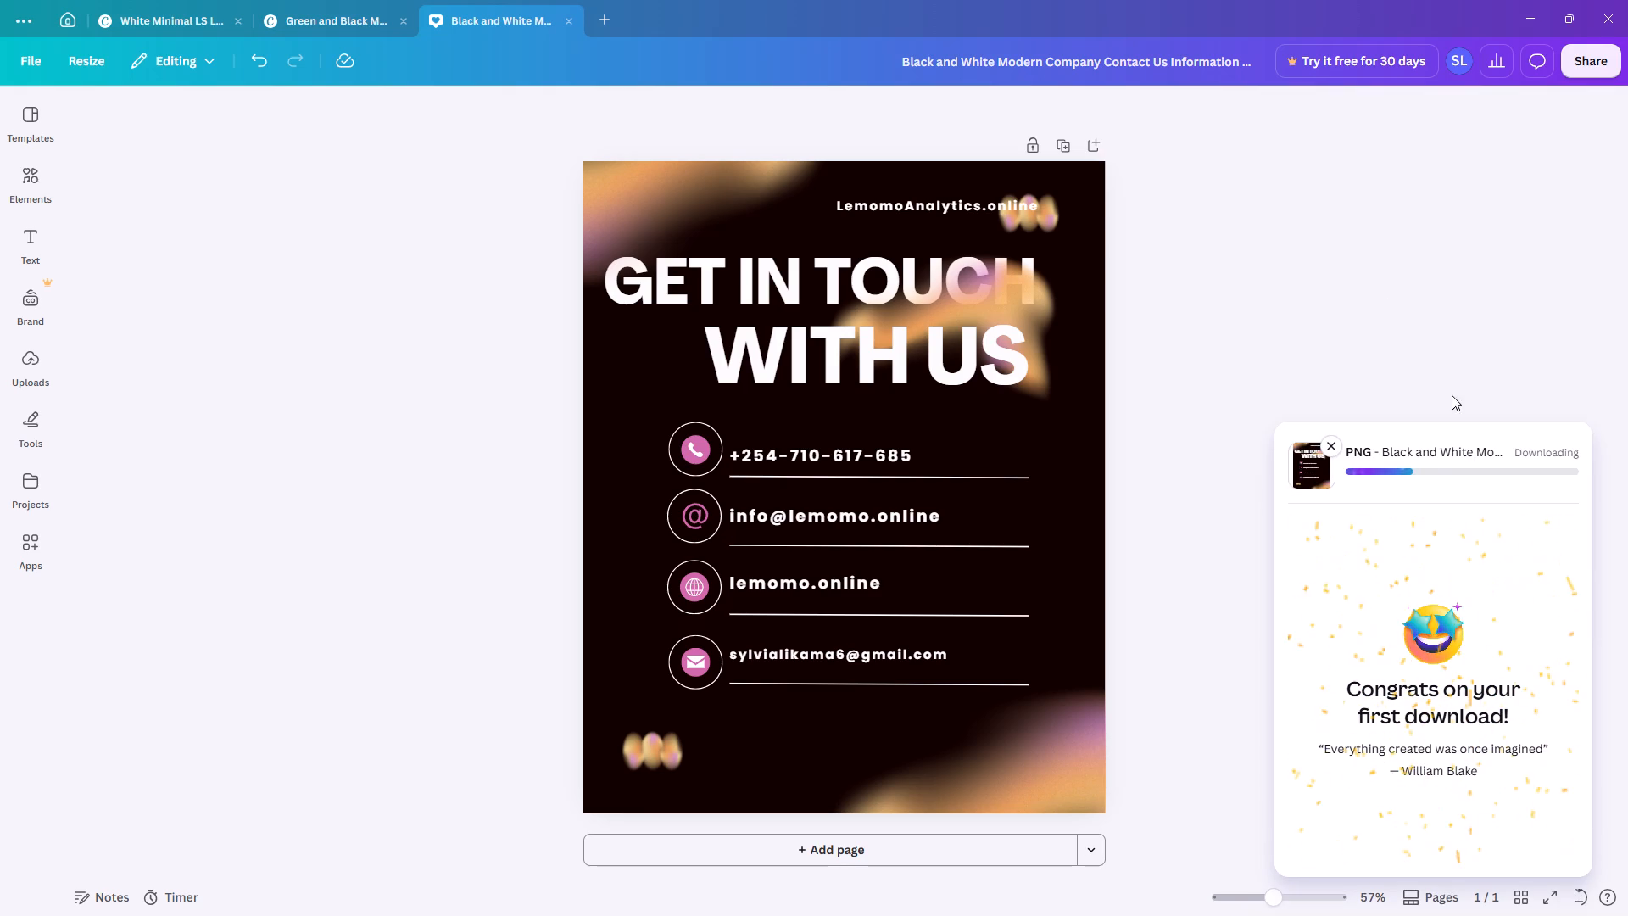
pyautogui.click(1361, 336)
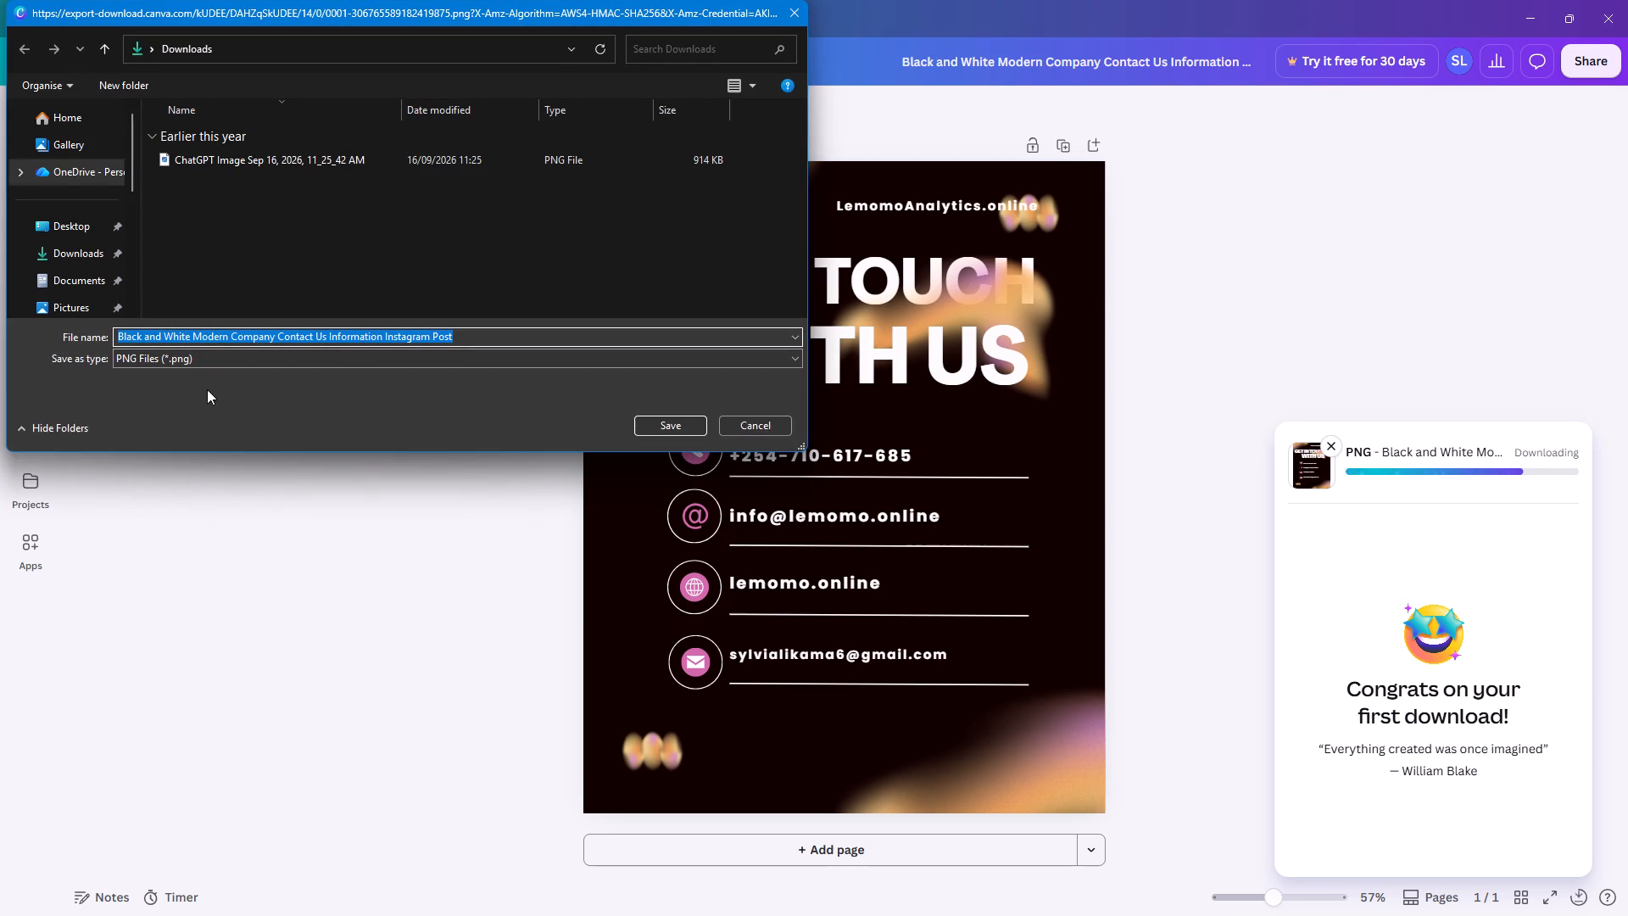
# Name the downloaded PNG Contact Us and save it, choosing the Sly folder on the Desktop.
pyautogui.press('c')
pyautogui.write('onta')
pyautogui.press('c')
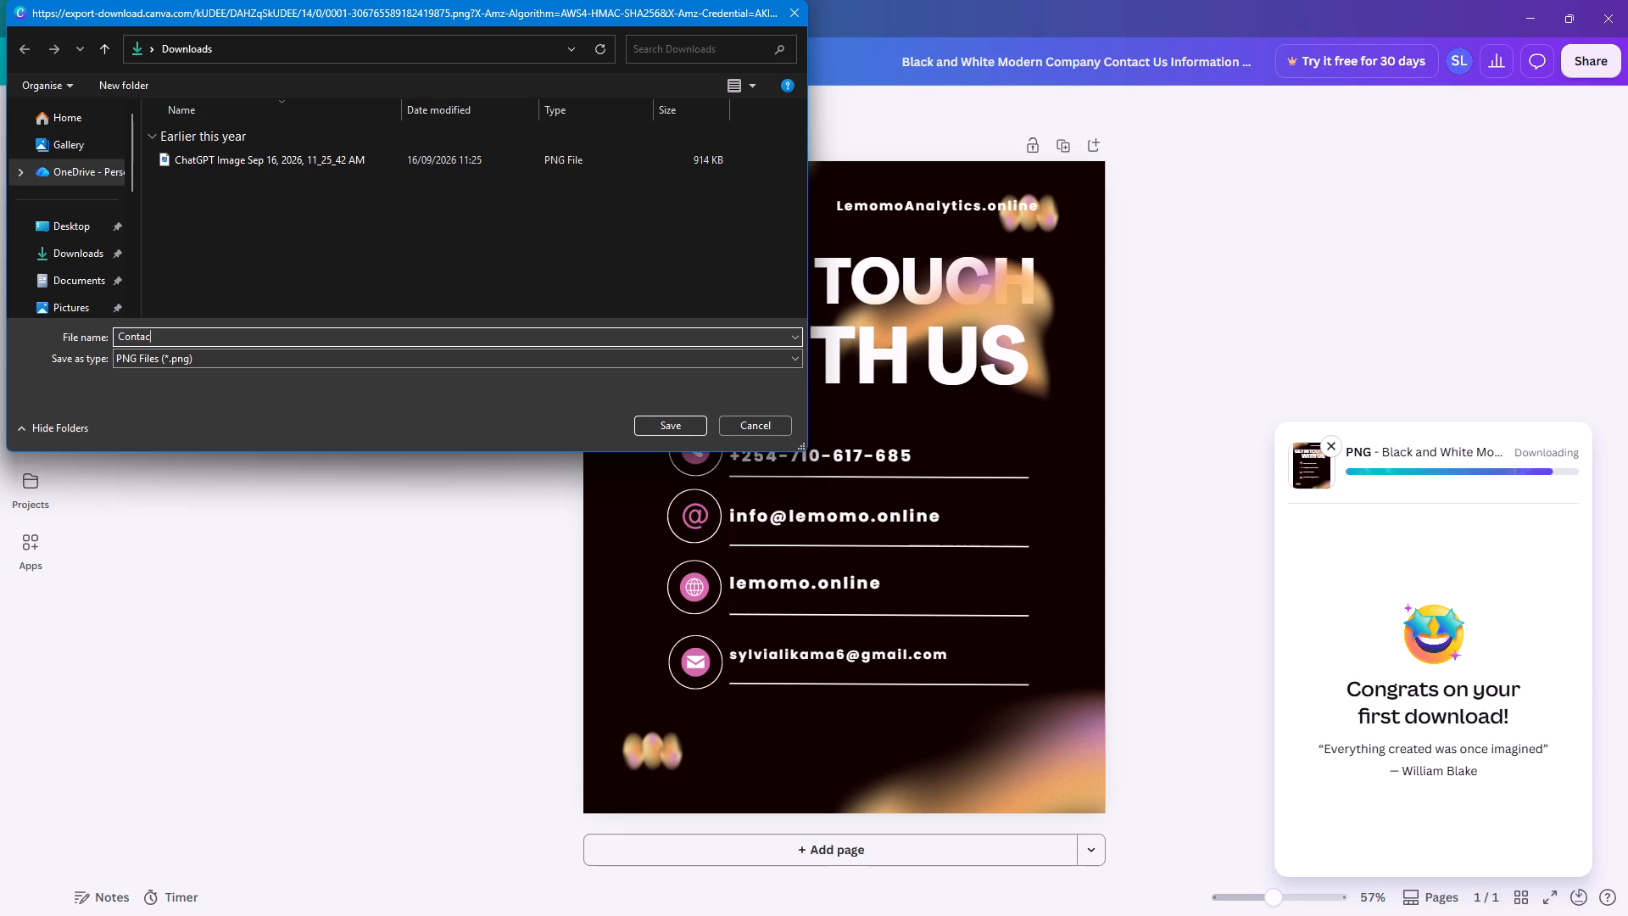
pyautogui.write('t')
pyautogui.press('space')
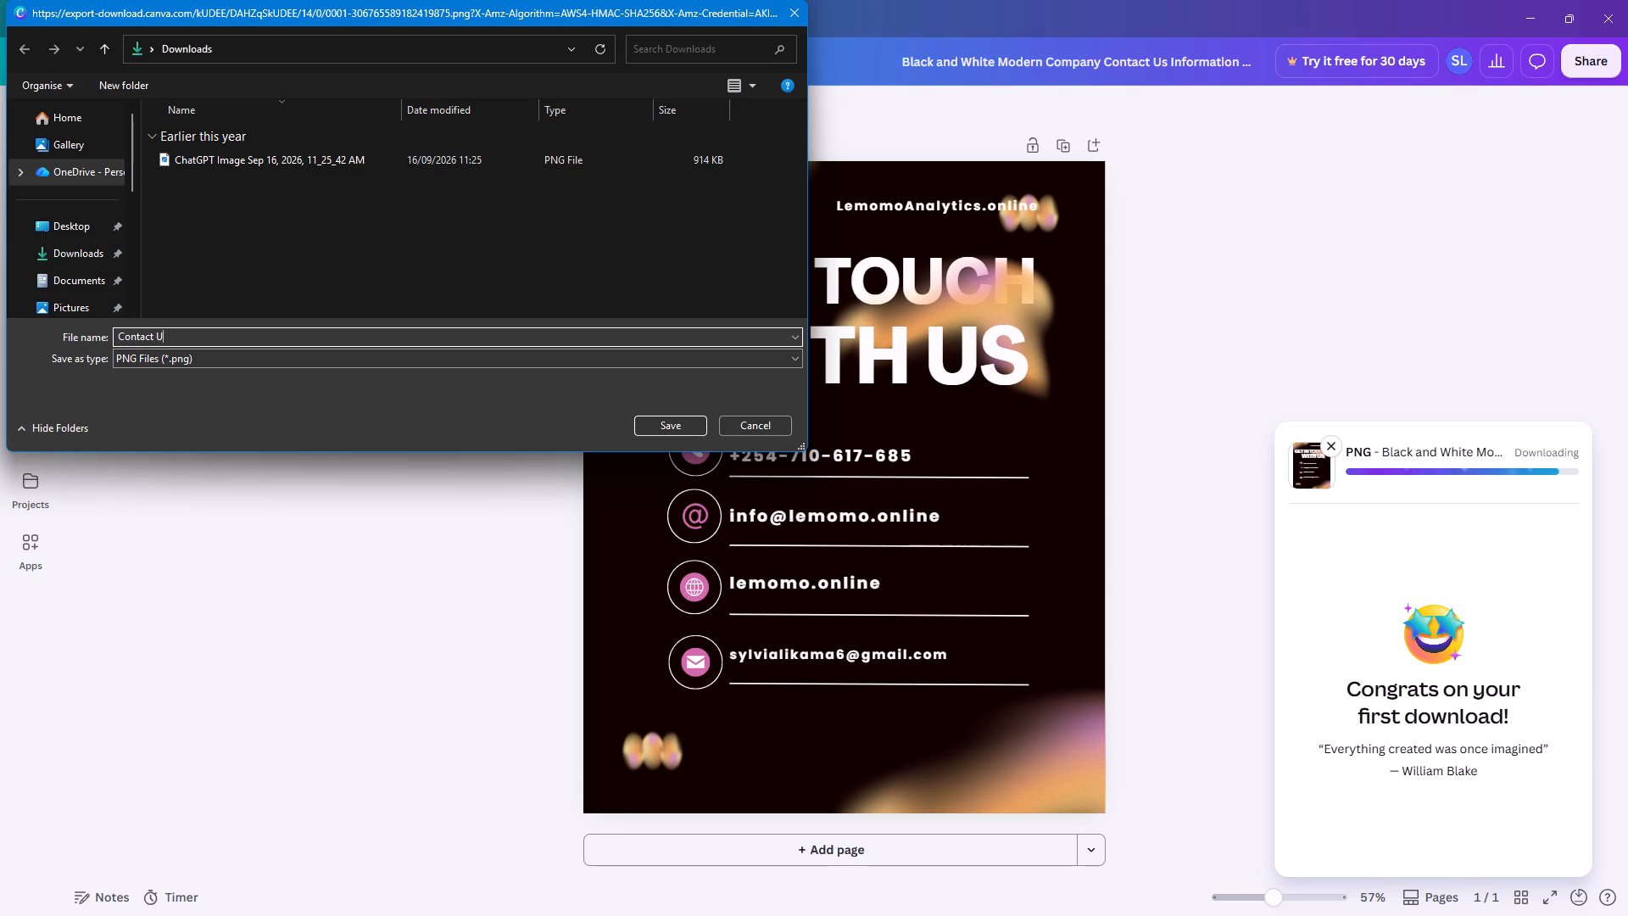
pyautogui.press('s')
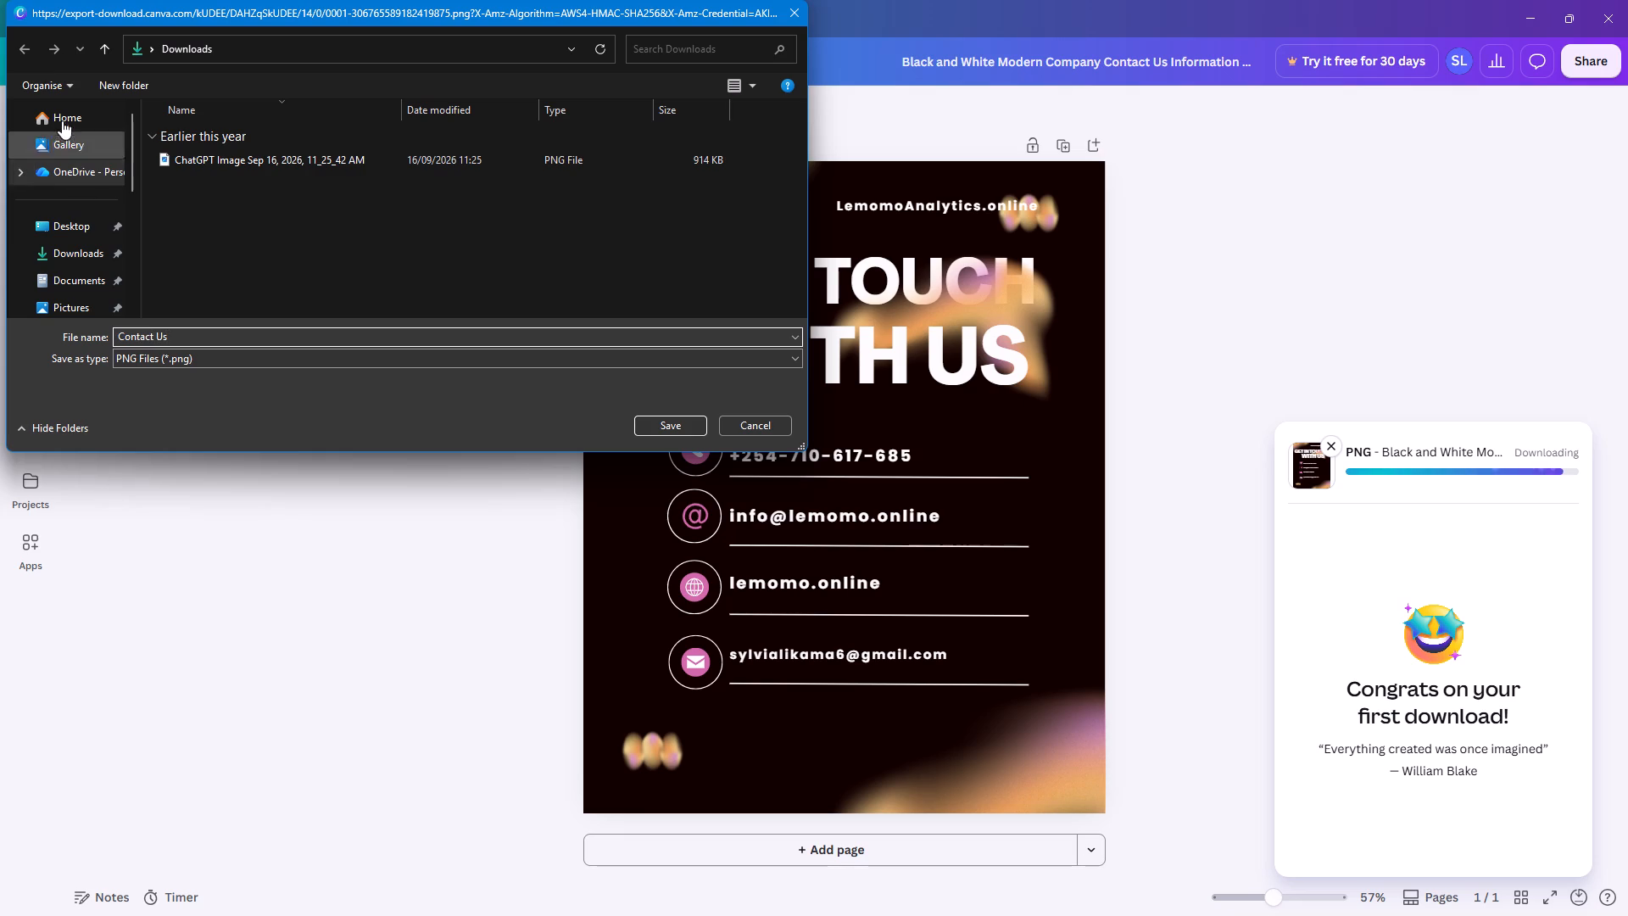
pyautogui.scroll(4, 62, 117)
pyautogui.click(79, 230)
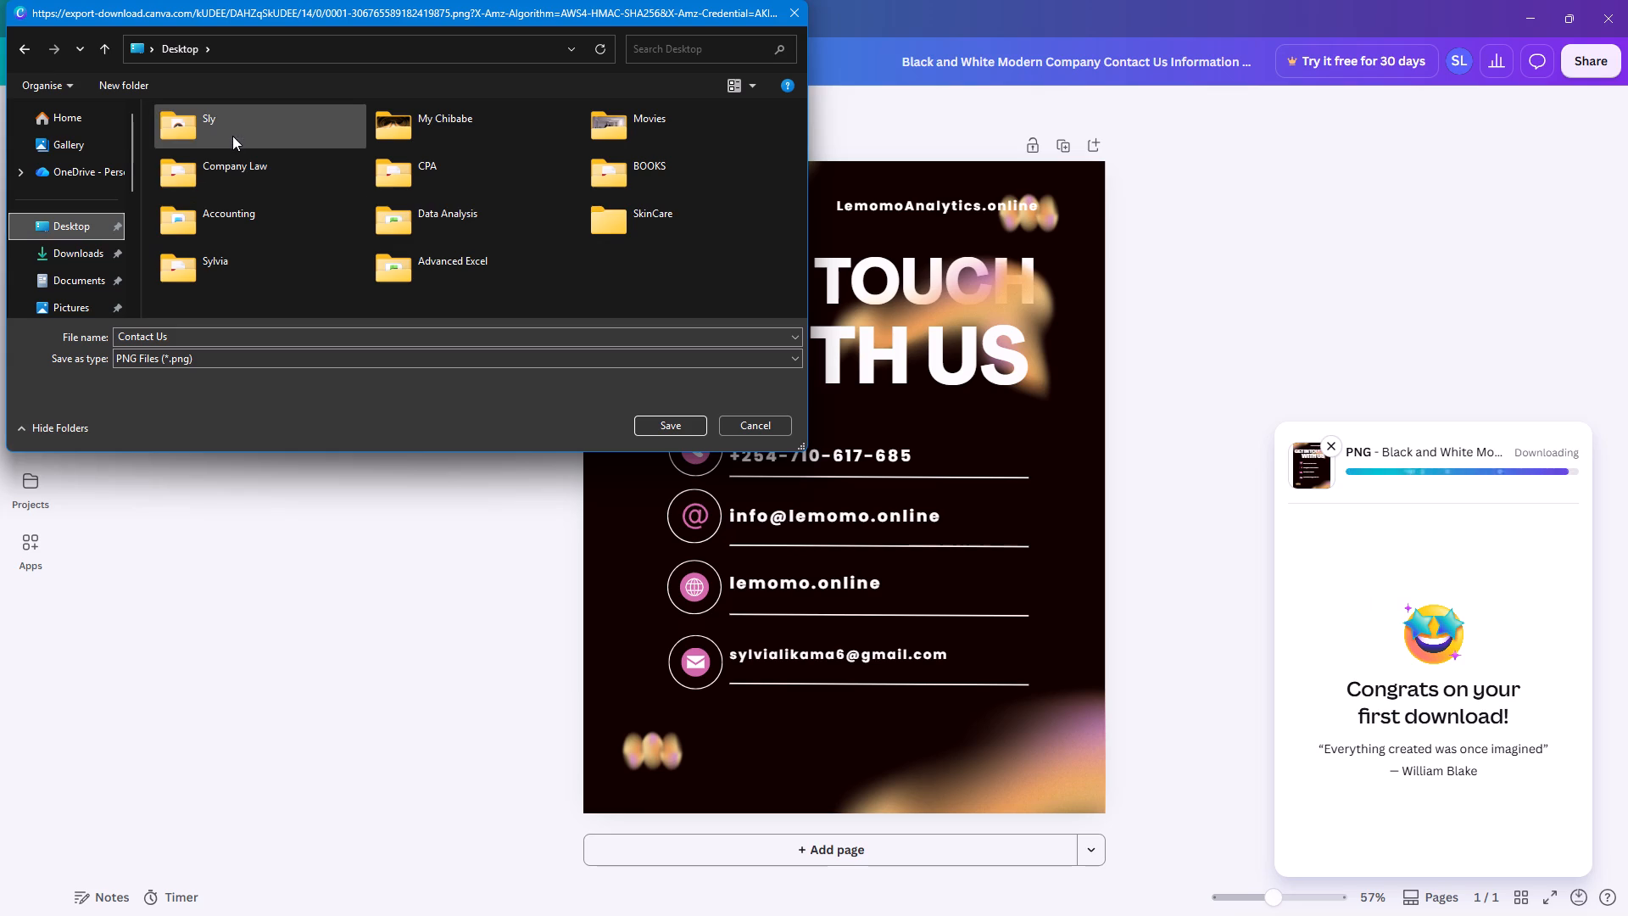
pyautogui.click(232, 136)
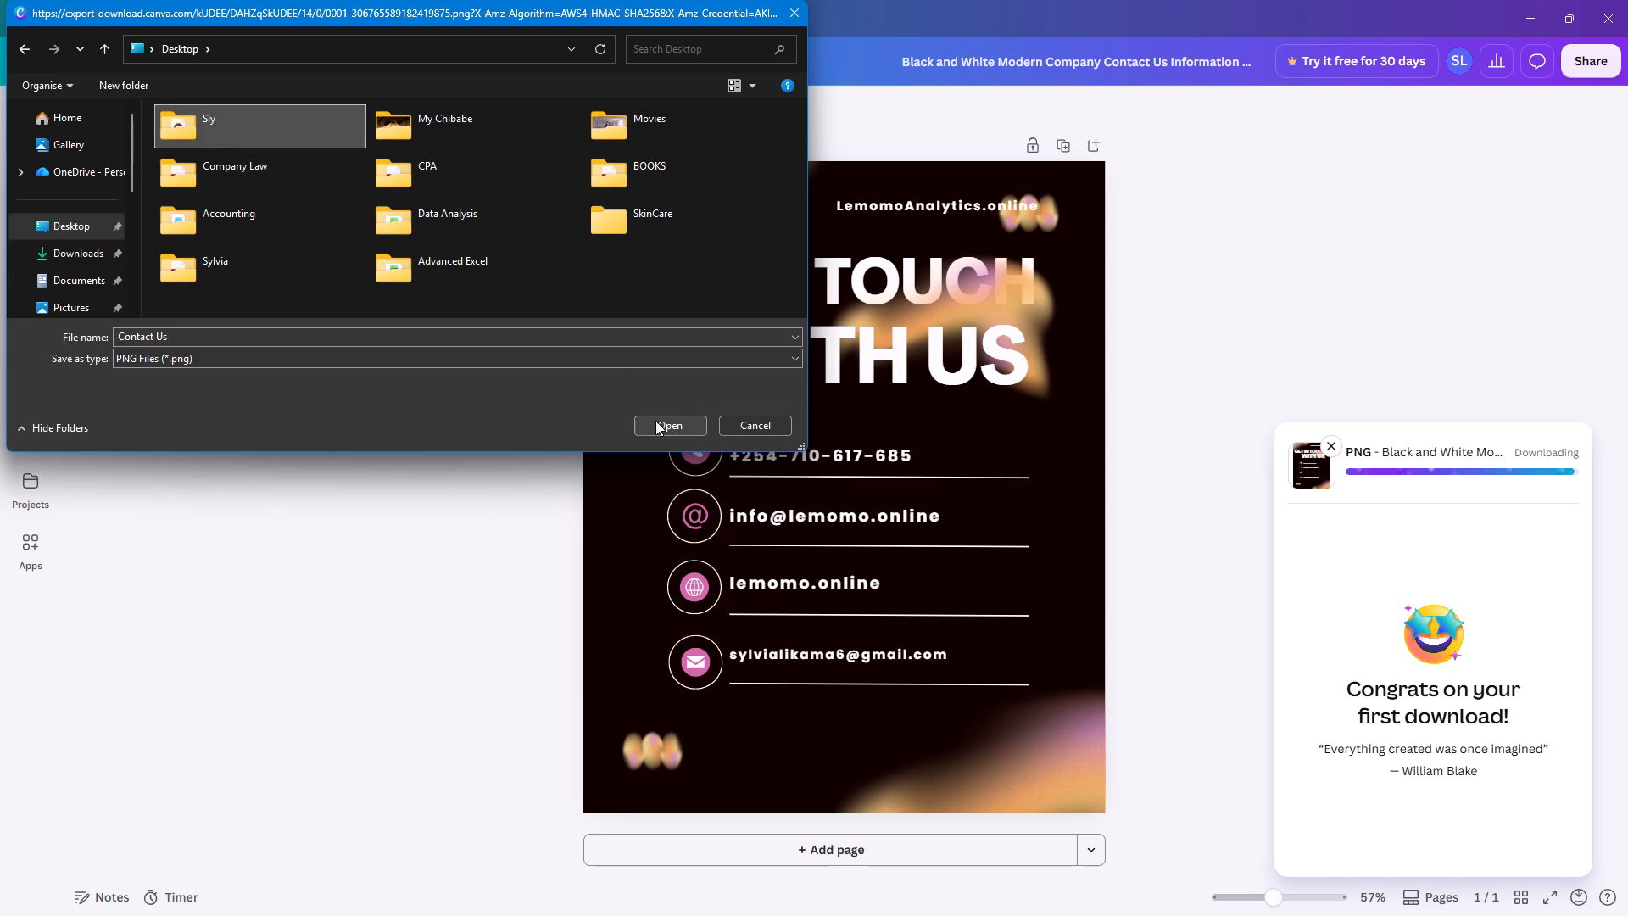
pyautogui.click(655, 421)
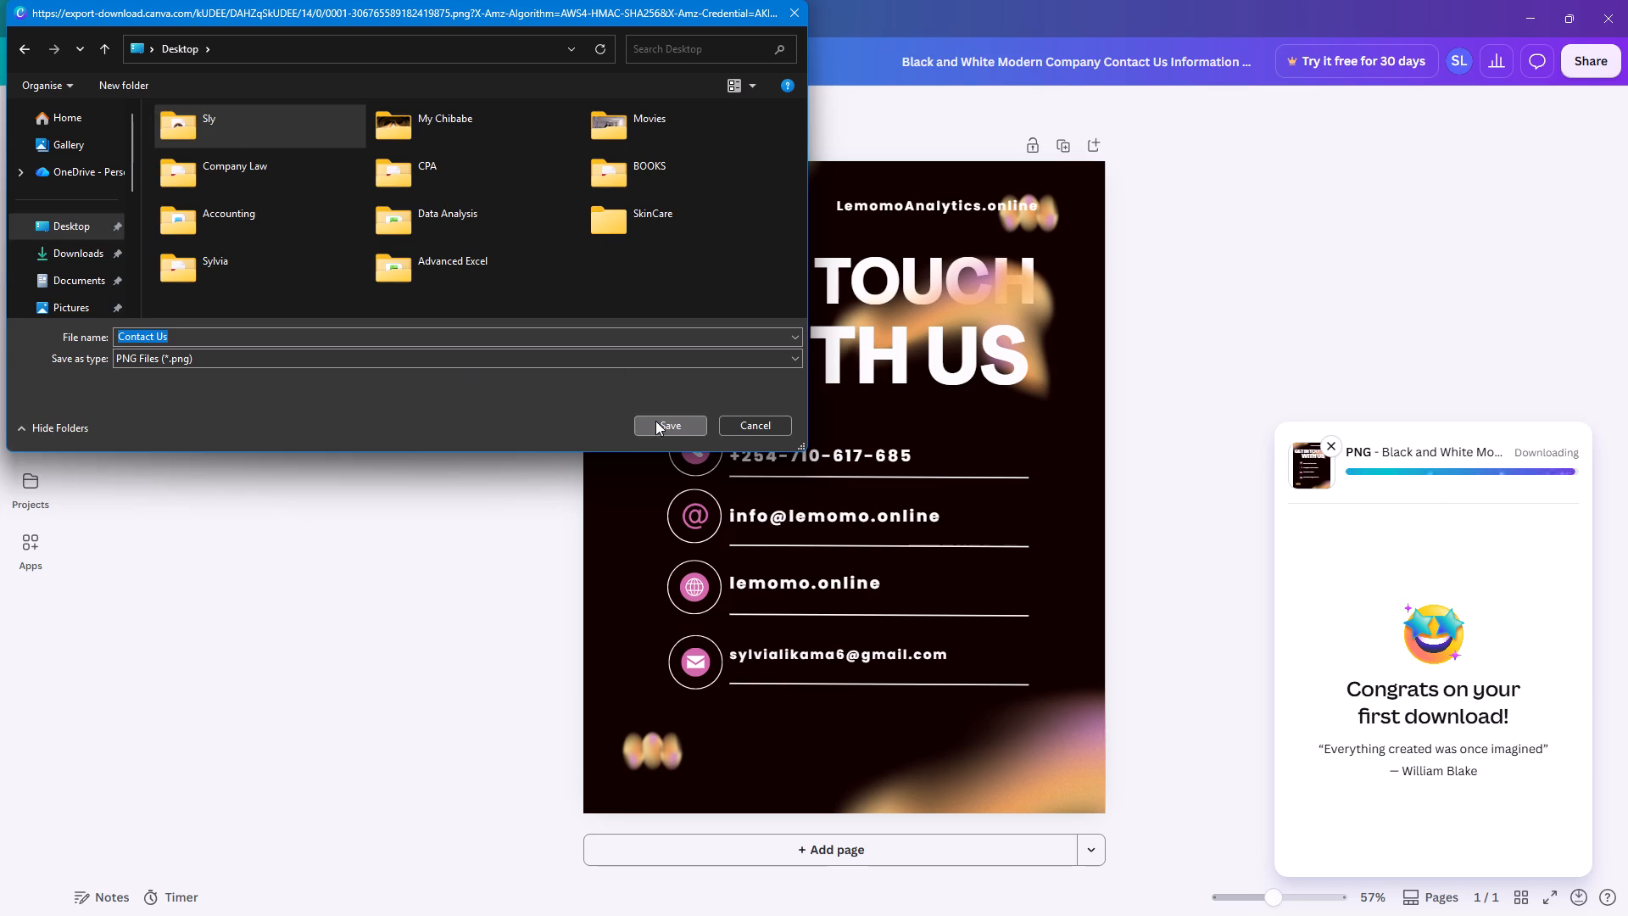
pyautogui.click(655, 421)
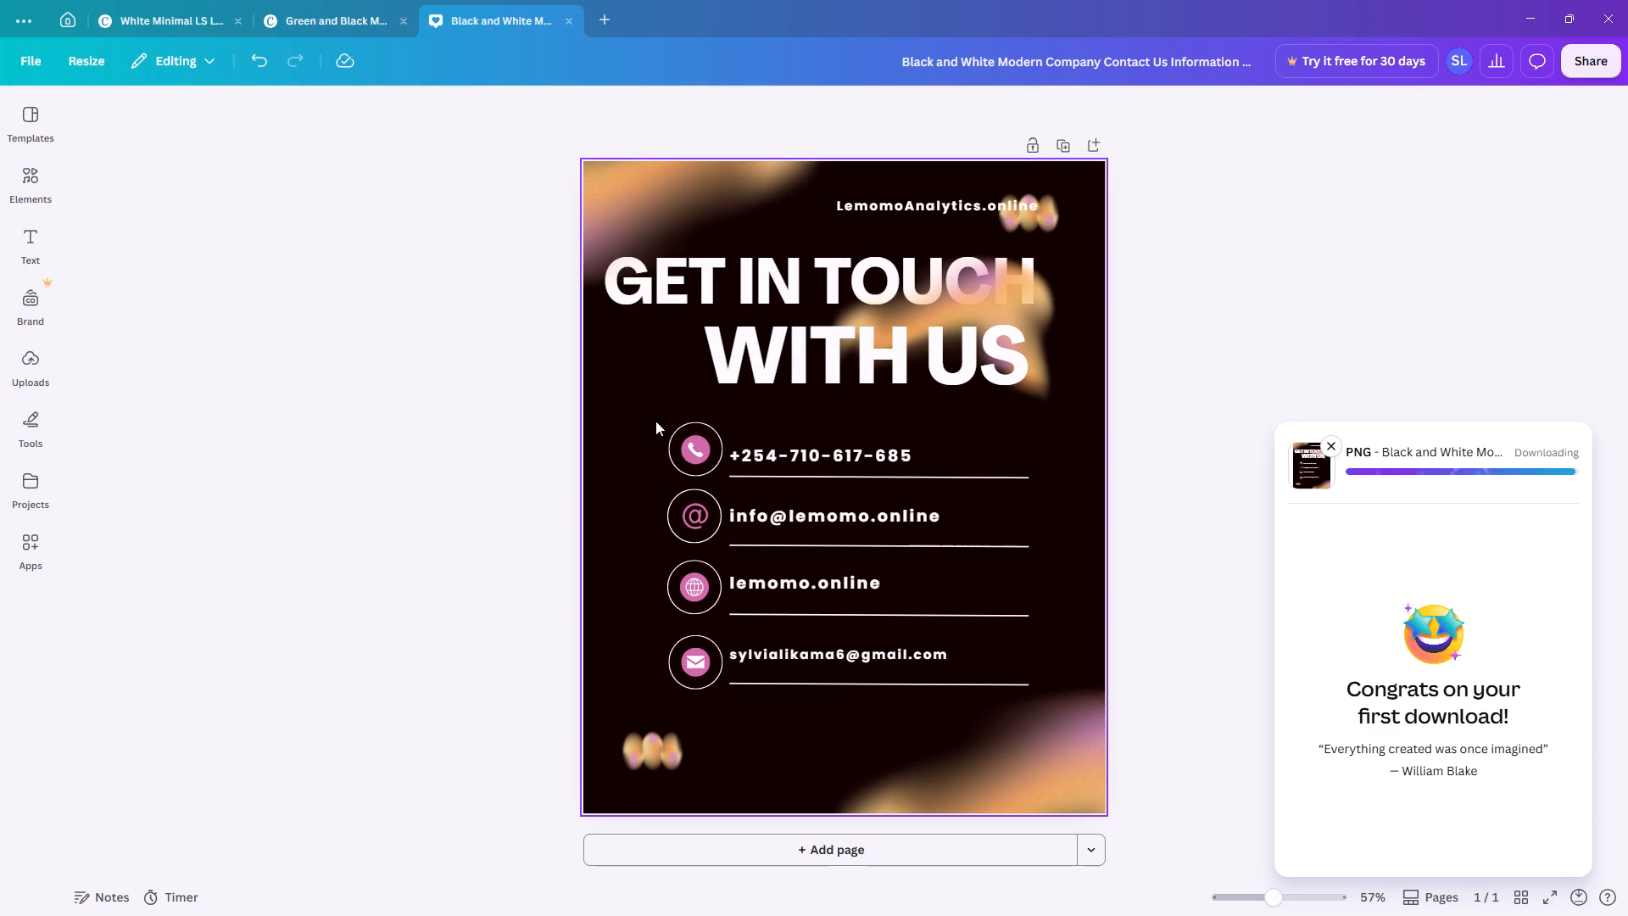
pyautogui.click(1199, 591)
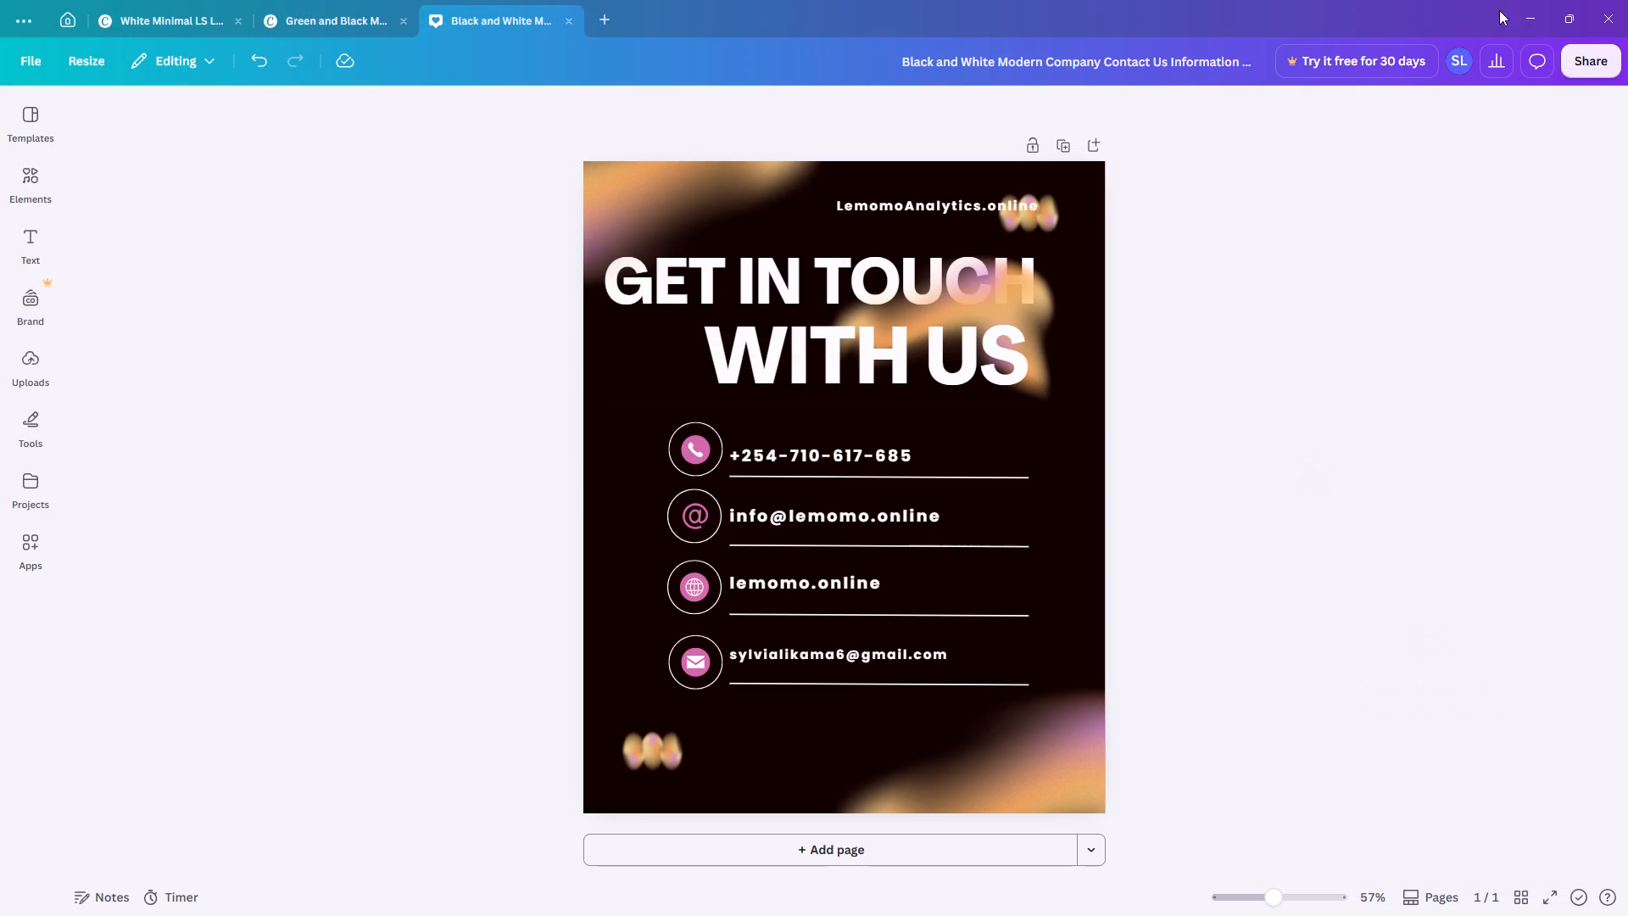
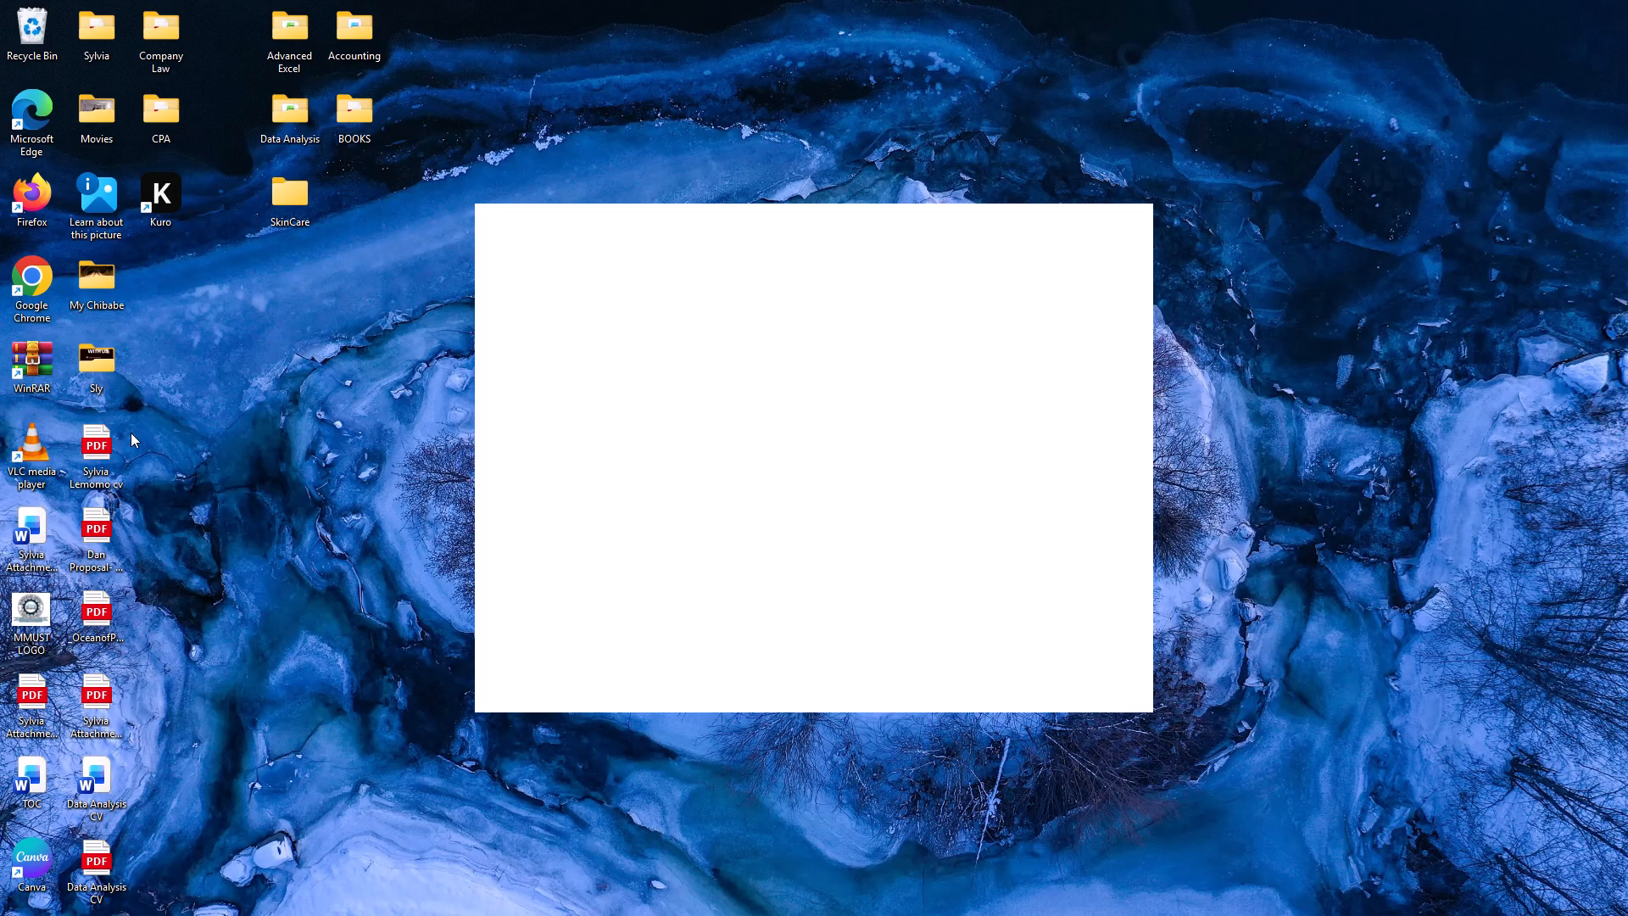
# Open the Sly folder on the Desktop and check the downloaded Contact Us PNG in File Explorer.
pyautogui.doubleClick(105, 366)
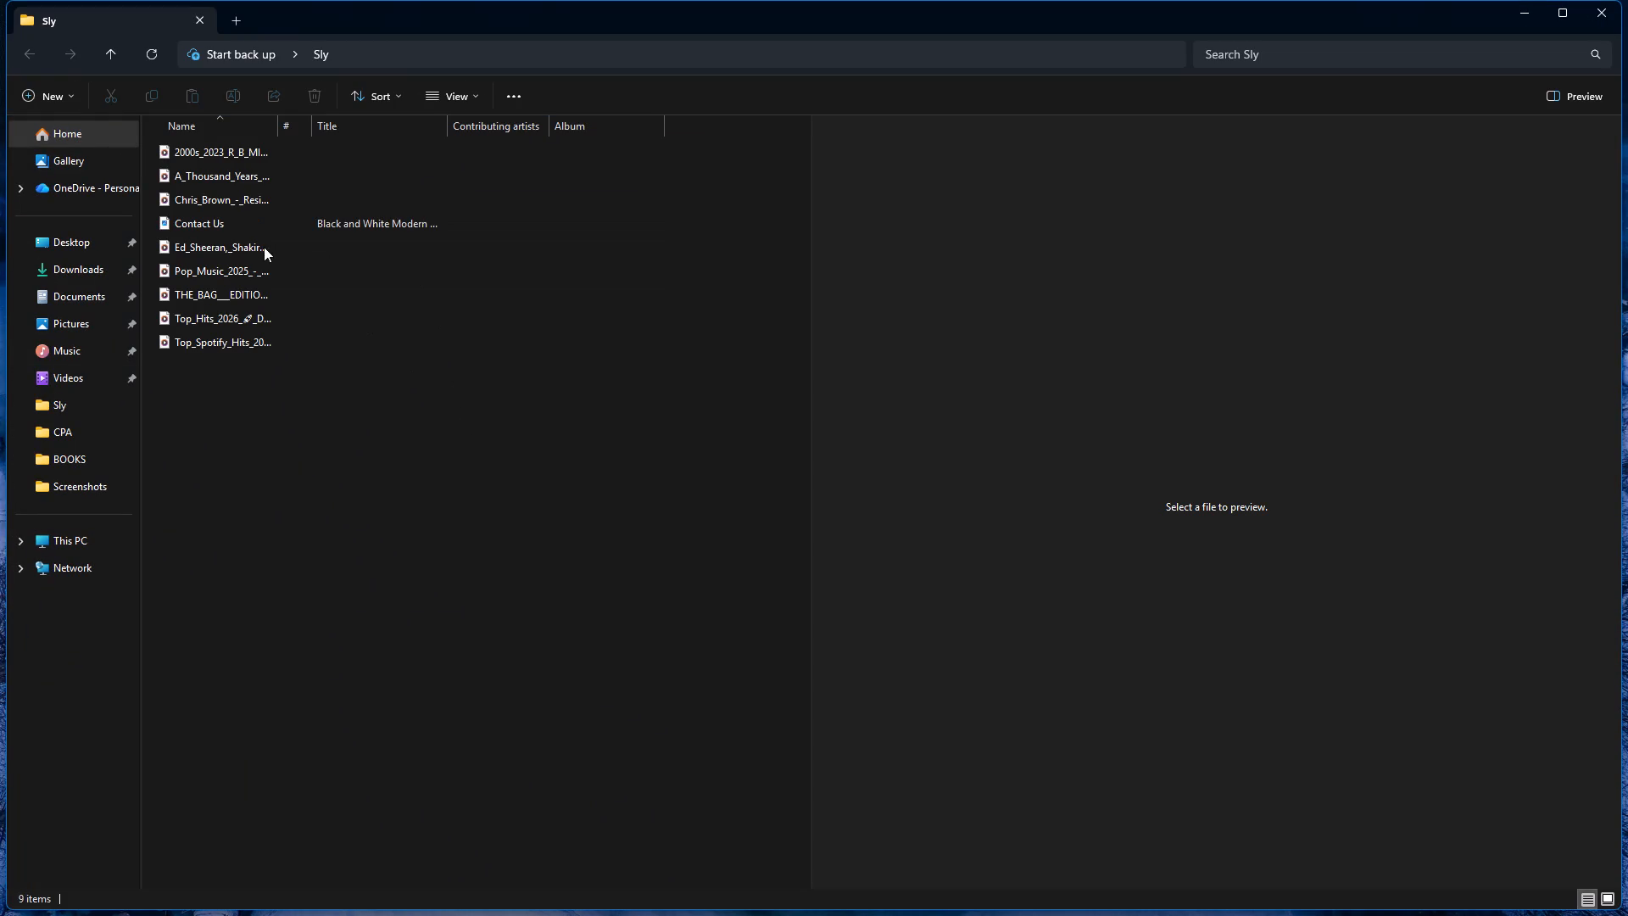
pyautogui.doubleClick(276, 227)
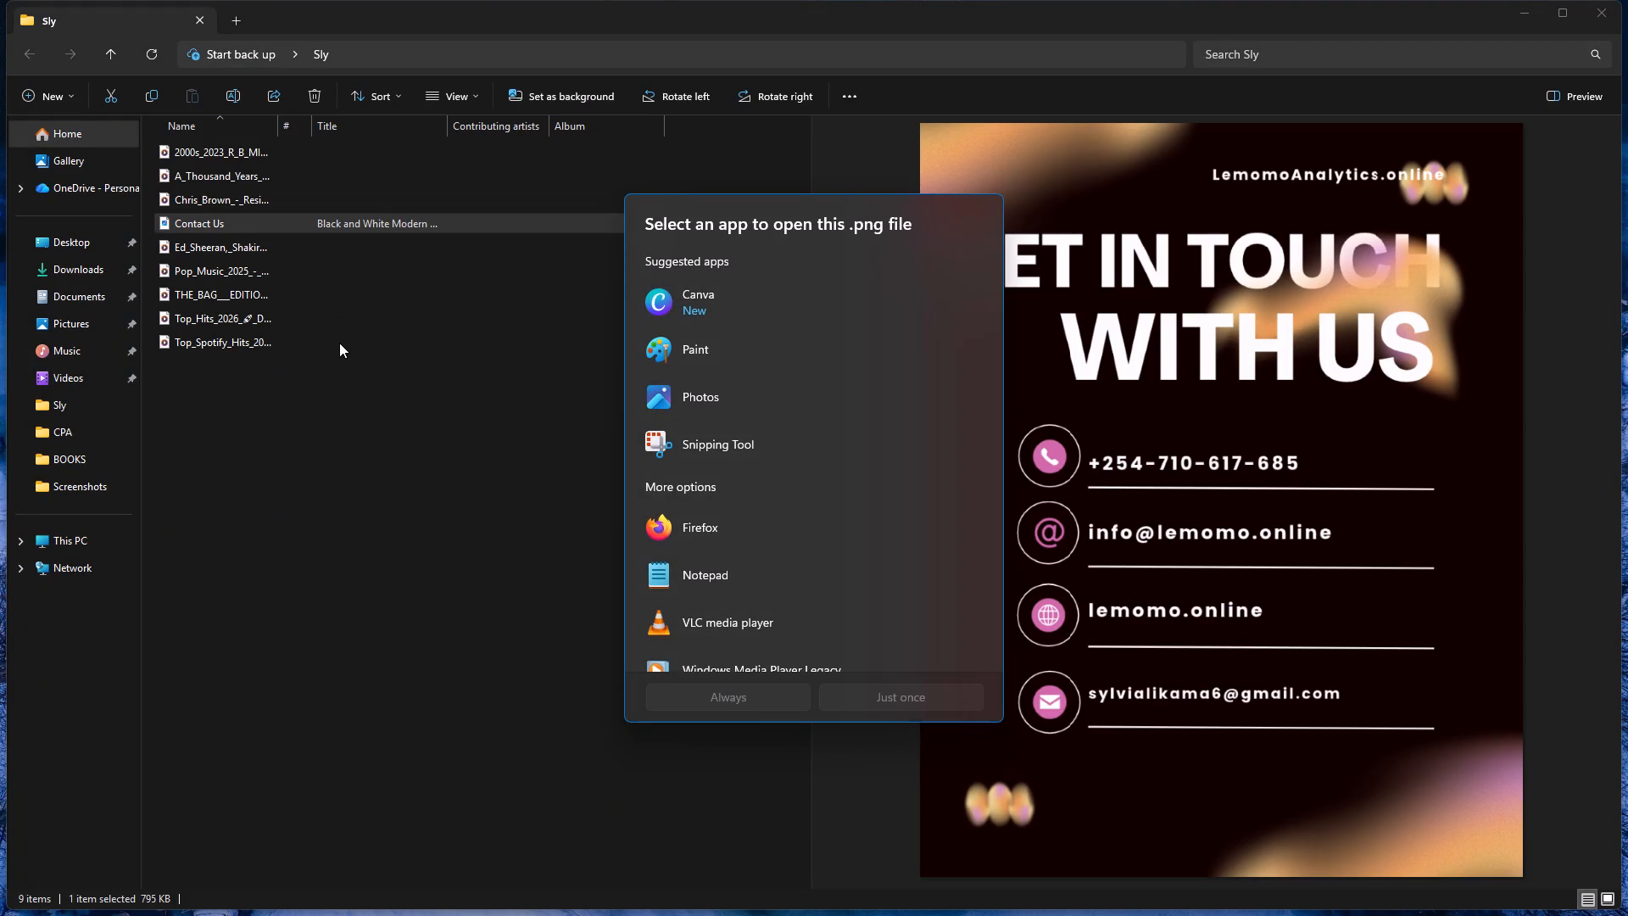
pyautogui.click(471, 561)
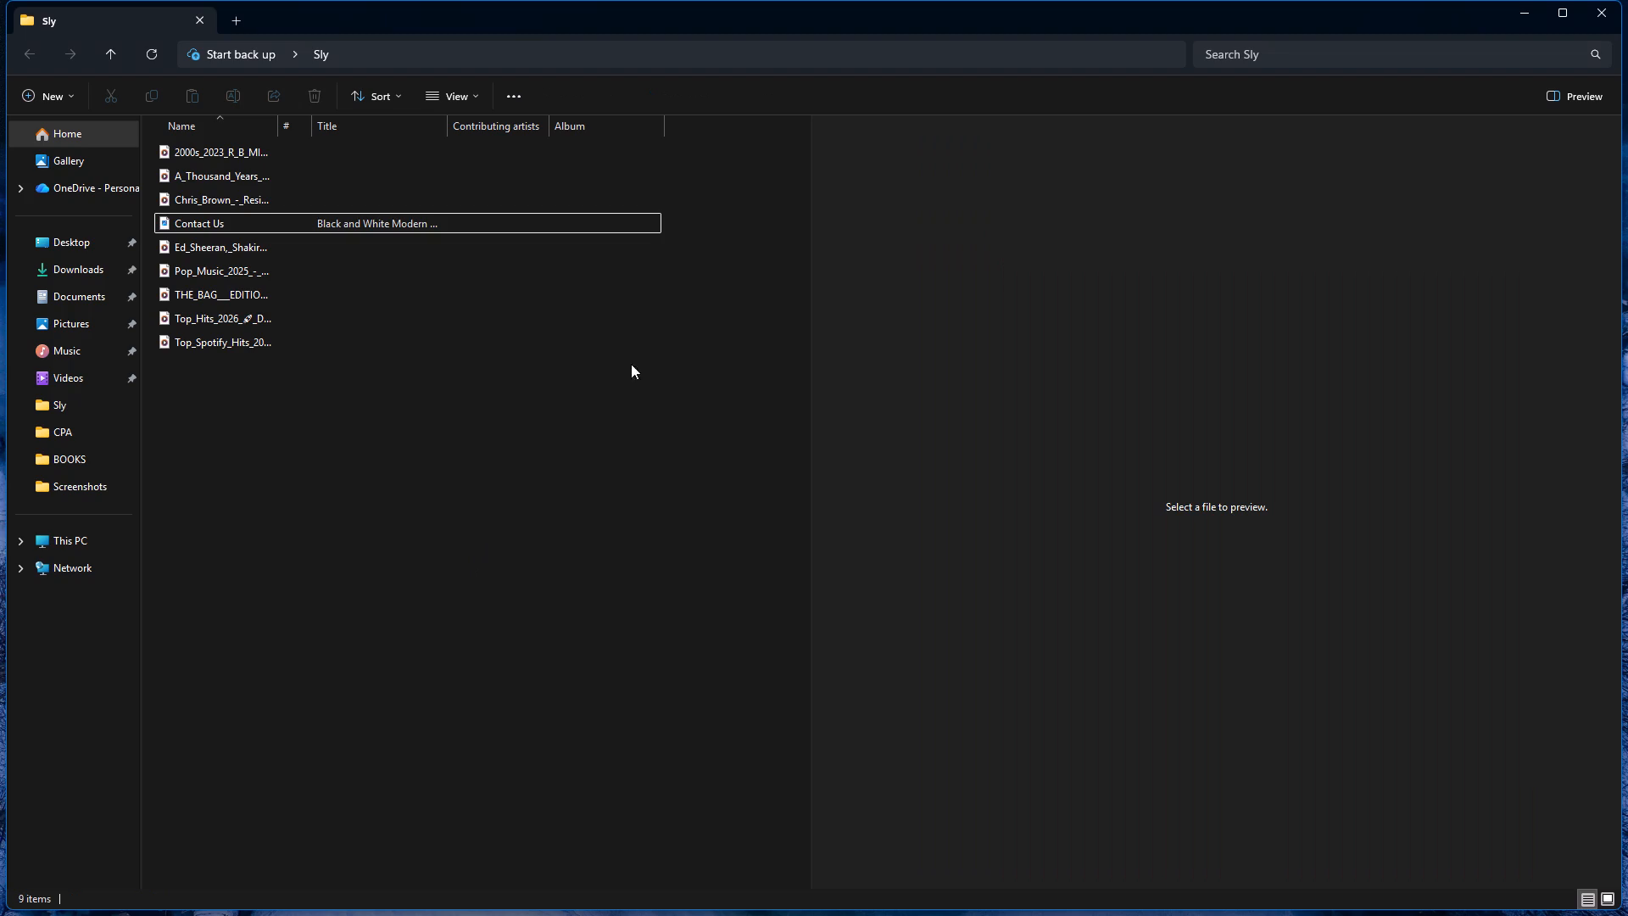
pyautogui.click(1574, 7)
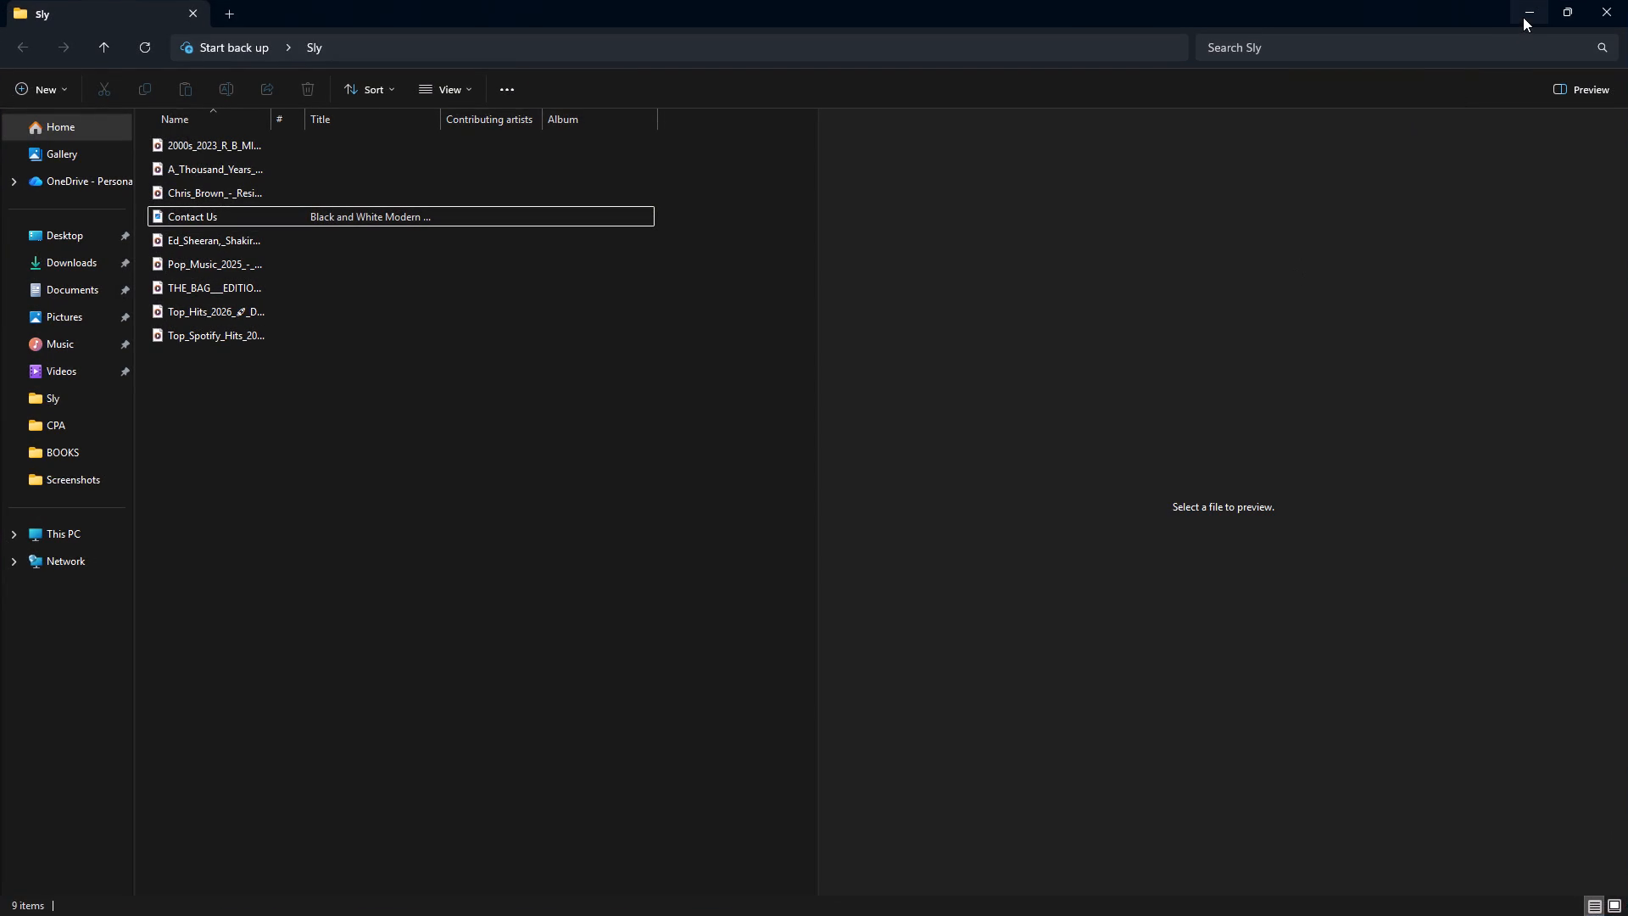
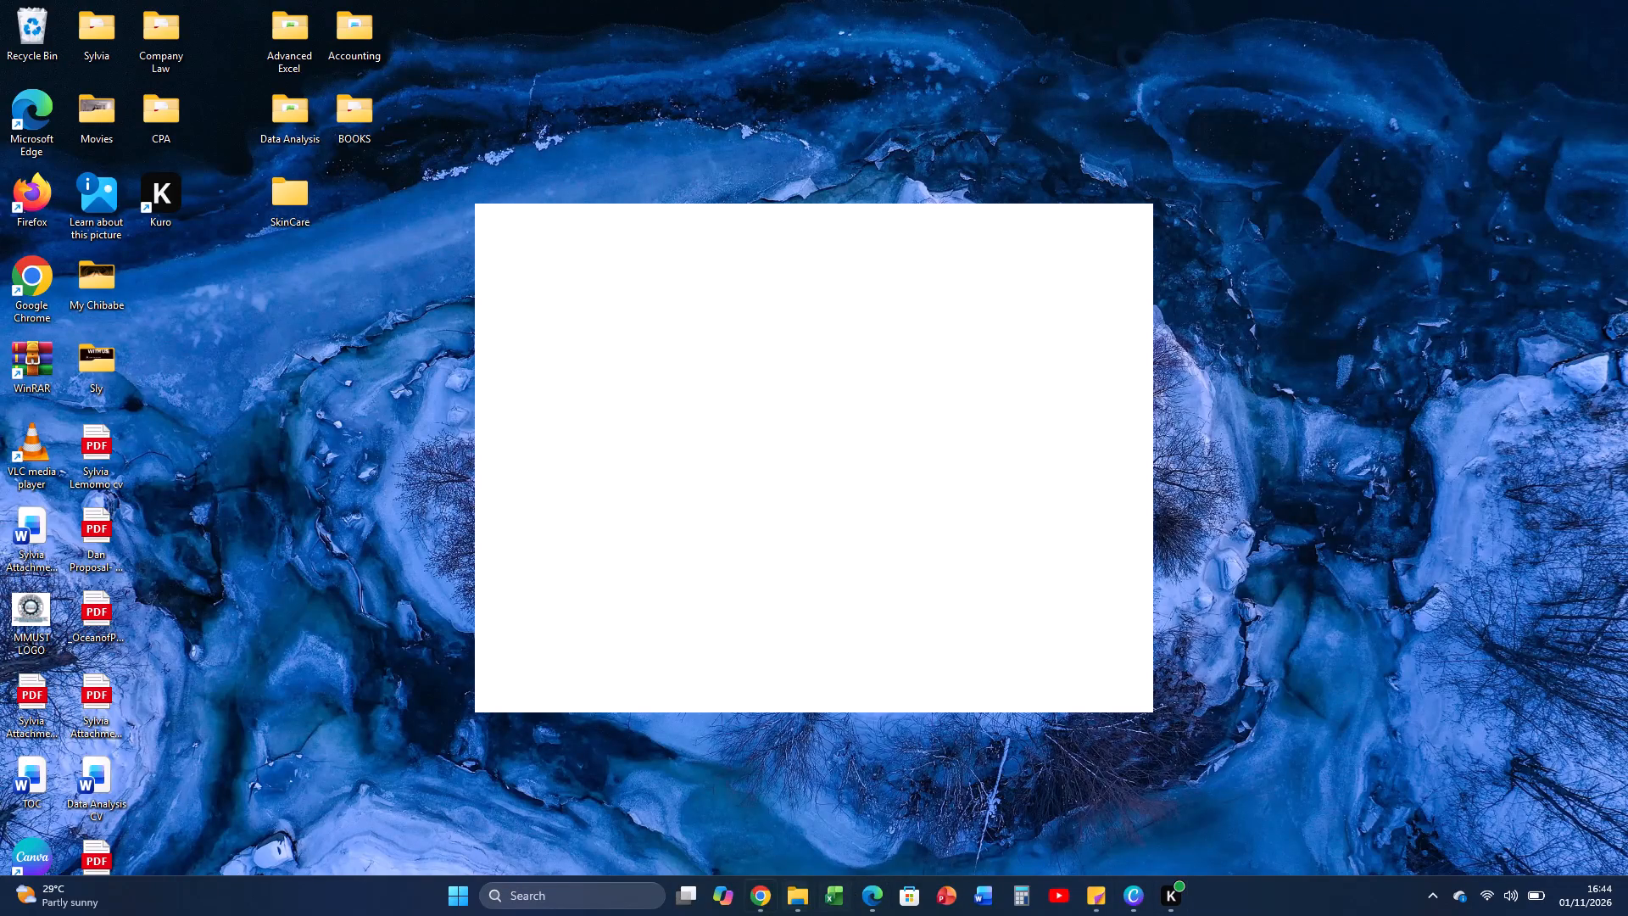
# Check the reference contact page in Chrome and replace the bottom contact line of the Canva poster with "Hybrid (Remote & Onsite)".
pyautogui.click(768, 909)
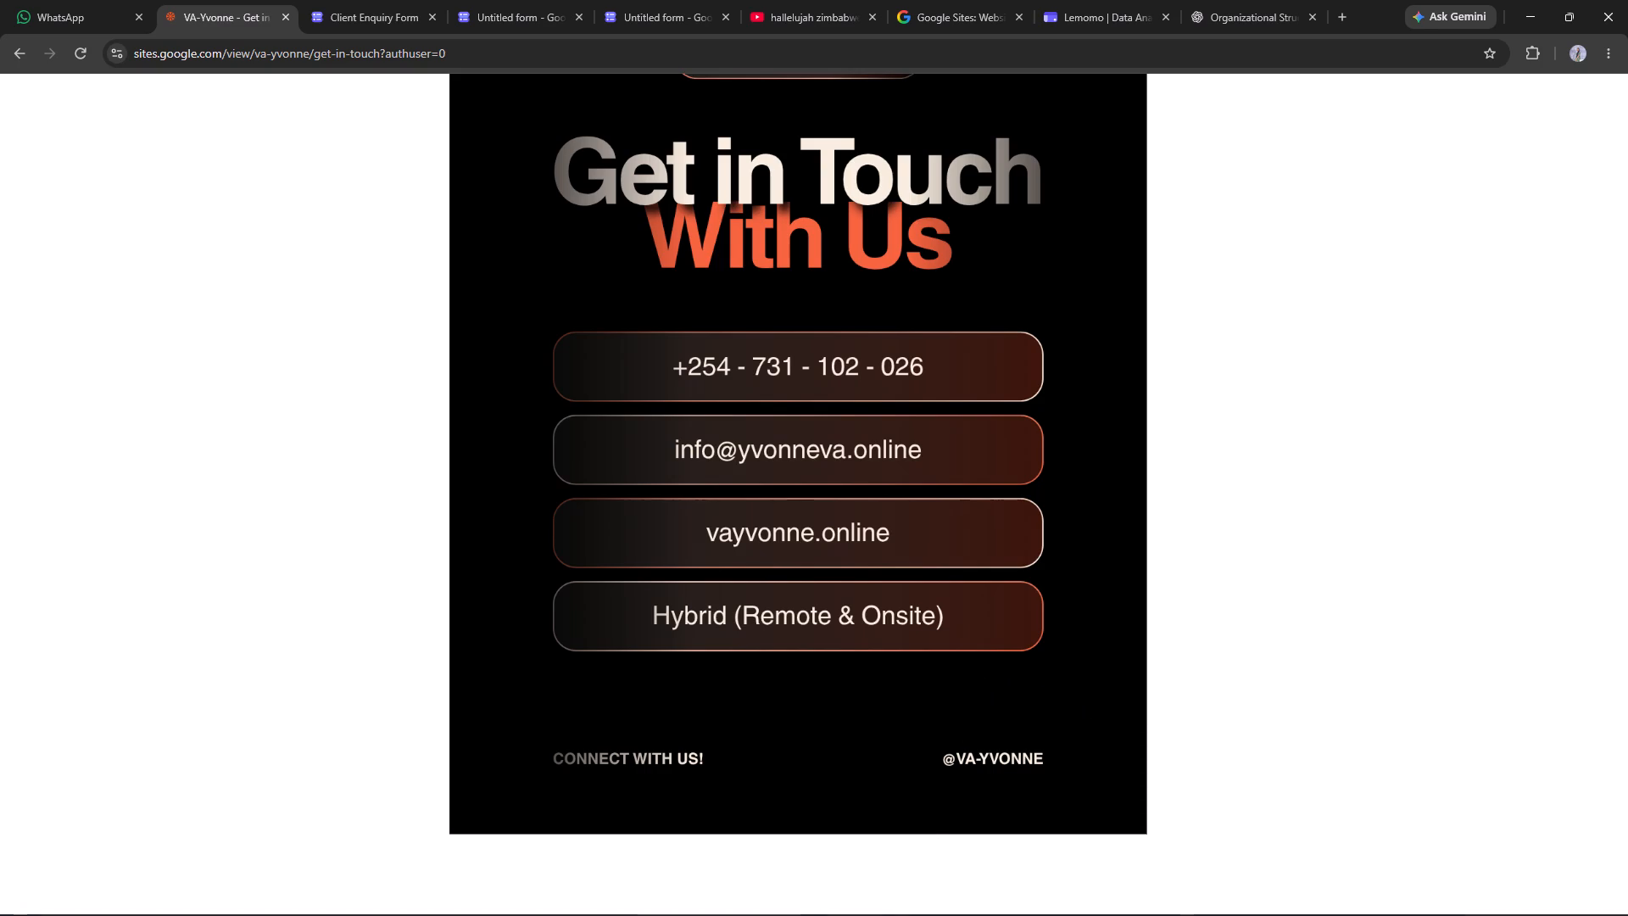
pyautogui.click(1128, 891)
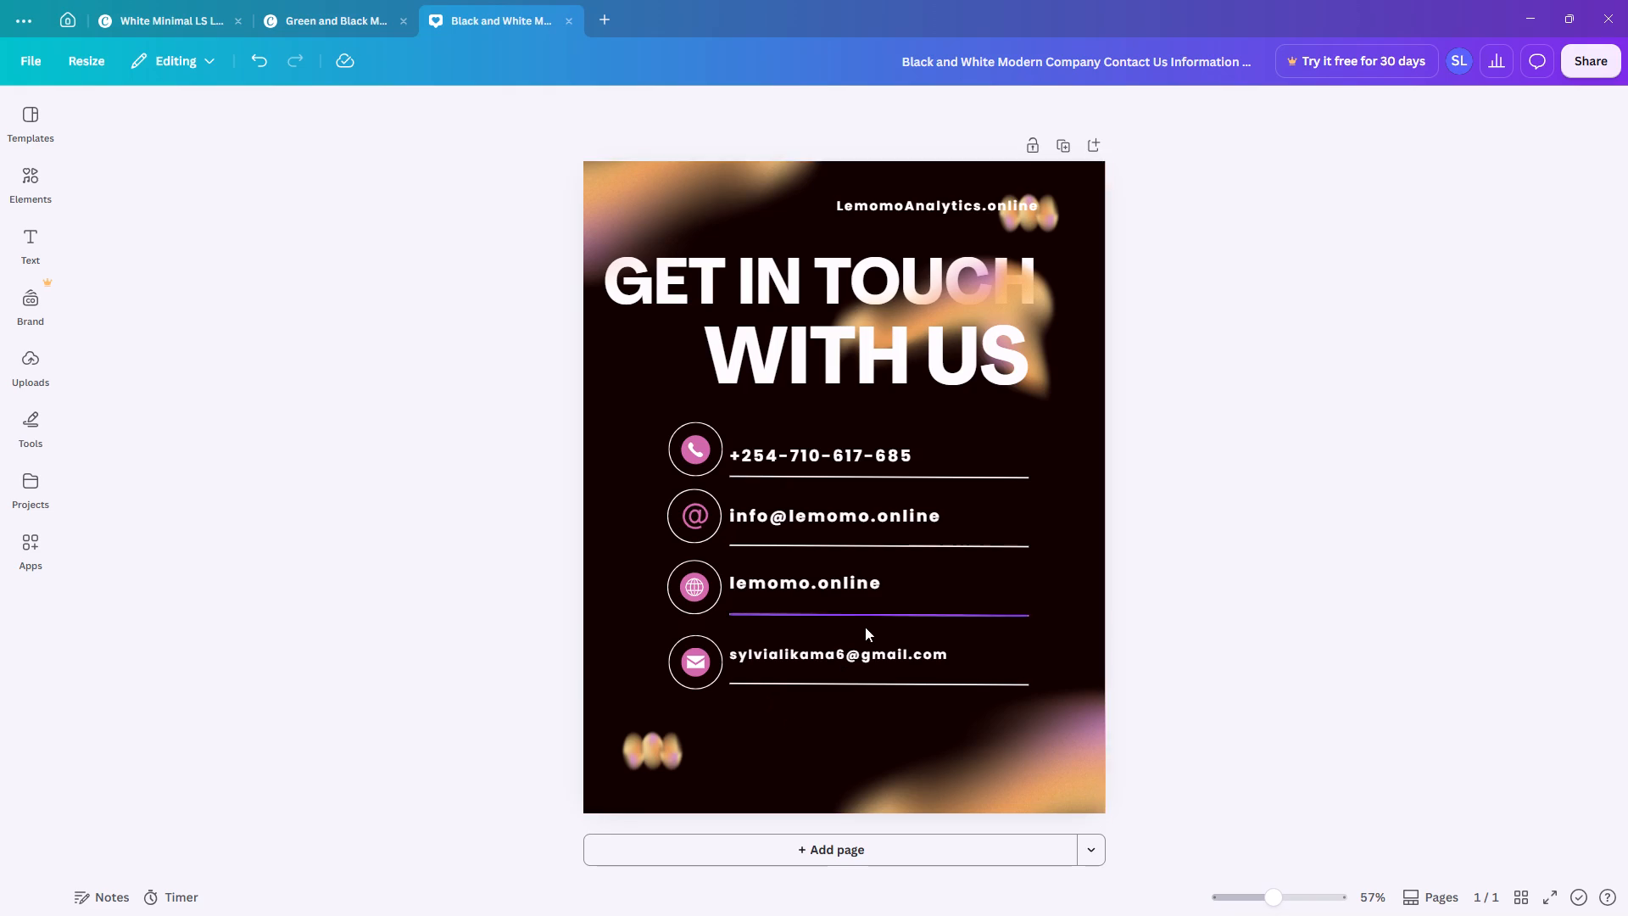
pyautogui.click(856, 651)
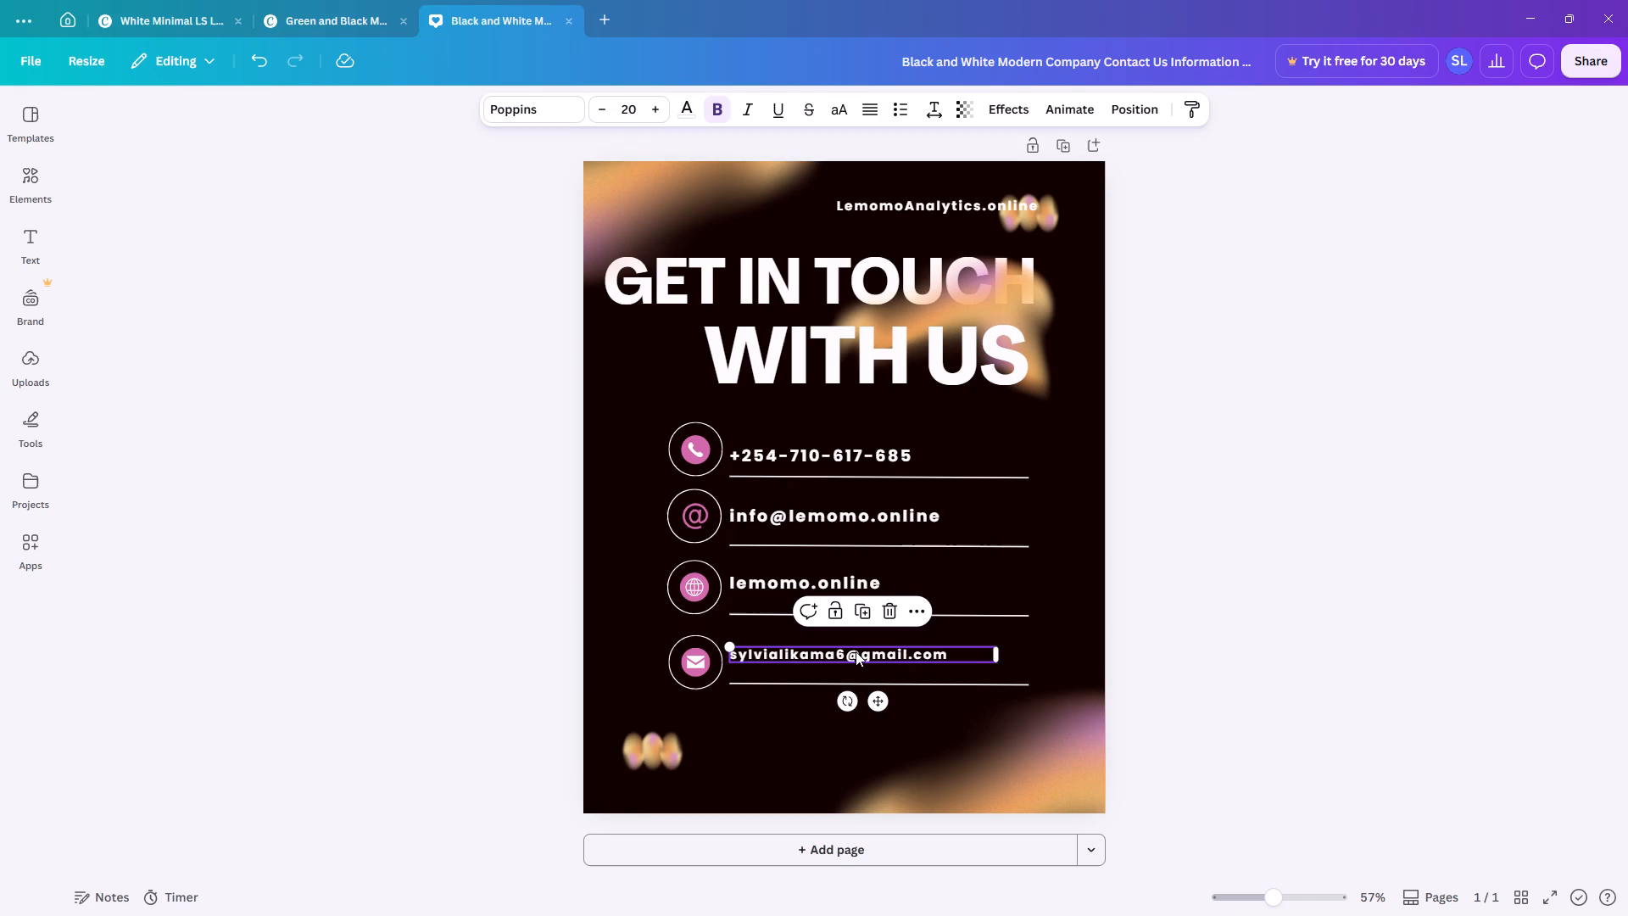
pyautogui.tripleClick(856, 651)
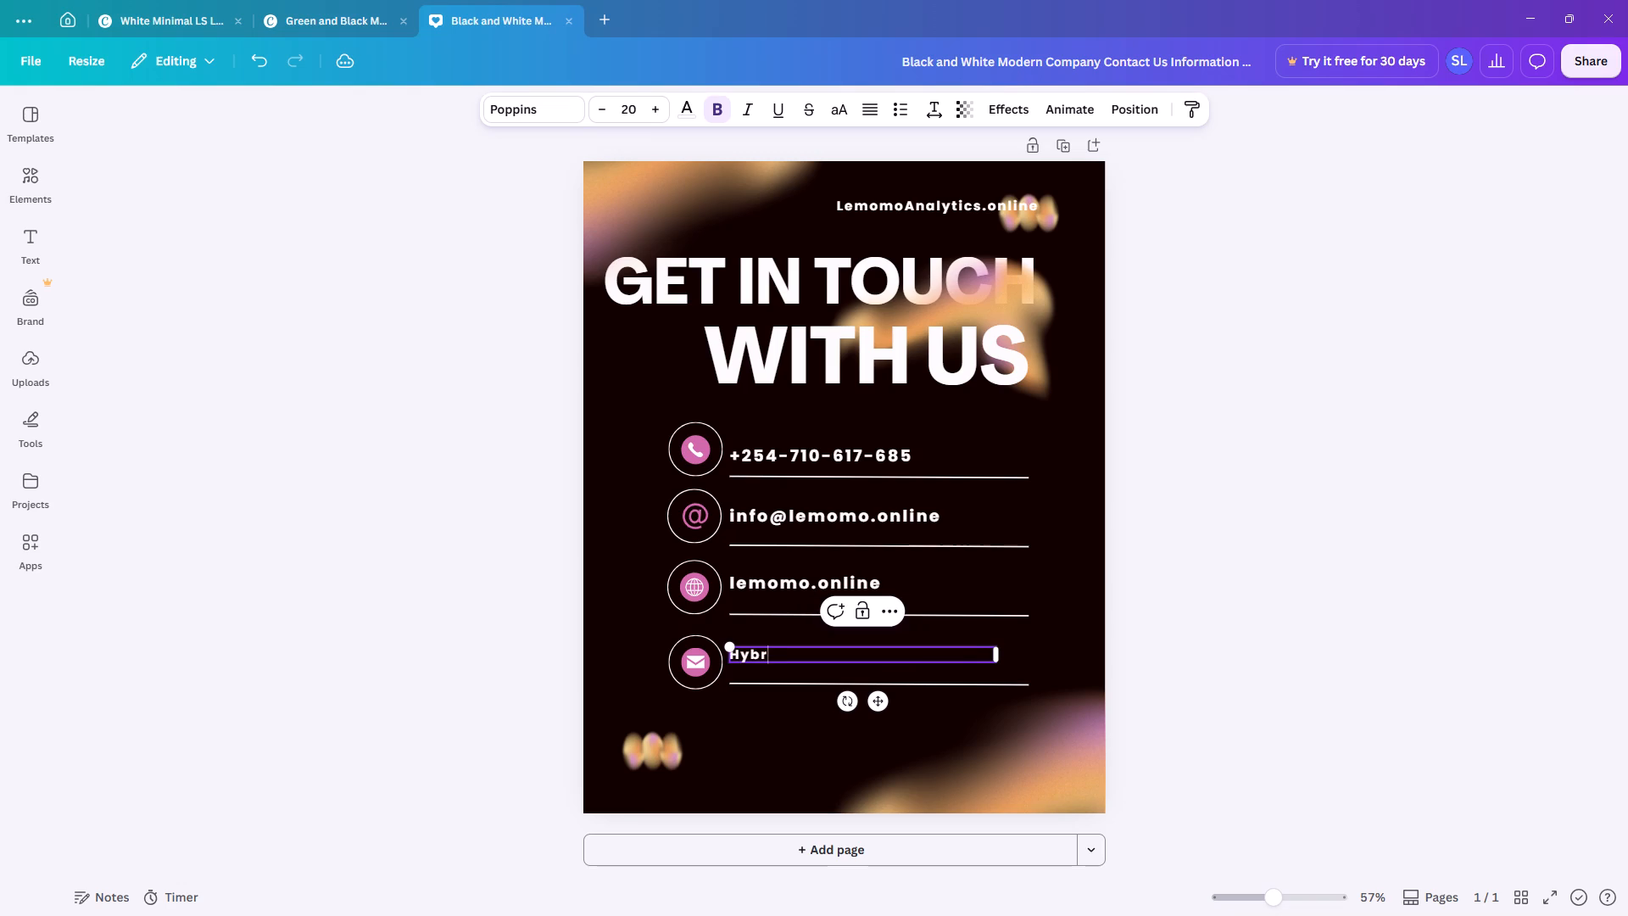
pyautogui.write('id')
pyautogui.press('space')
pyautogui.hotkey('shift', '(')
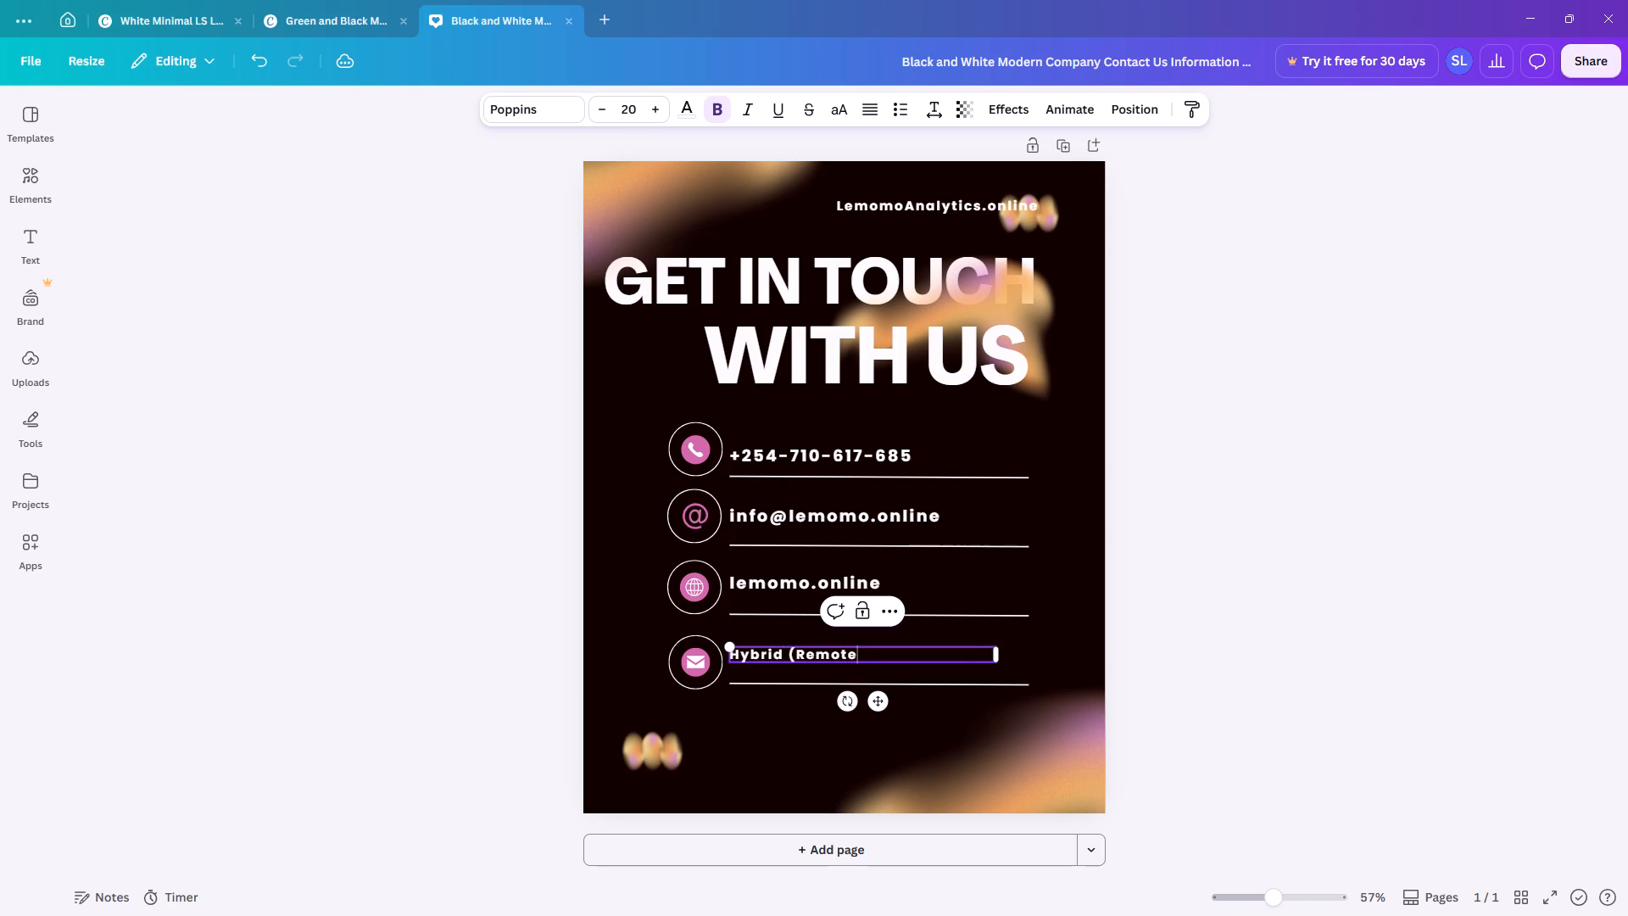
pyautogui.press('space')
pyautogui.hotkey('shift', '&')
pyautogui.press('space')
pyautogui.write('nsite')
pyautogui.hotkey('shift', ')')
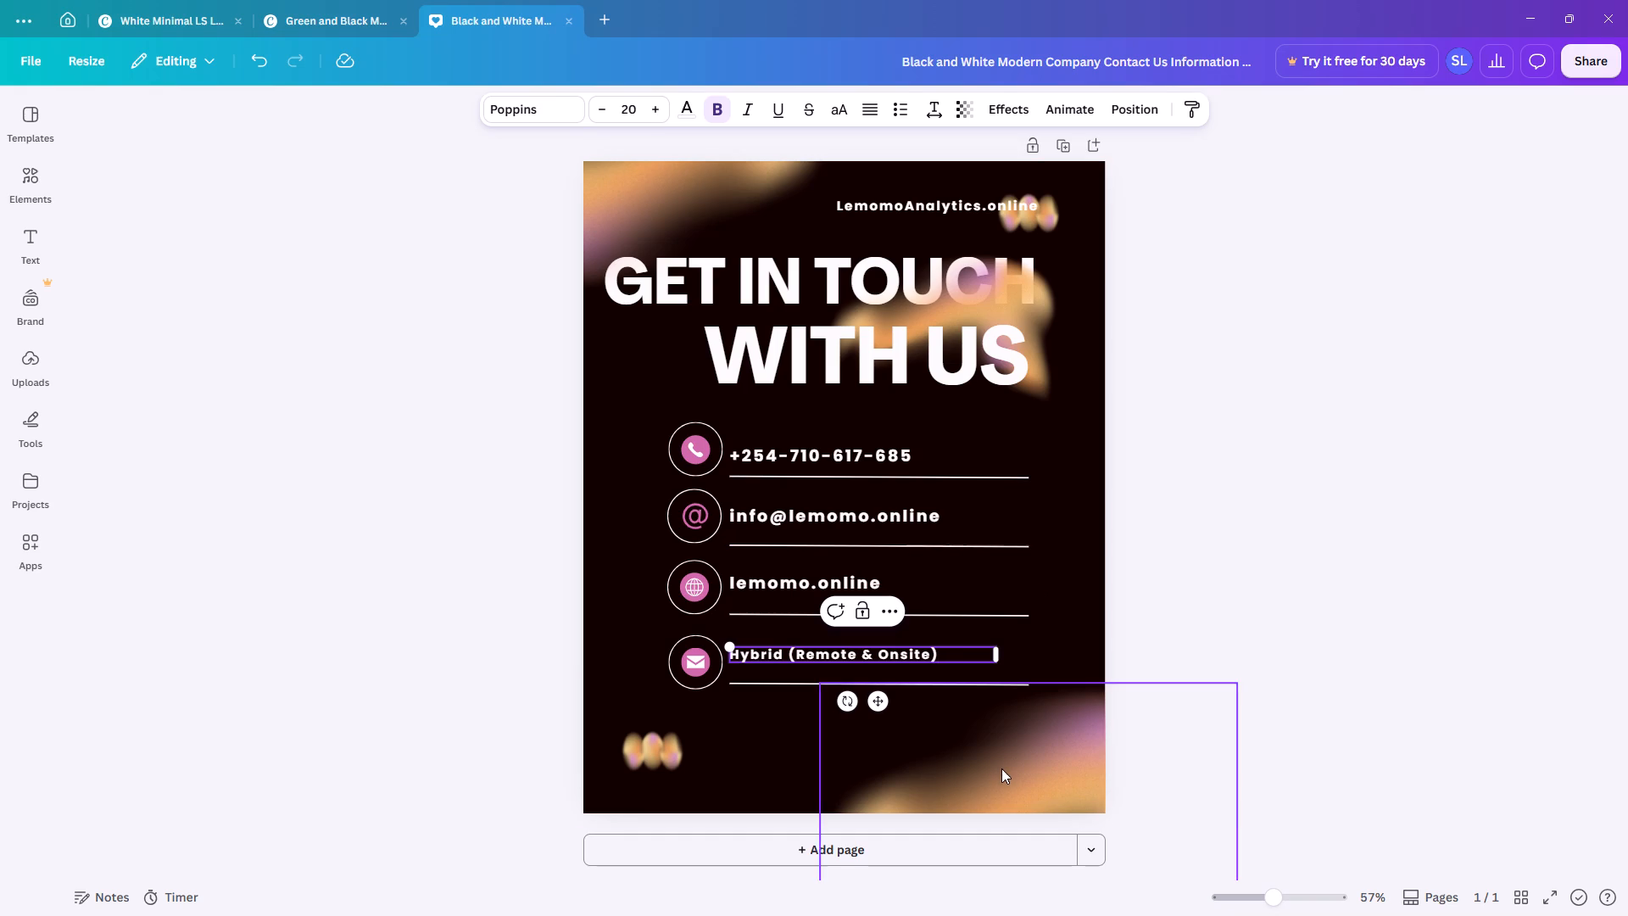
pyautogui.click(1001, 768)
pyautogui.click(1319, 511)
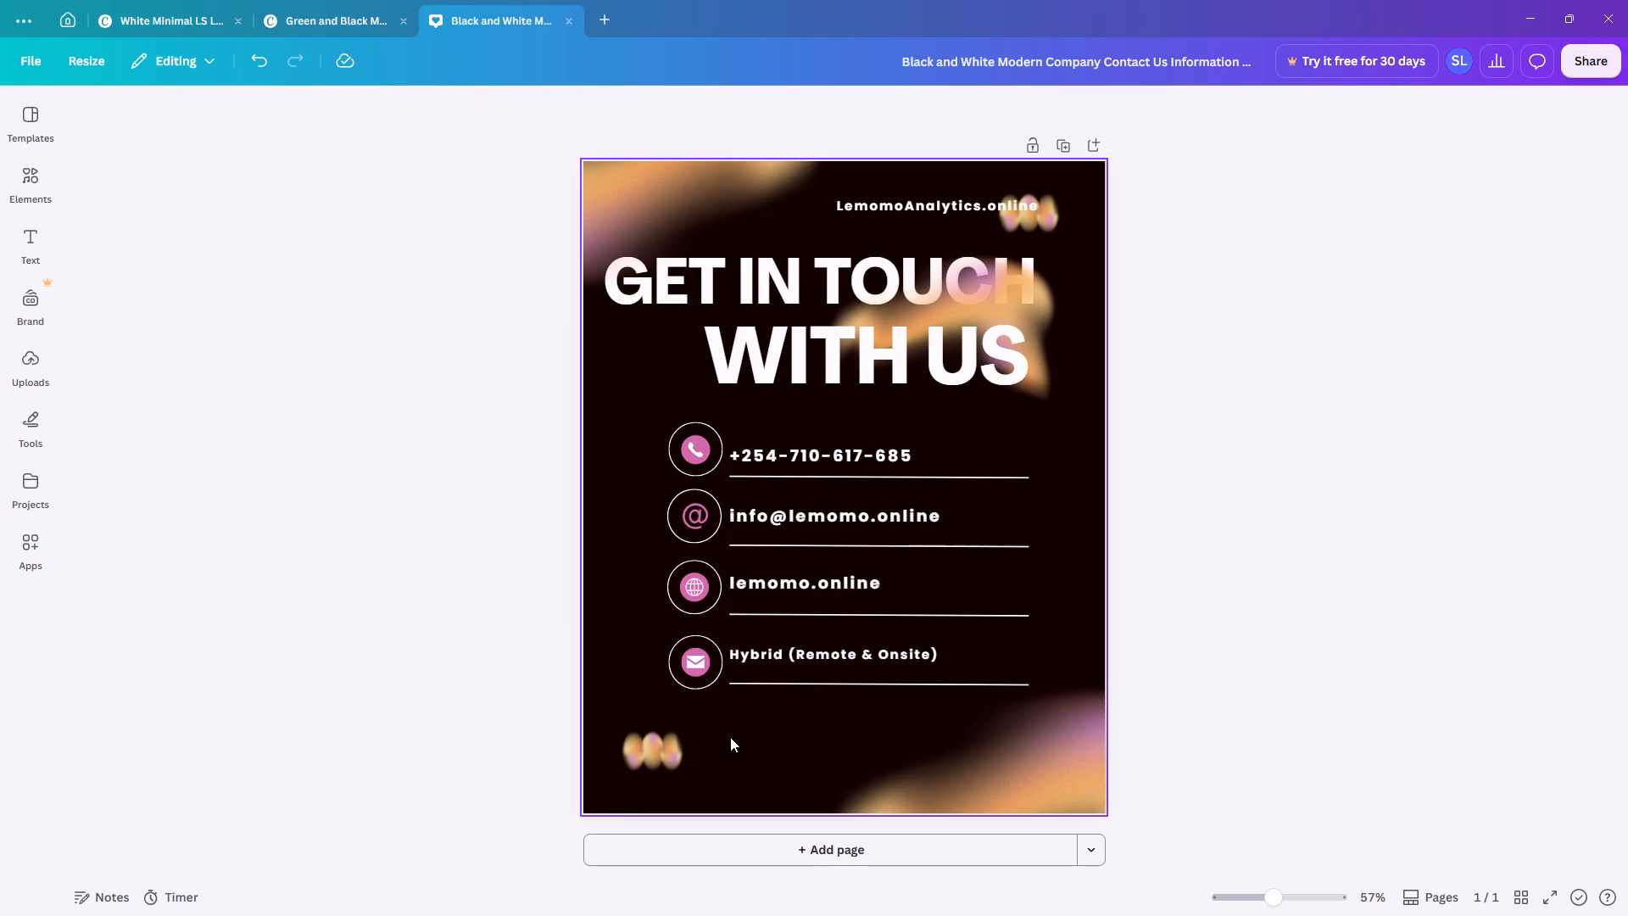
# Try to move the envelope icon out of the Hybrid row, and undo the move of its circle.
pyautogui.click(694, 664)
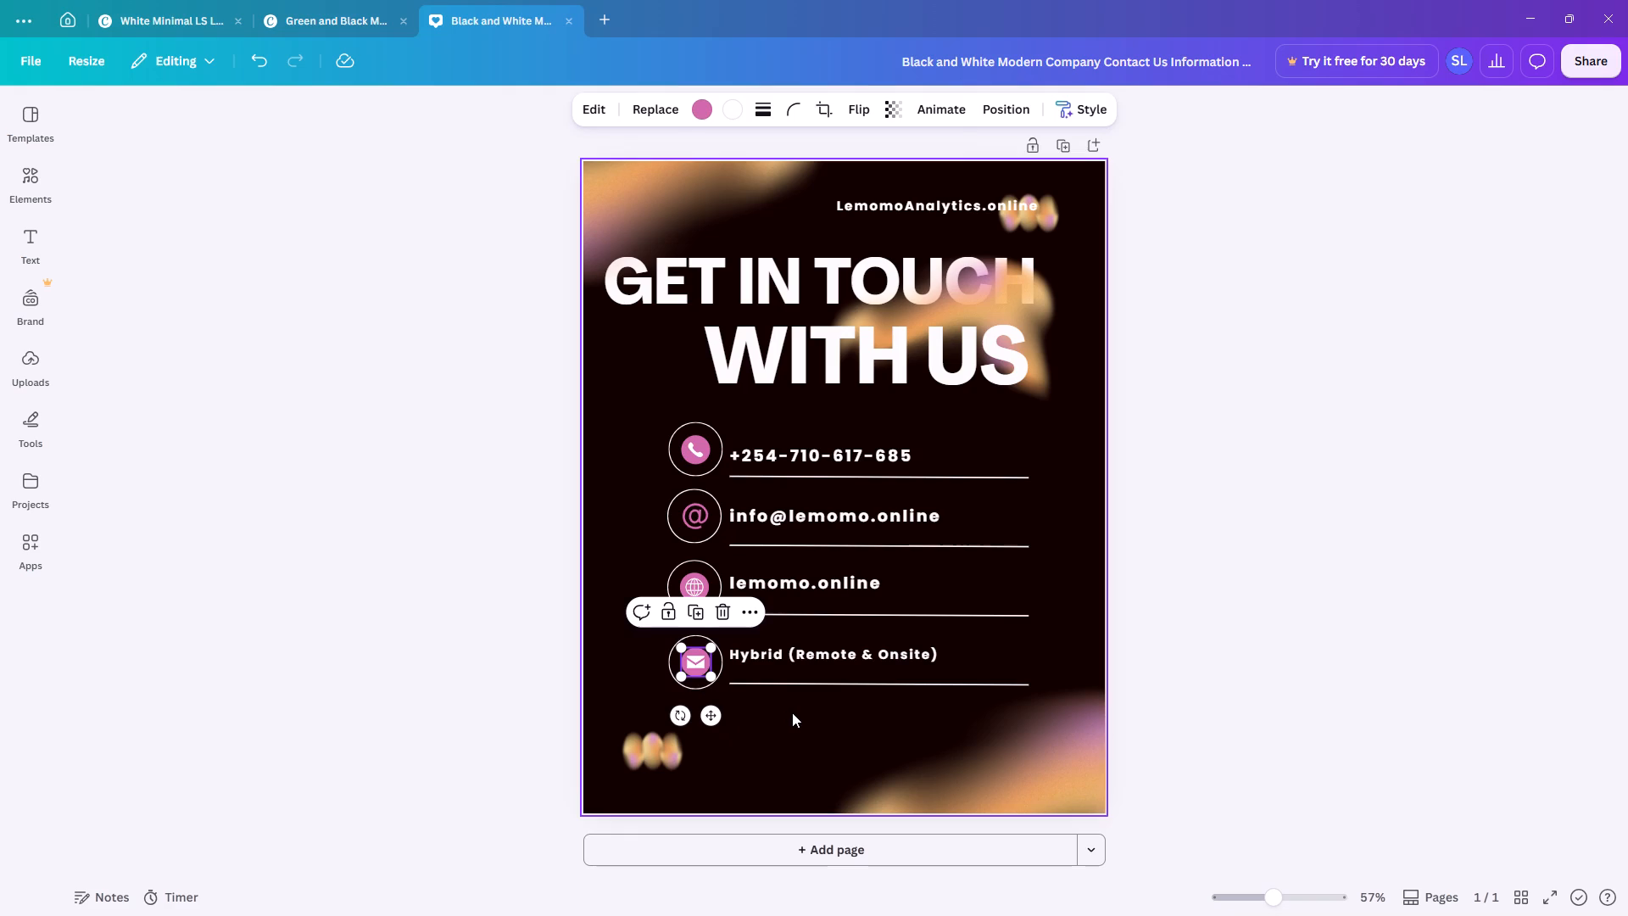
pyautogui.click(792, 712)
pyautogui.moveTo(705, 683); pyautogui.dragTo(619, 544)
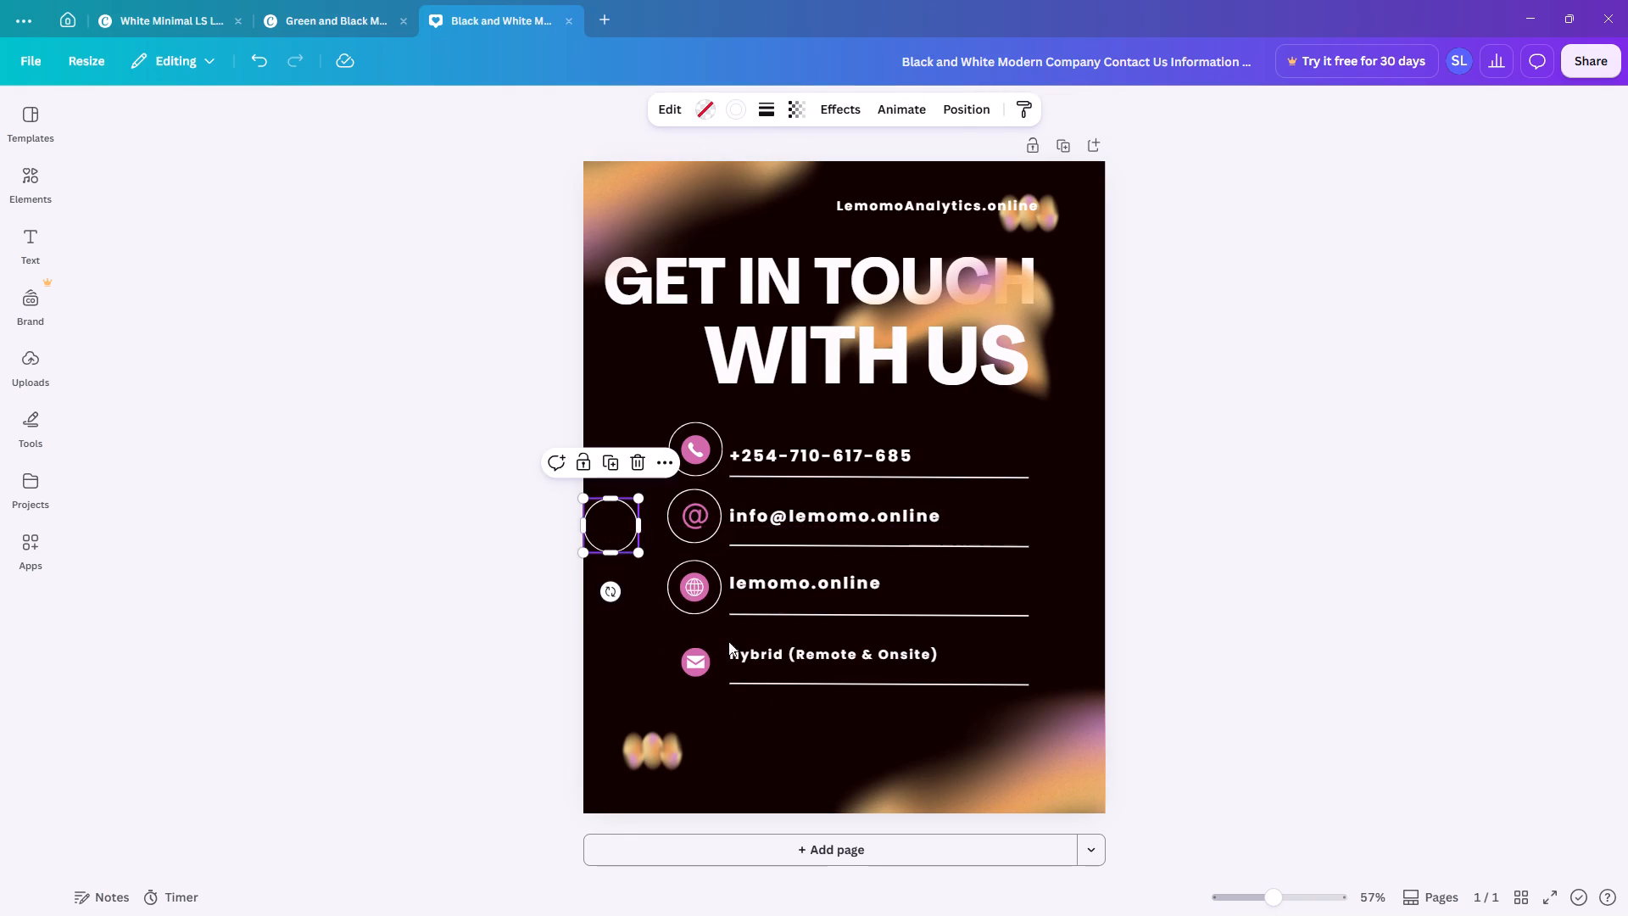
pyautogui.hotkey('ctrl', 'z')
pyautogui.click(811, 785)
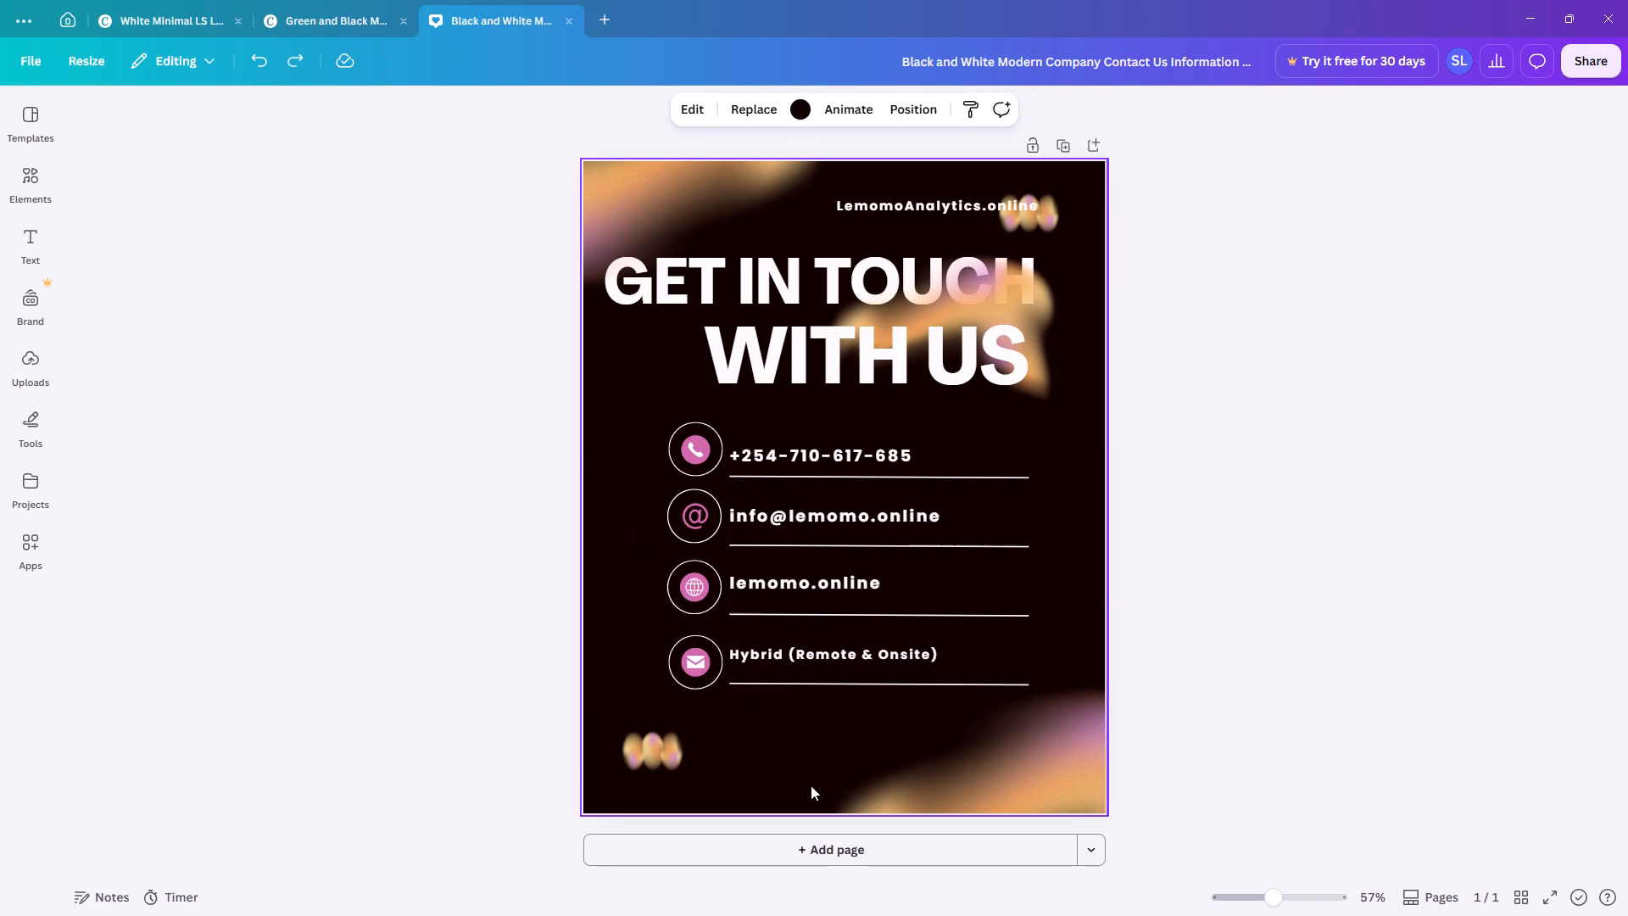
# Move the envelope icon together with its circle from the Hybrid row to the empty space left of the phone icon.
pyautogui.moveTo(718, 712); pyautogui.dragTo(659, 621)
pyautogui.moveTo(683, 636); pyautogui.dragTo(615, 461)
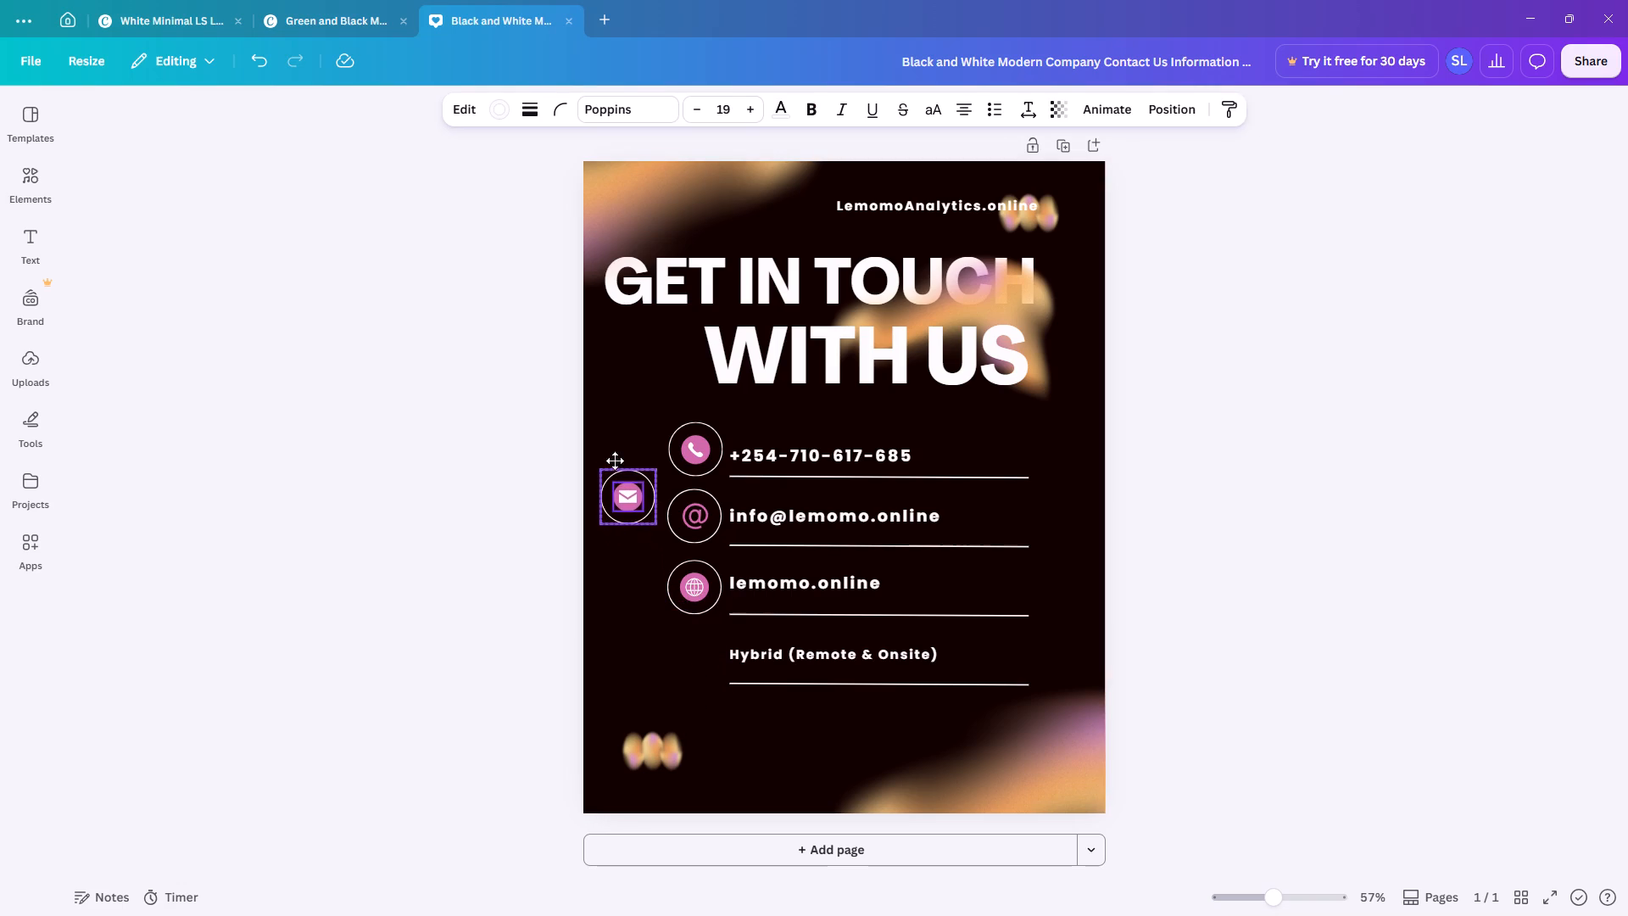
pyautogui.moveTo(615, 461); pyautogui.dragTo(615, 441)
pyautogui.click(656, 559)
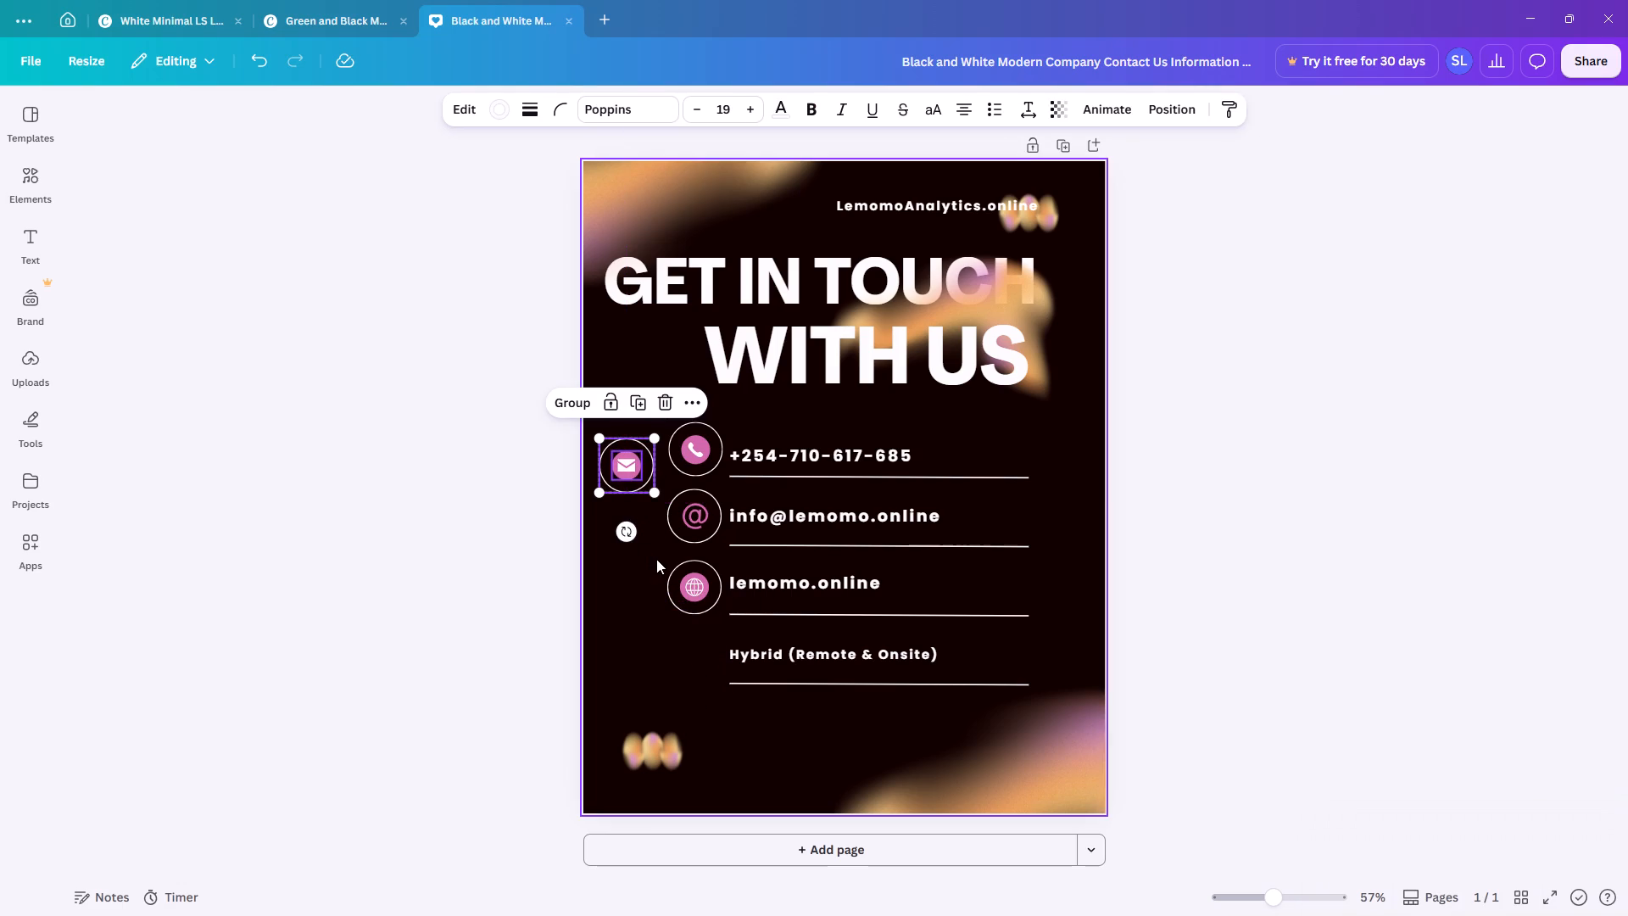
# Move the globe icon and its circle down to the Hybrid (Remote & Onsite) row, in line with the other icons.
pyautogui.moveTo(659, 551); pyautogui.dragTo(741, 611)
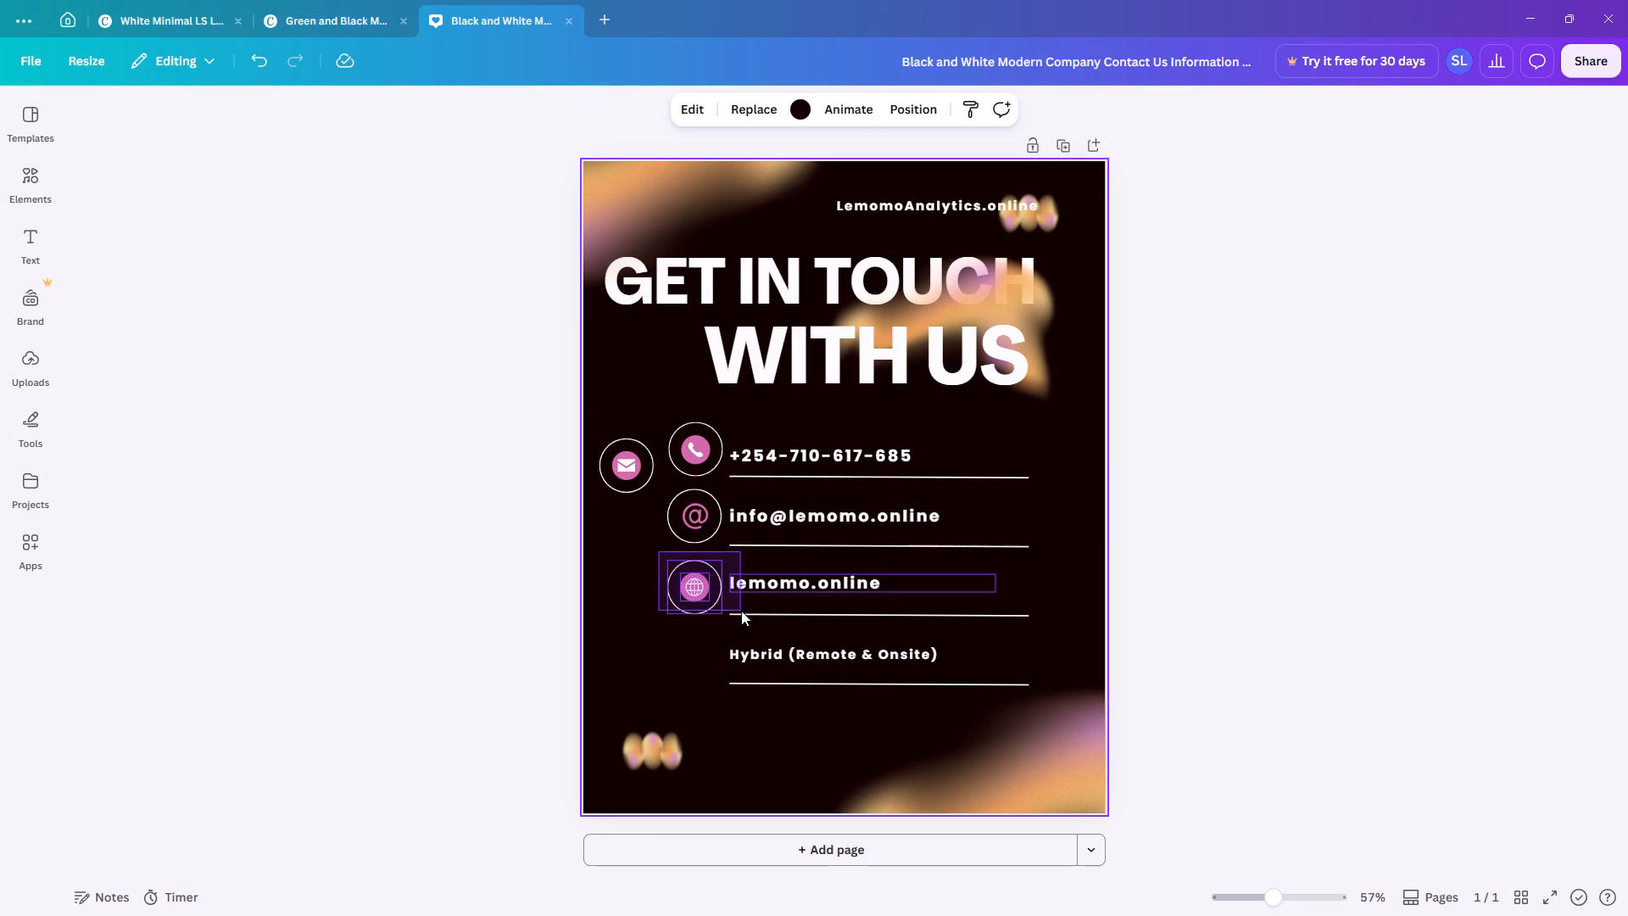
pyautogui.moveTo(741, 611); pyautogui.dragTo(716, 638)
pyautogui.moveTo(699, 593); pyautogui.dragTo(704, 657)
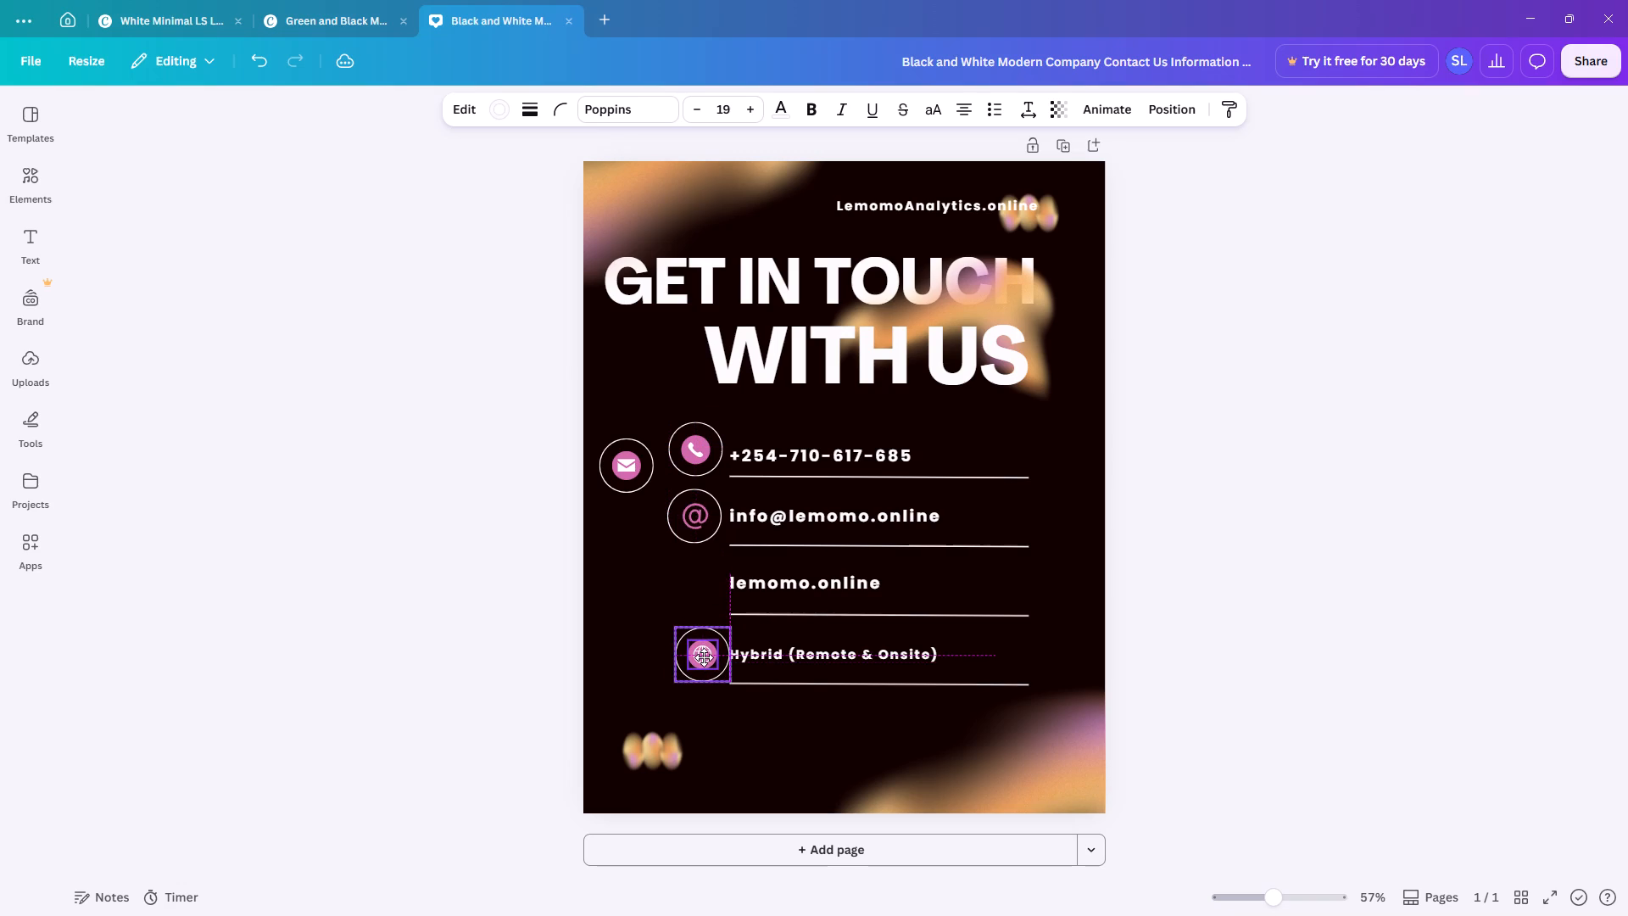
pyautogui.moveTo(704, 657); pyautogui.dragTo(700, 657)
pyautogui.click(634, 640)
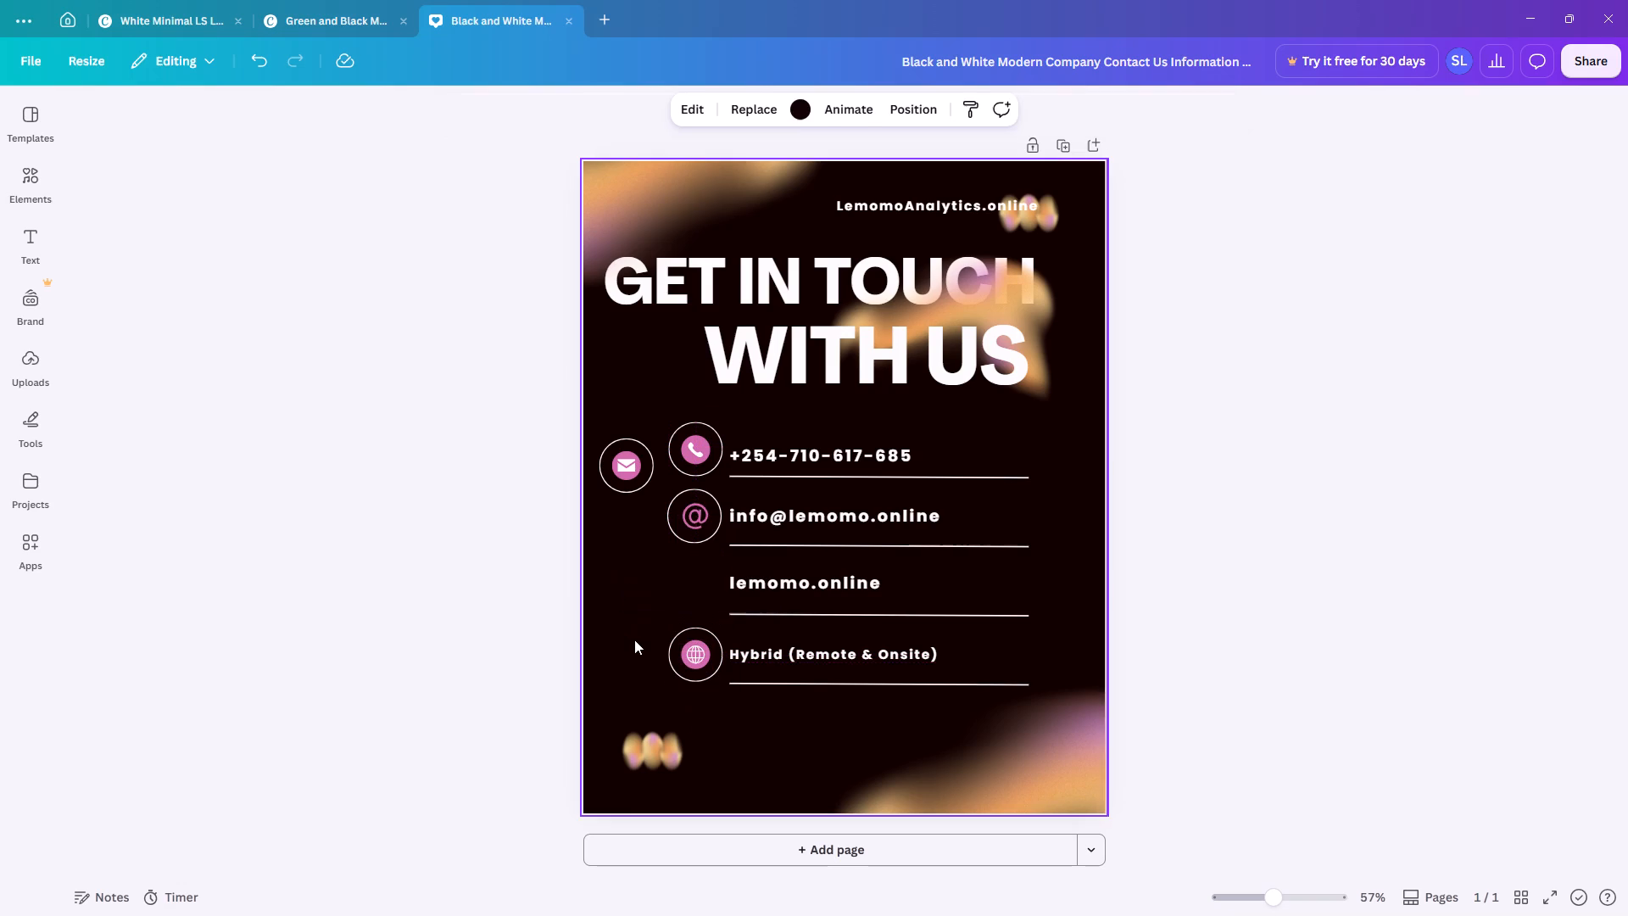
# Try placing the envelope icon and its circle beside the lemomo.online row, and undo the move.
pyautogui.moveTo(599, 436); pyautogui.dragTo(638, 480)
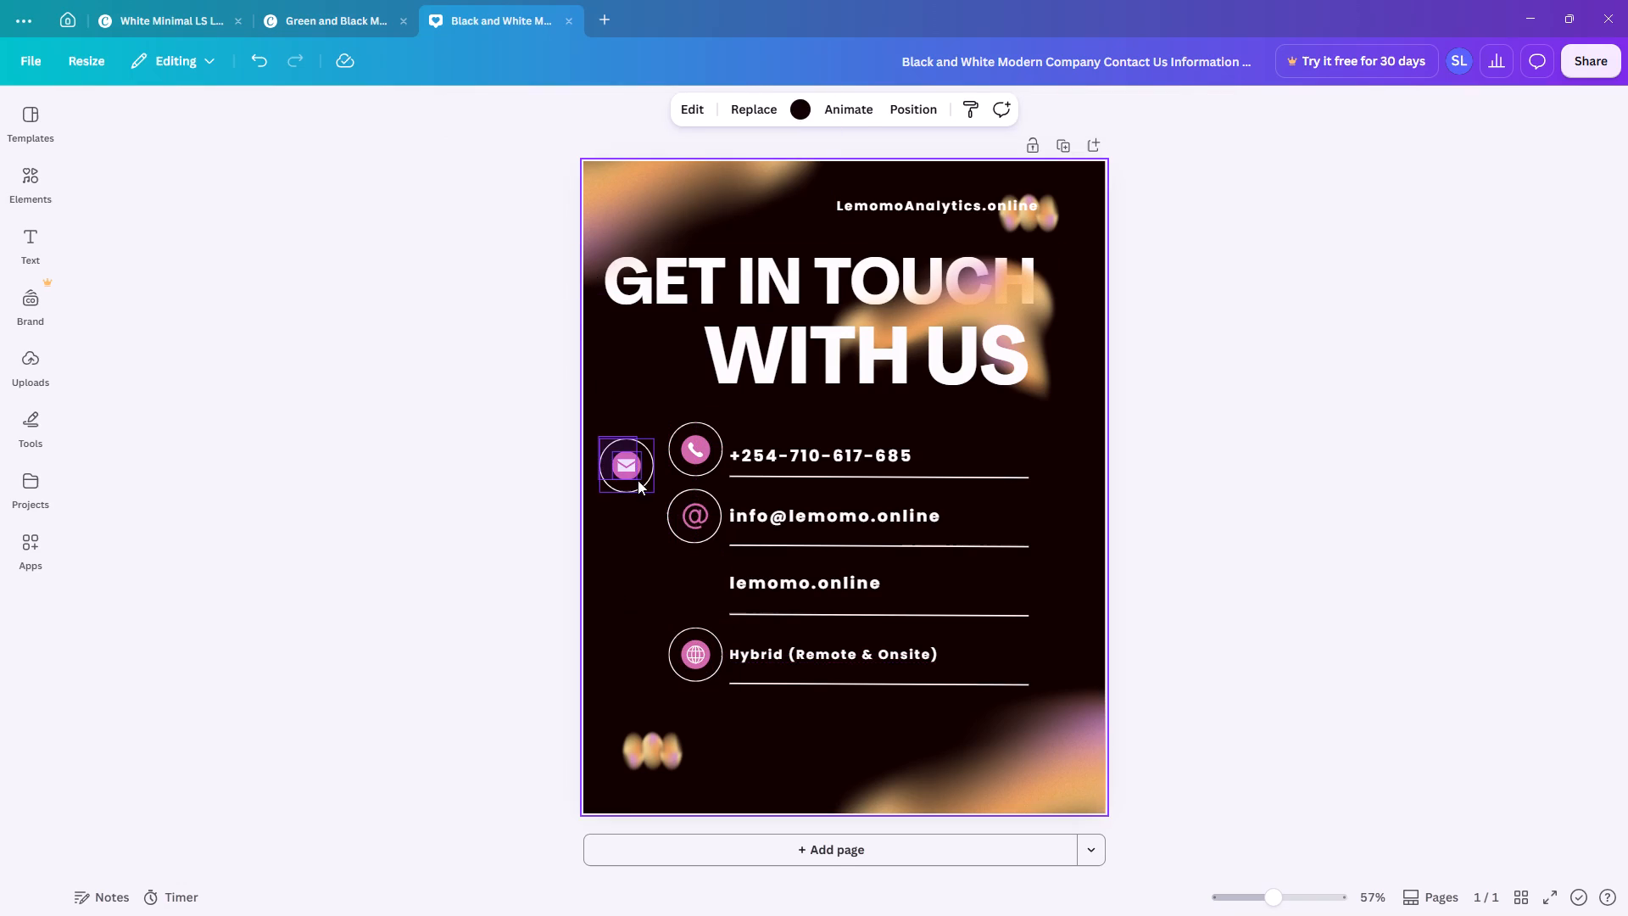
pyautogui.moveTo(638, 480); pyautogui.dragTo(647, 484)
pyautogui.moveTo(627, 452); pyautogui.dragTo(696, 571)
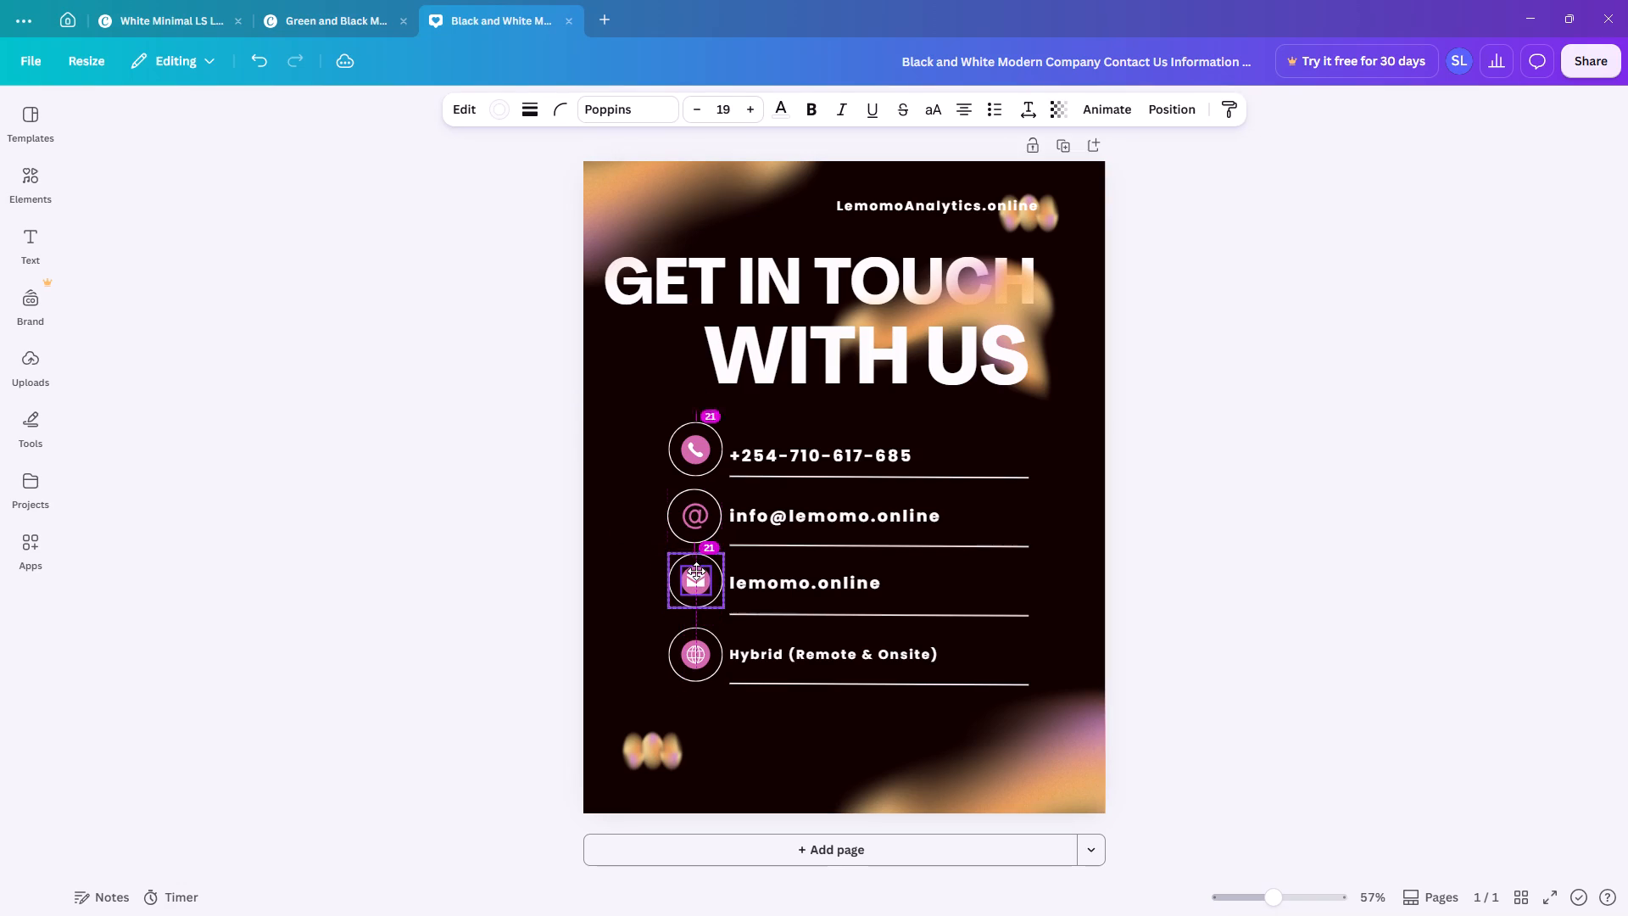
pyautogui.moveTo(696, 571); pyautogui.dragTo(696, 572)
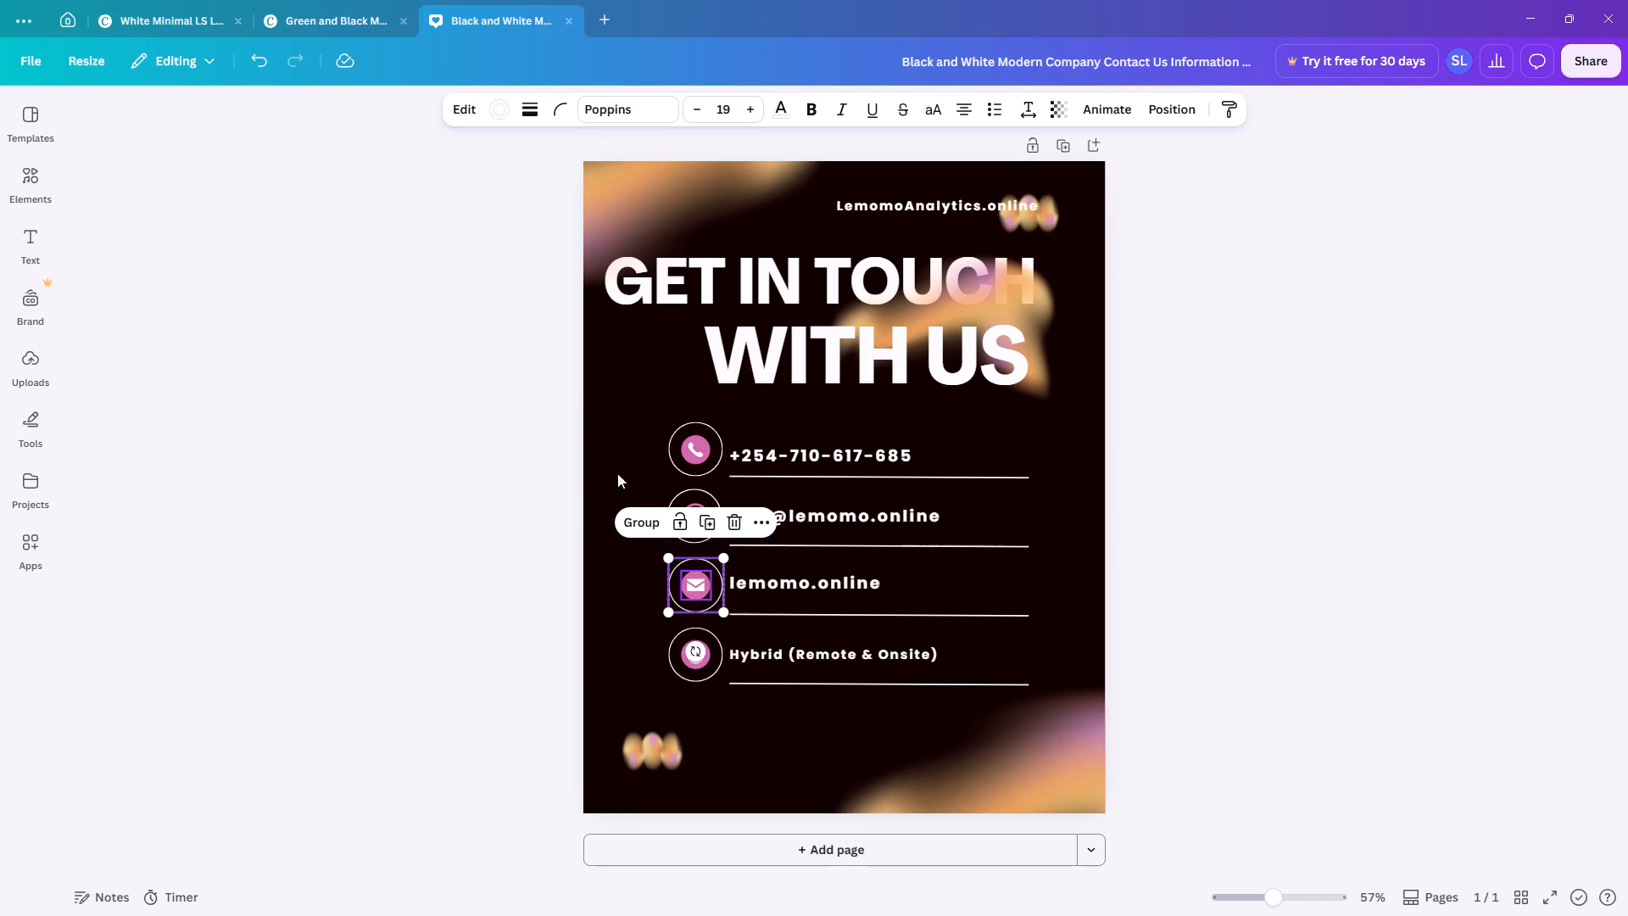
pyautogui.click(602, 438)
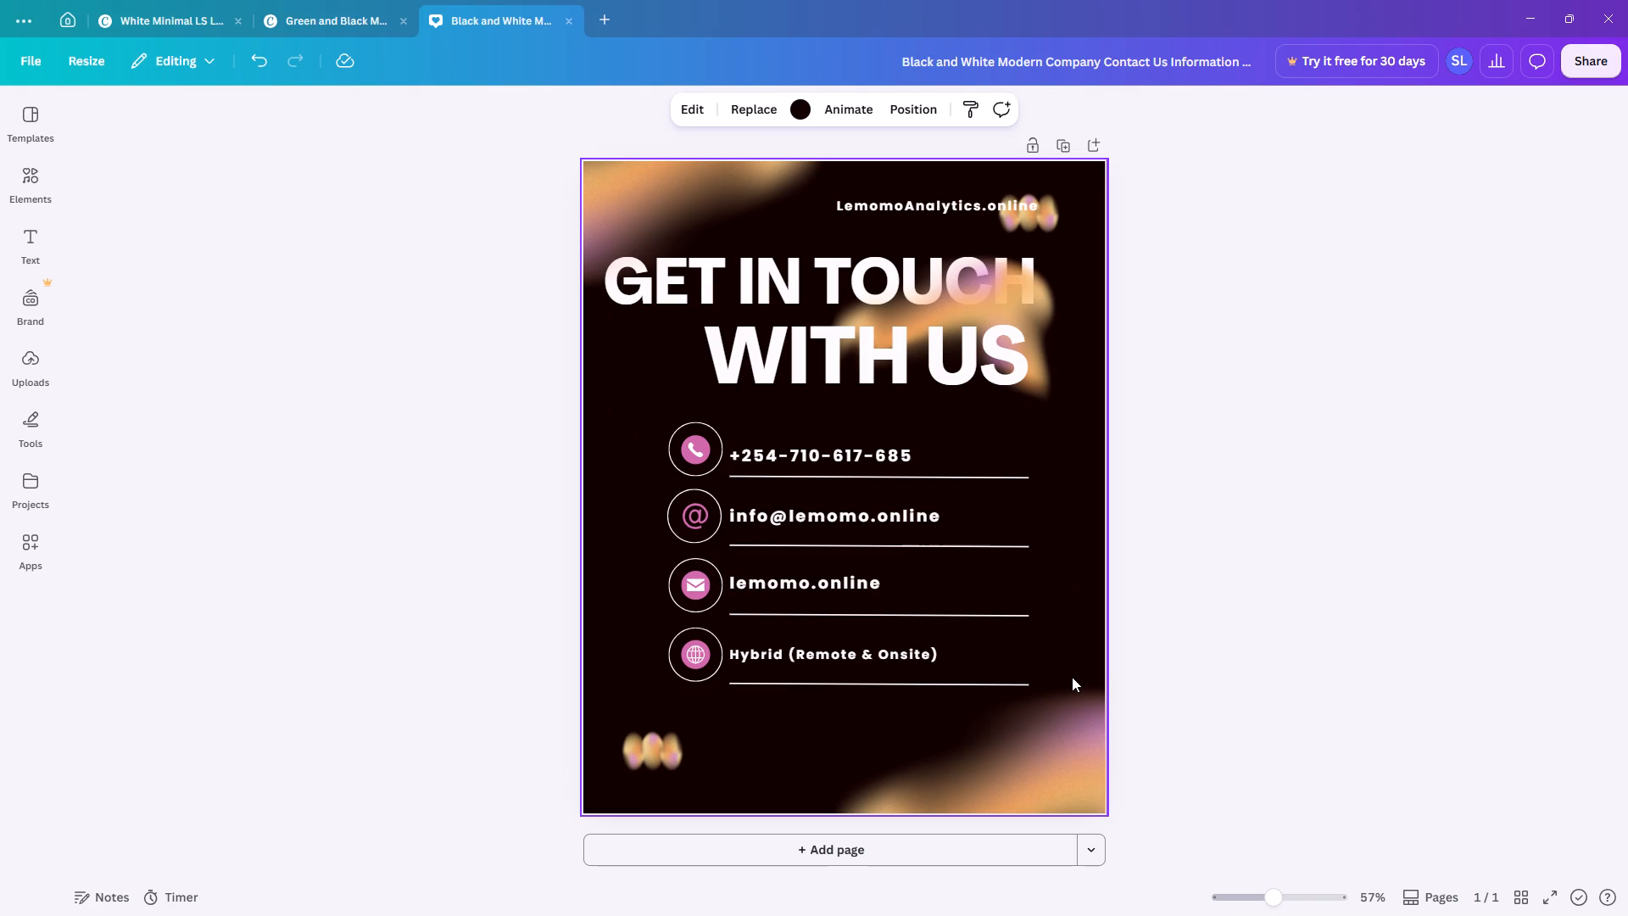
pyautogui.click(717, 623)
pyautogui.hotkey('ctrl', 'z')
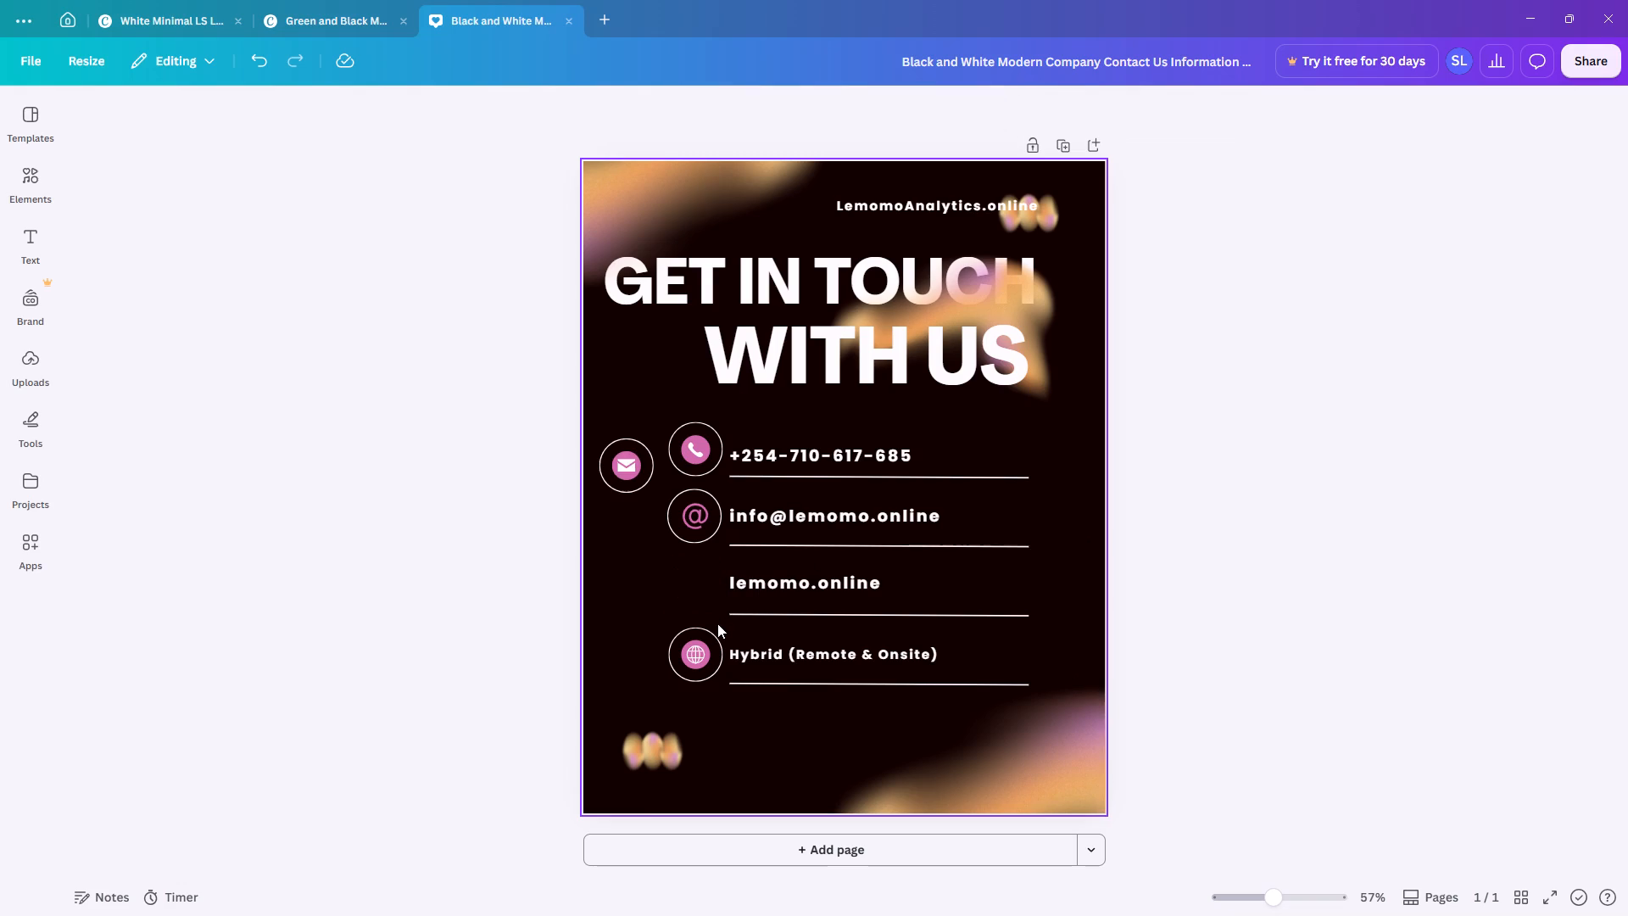
# Move the @ icon and its circle down beside the lemomo.online row.
pyautogui.click(652, 542)
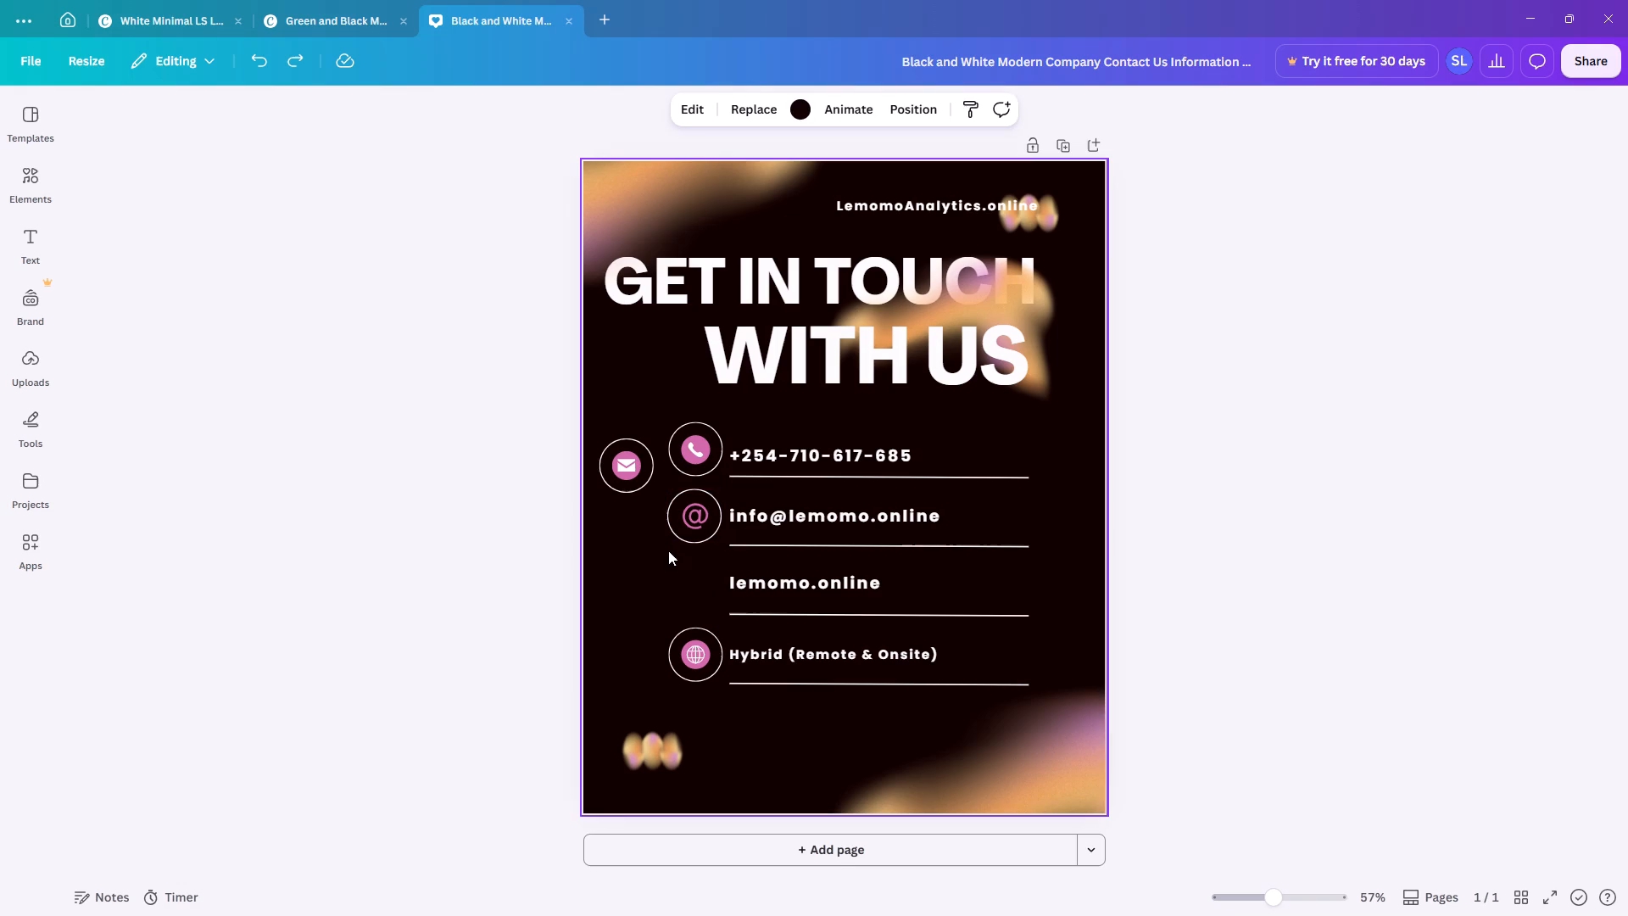
pyautogui.moveTo(668, 550); pyautogui.dragTo(714, 483)
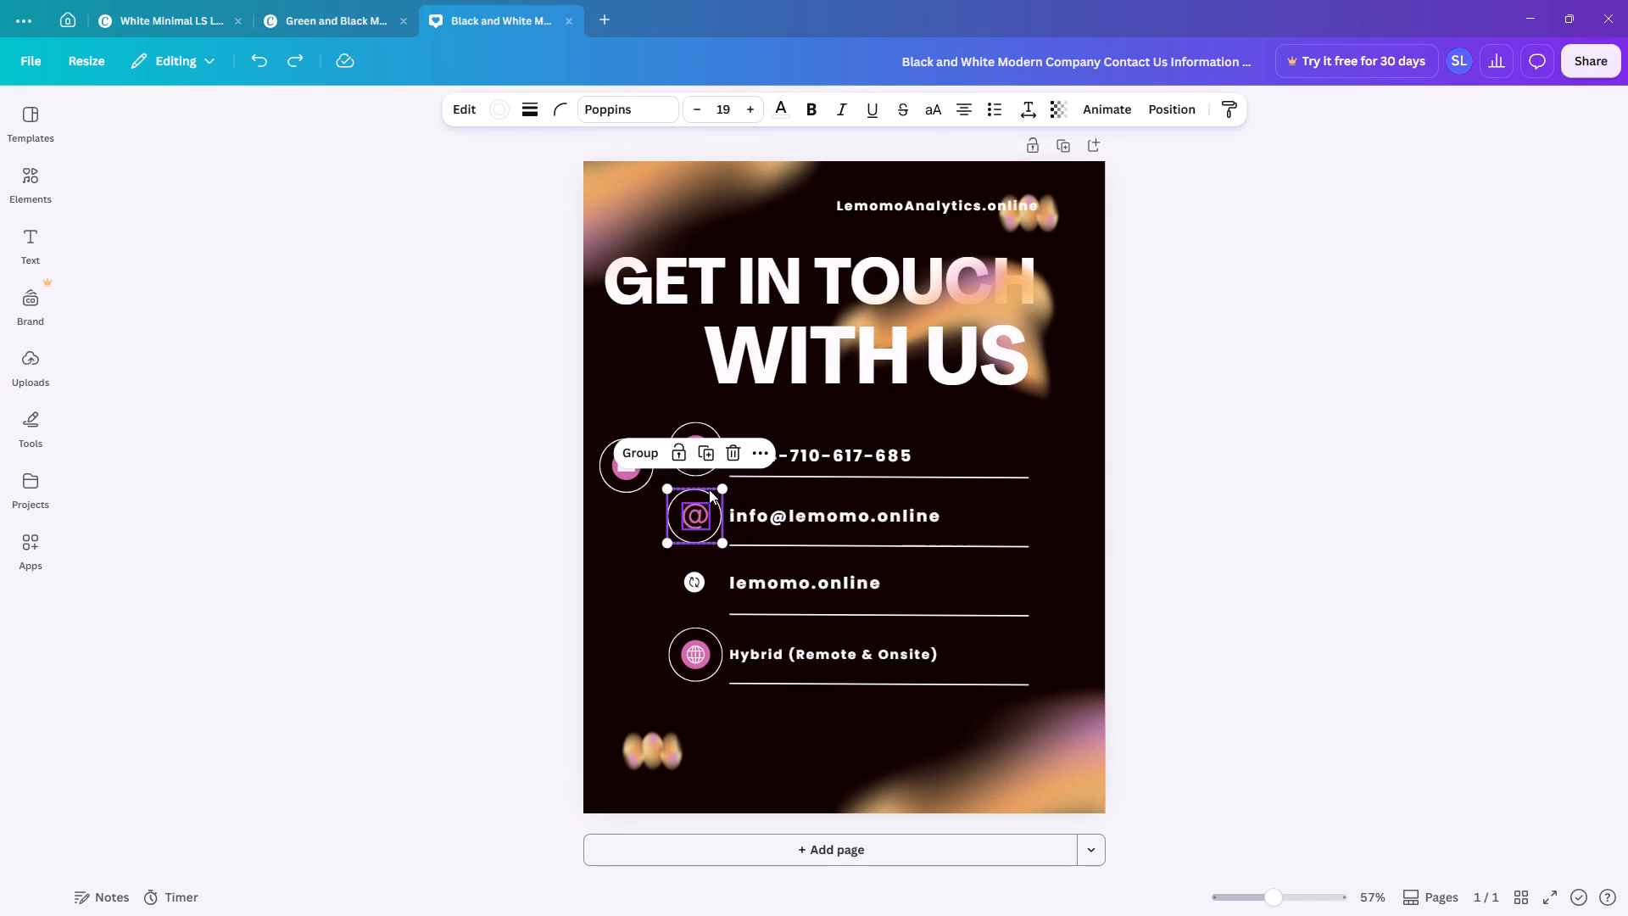
pyautogui.moveTo(708, 491); pyautogui.dragTo(705, 555)
pyautogui.click(646, 571)
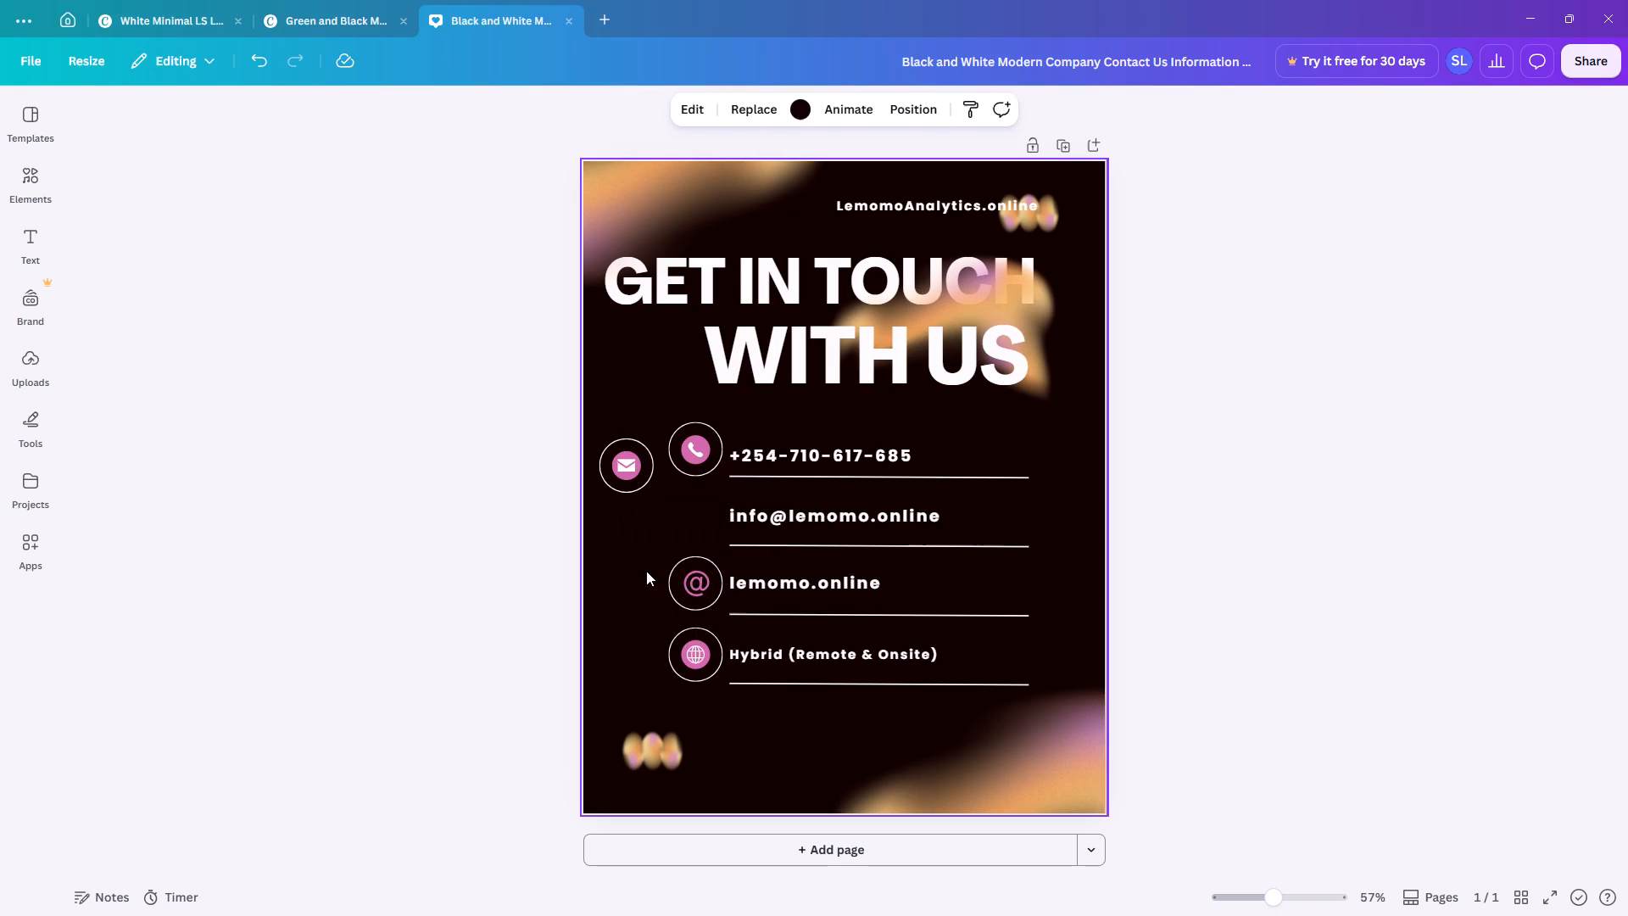
# Move the envelope icon and its circle beside the email address row, aligned and evenly spaced with the icons below.
pyautogui.moveTo(609, 426); pyautogui.dragTo(641, 480)
pyautogui.moveTo(630, 449); pyautogui.dragTo(691, 486)
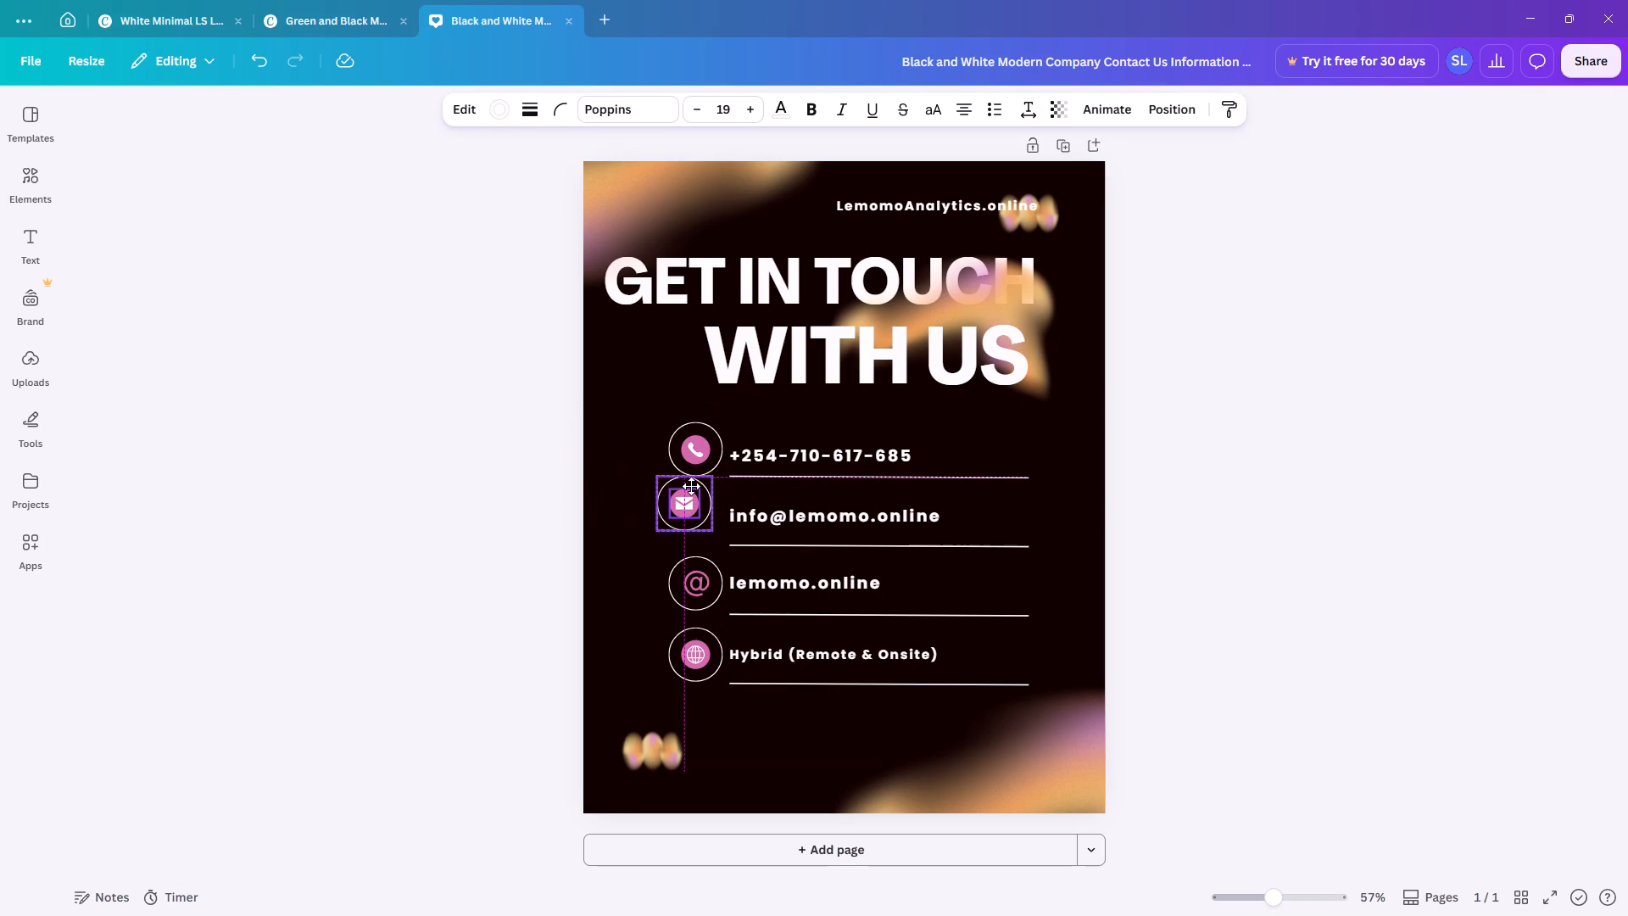
pyautogui.moveTo(691, 486); pyautogui.dragTo(694, 492)
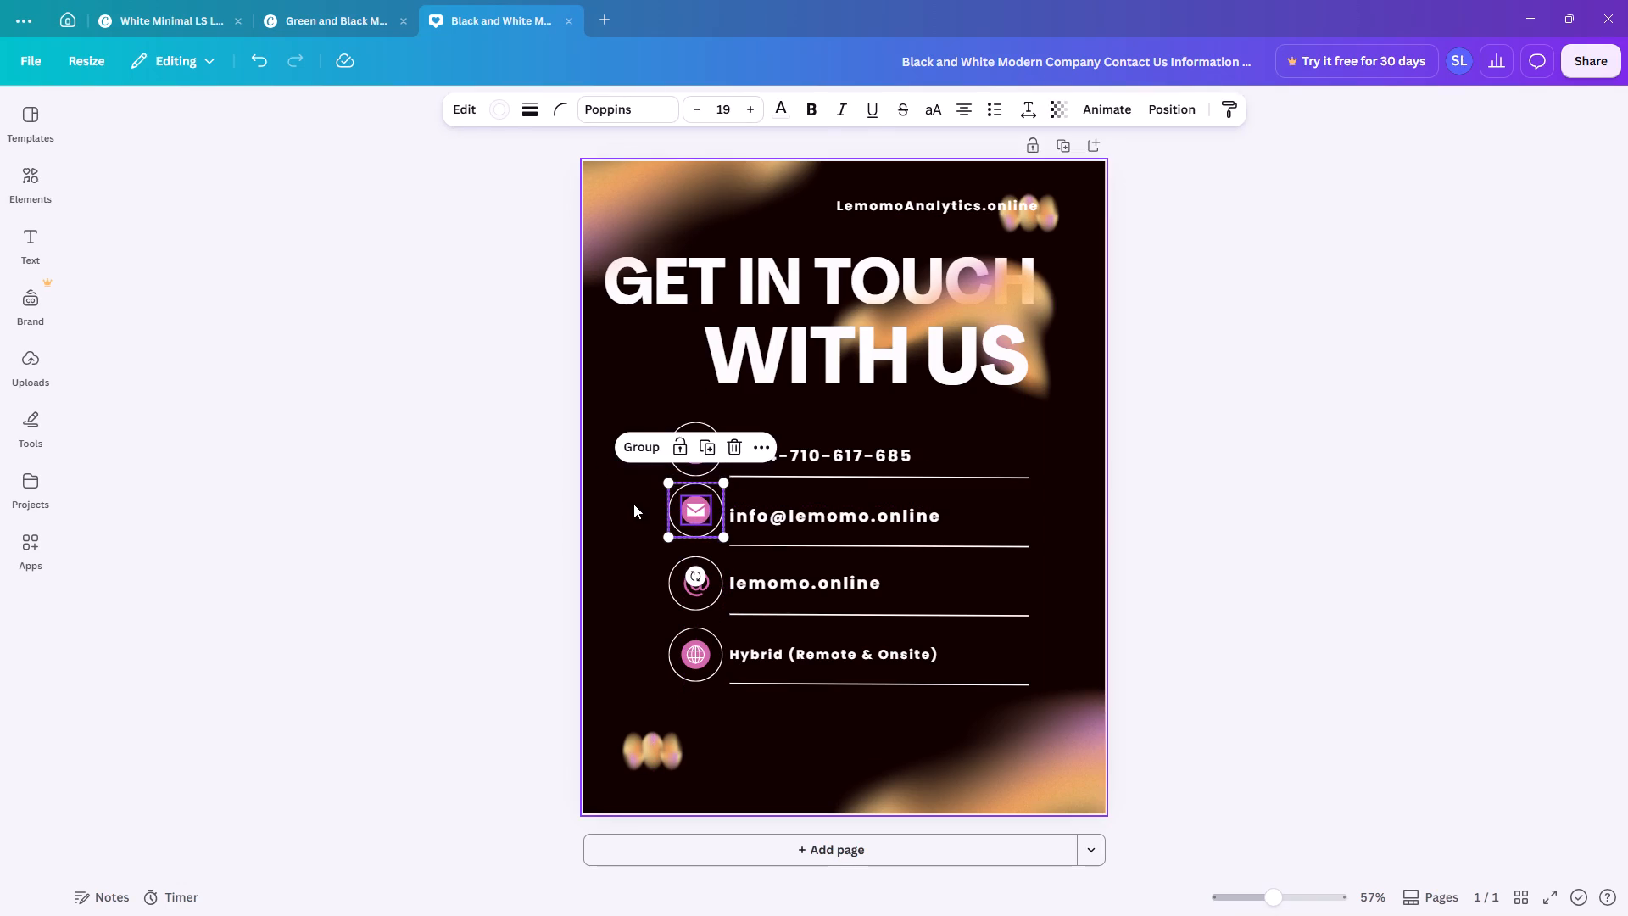
pyautogui.click(633, 504)
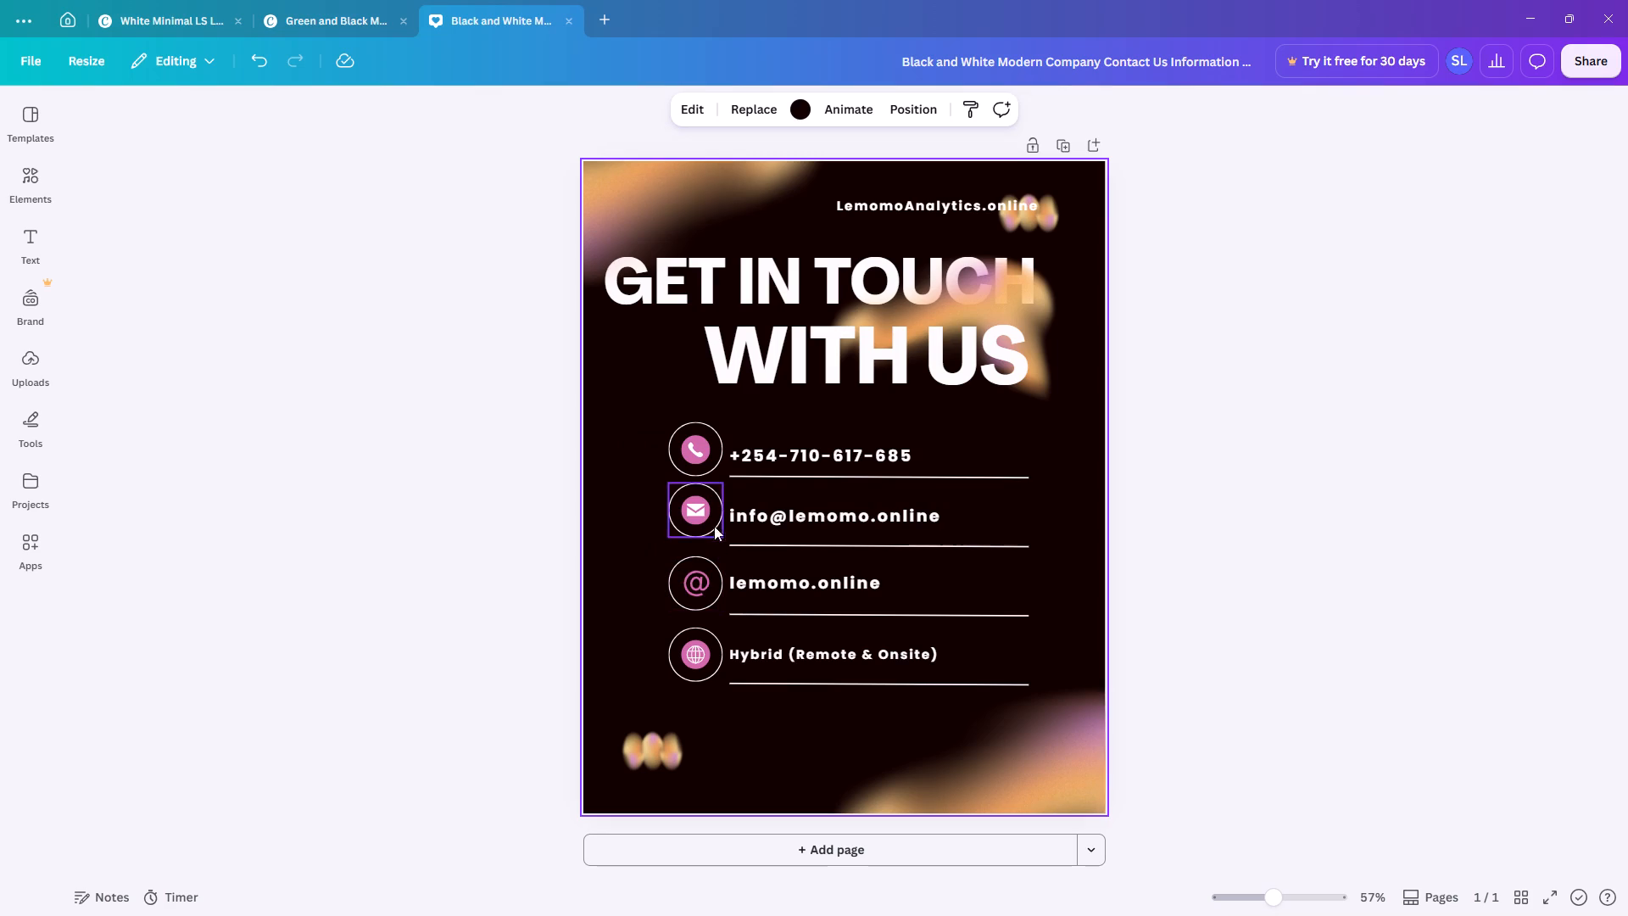
pyautogui.moveTo(652, 489); pyautogui.dragTo(720, 529)
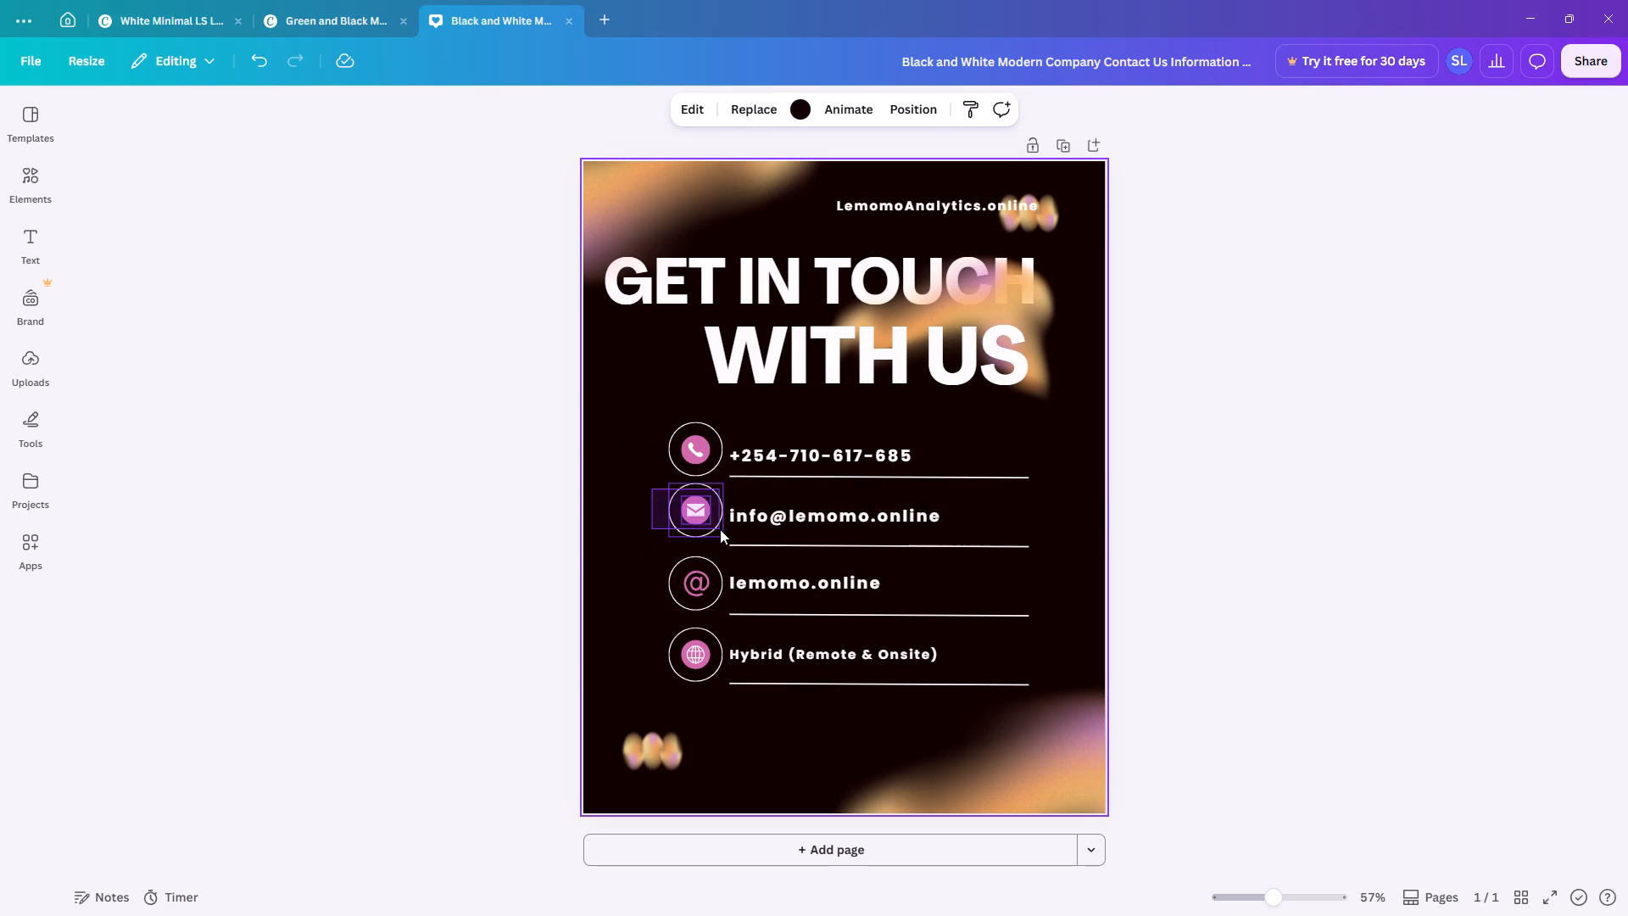
pyautogui.moveTo(720, 529); pyautogui.dragTo(721, 529)
pyautogui.click(700, 519)
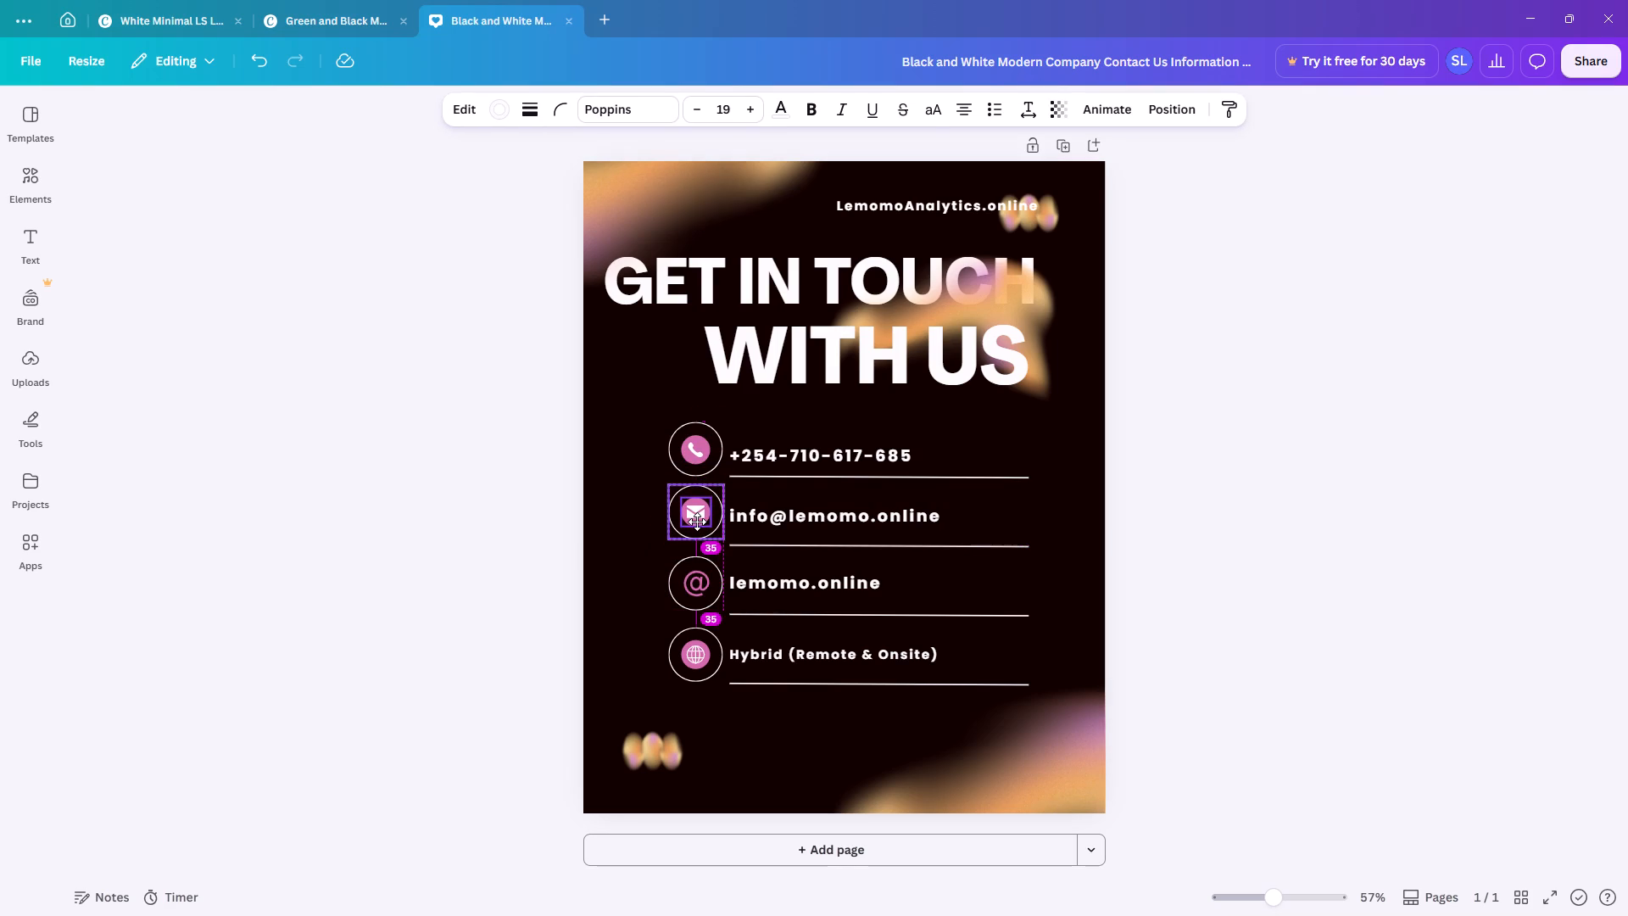
pyautogui.click(661, 545)
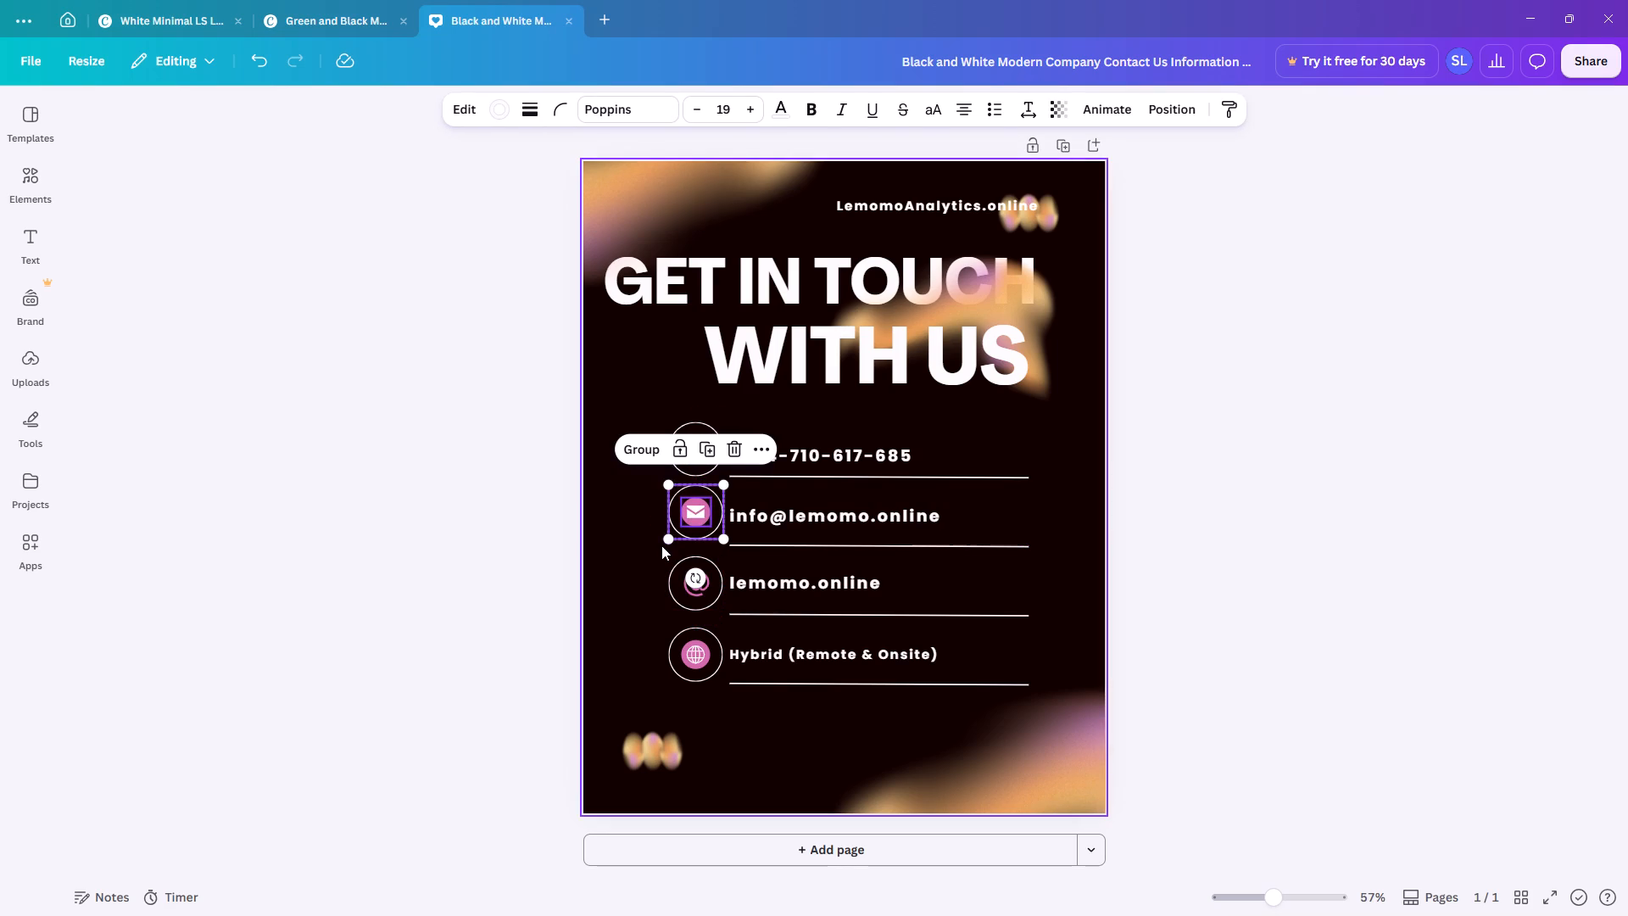
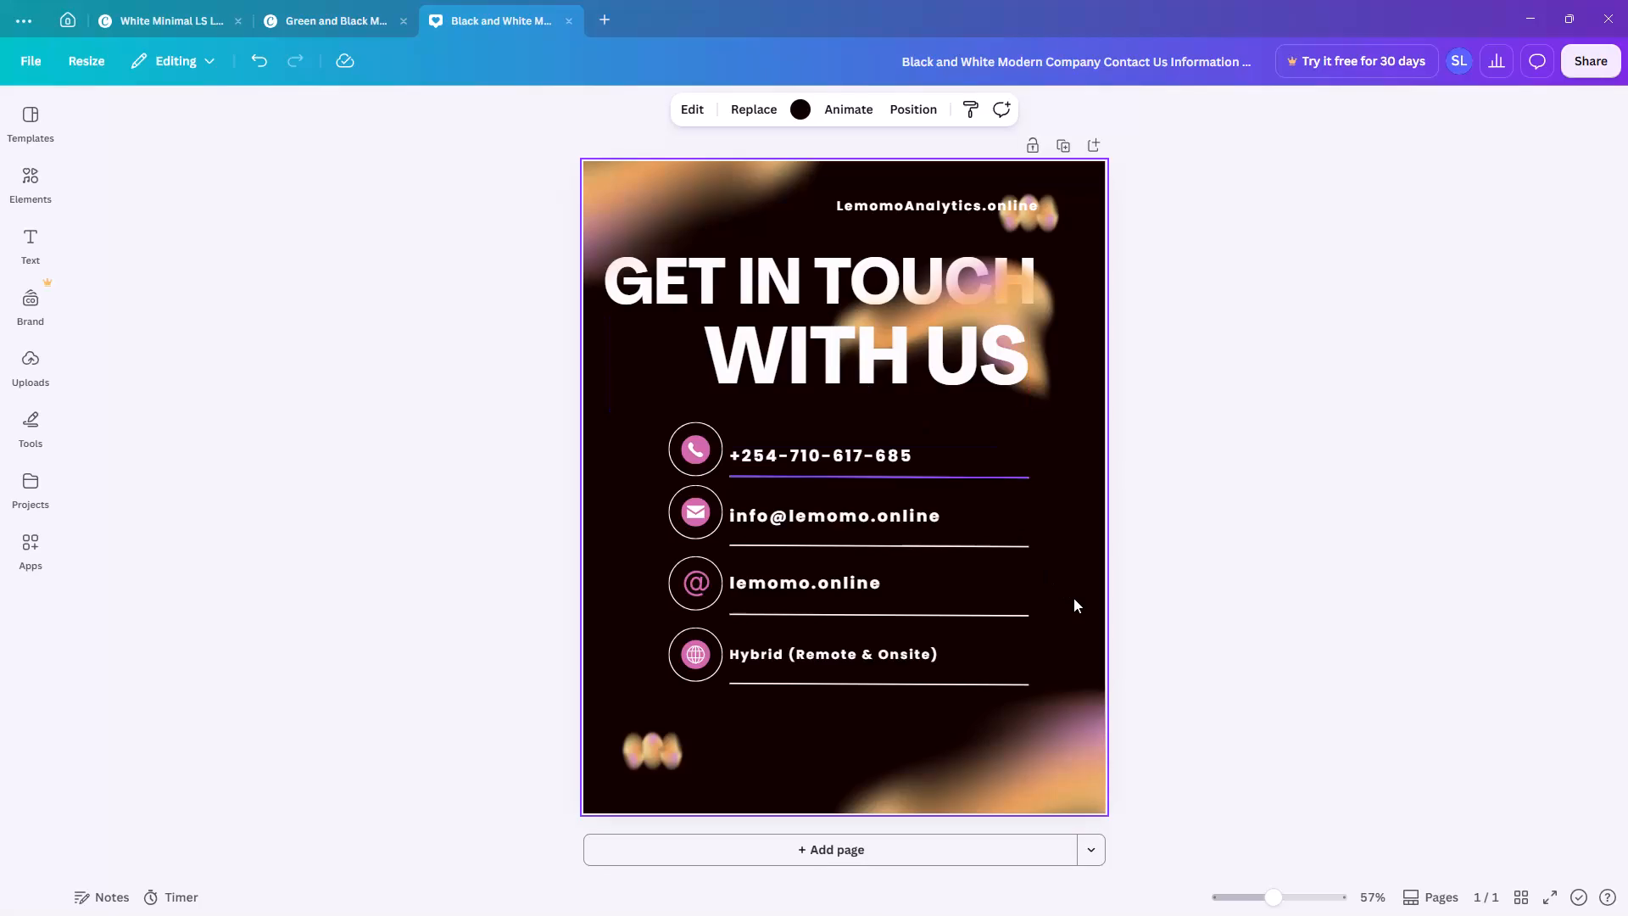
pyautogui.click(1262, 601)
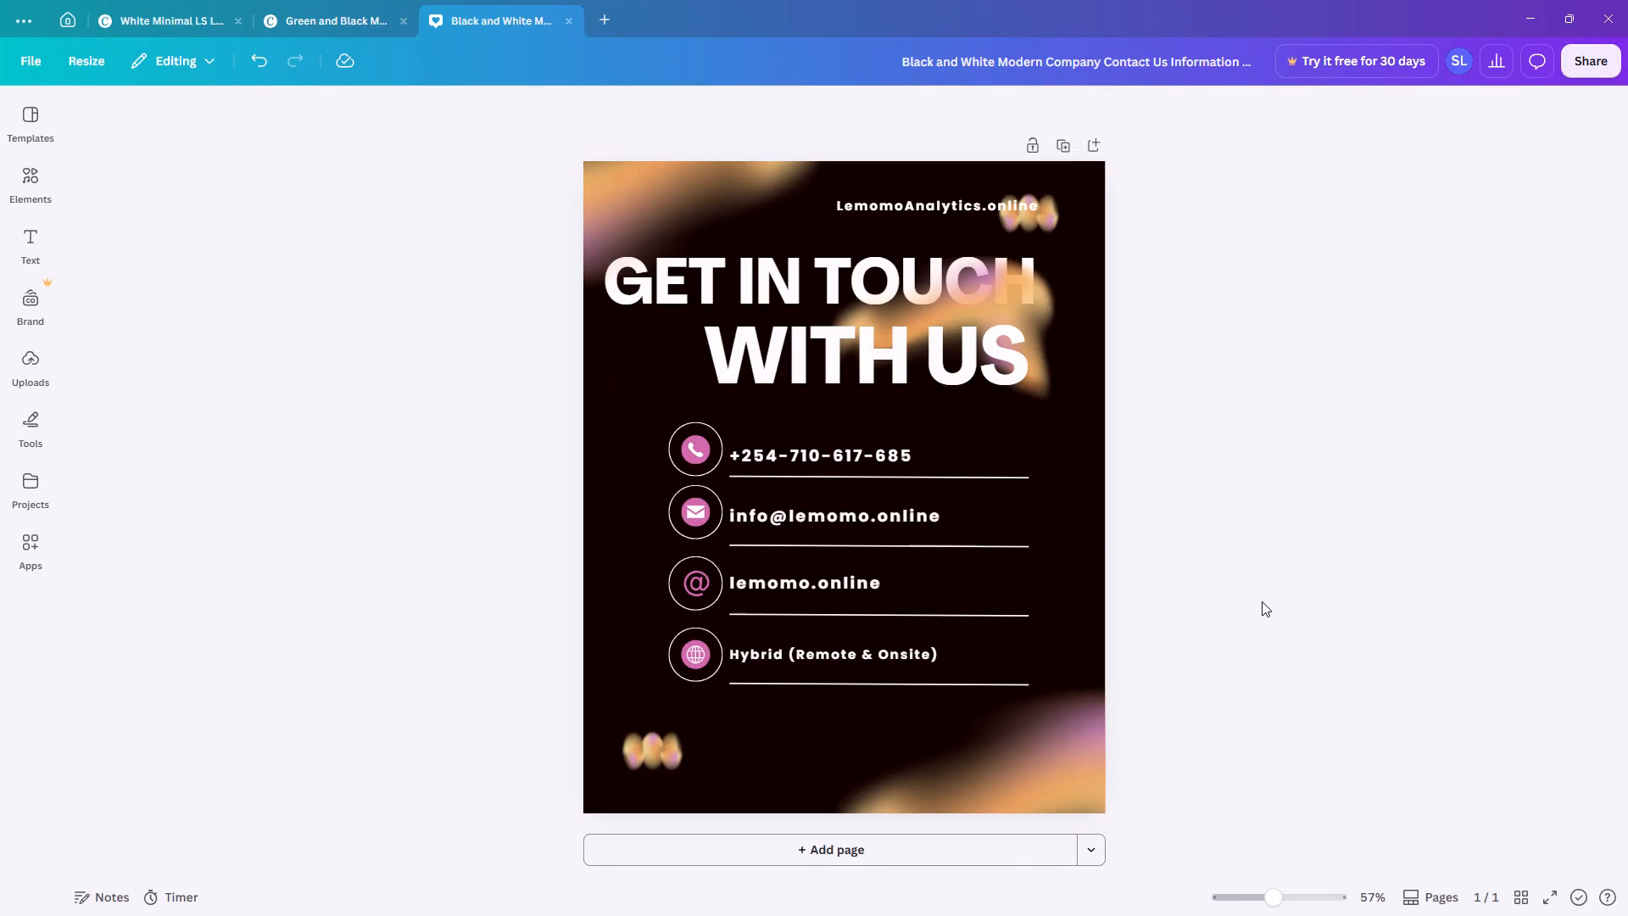
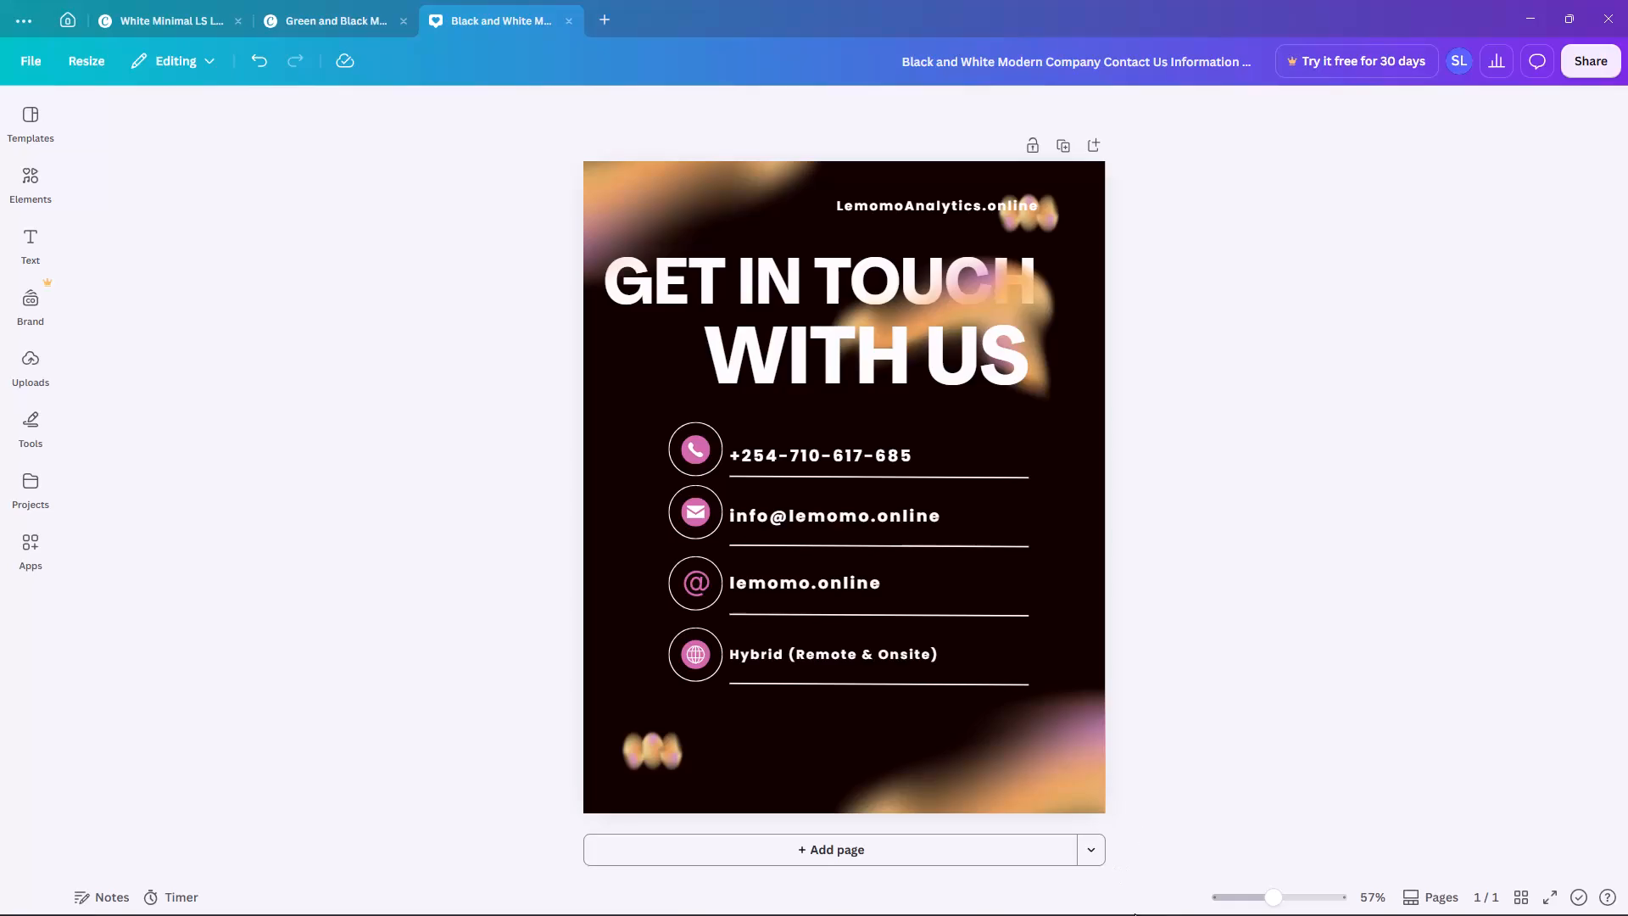
# Save the finished contact poster, start its download as a PNG file, and decline the app rating request.
pyautogui.hotkey('ctrl', 's')
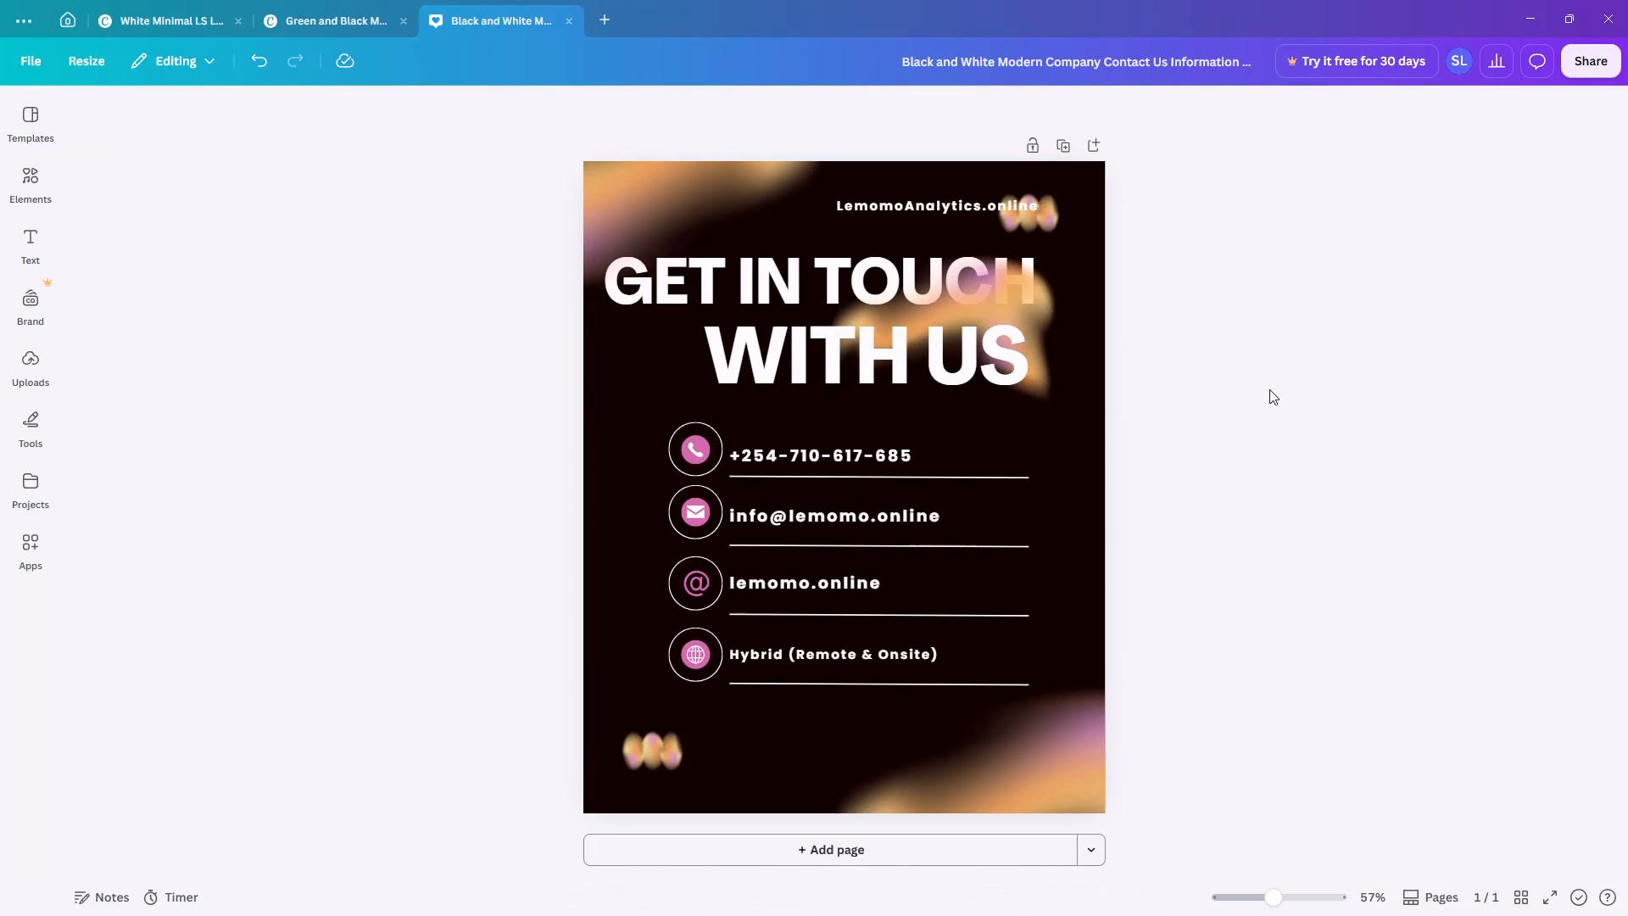
pyautogui.click(1608, 57)
pyautogui.click(1331, 462)
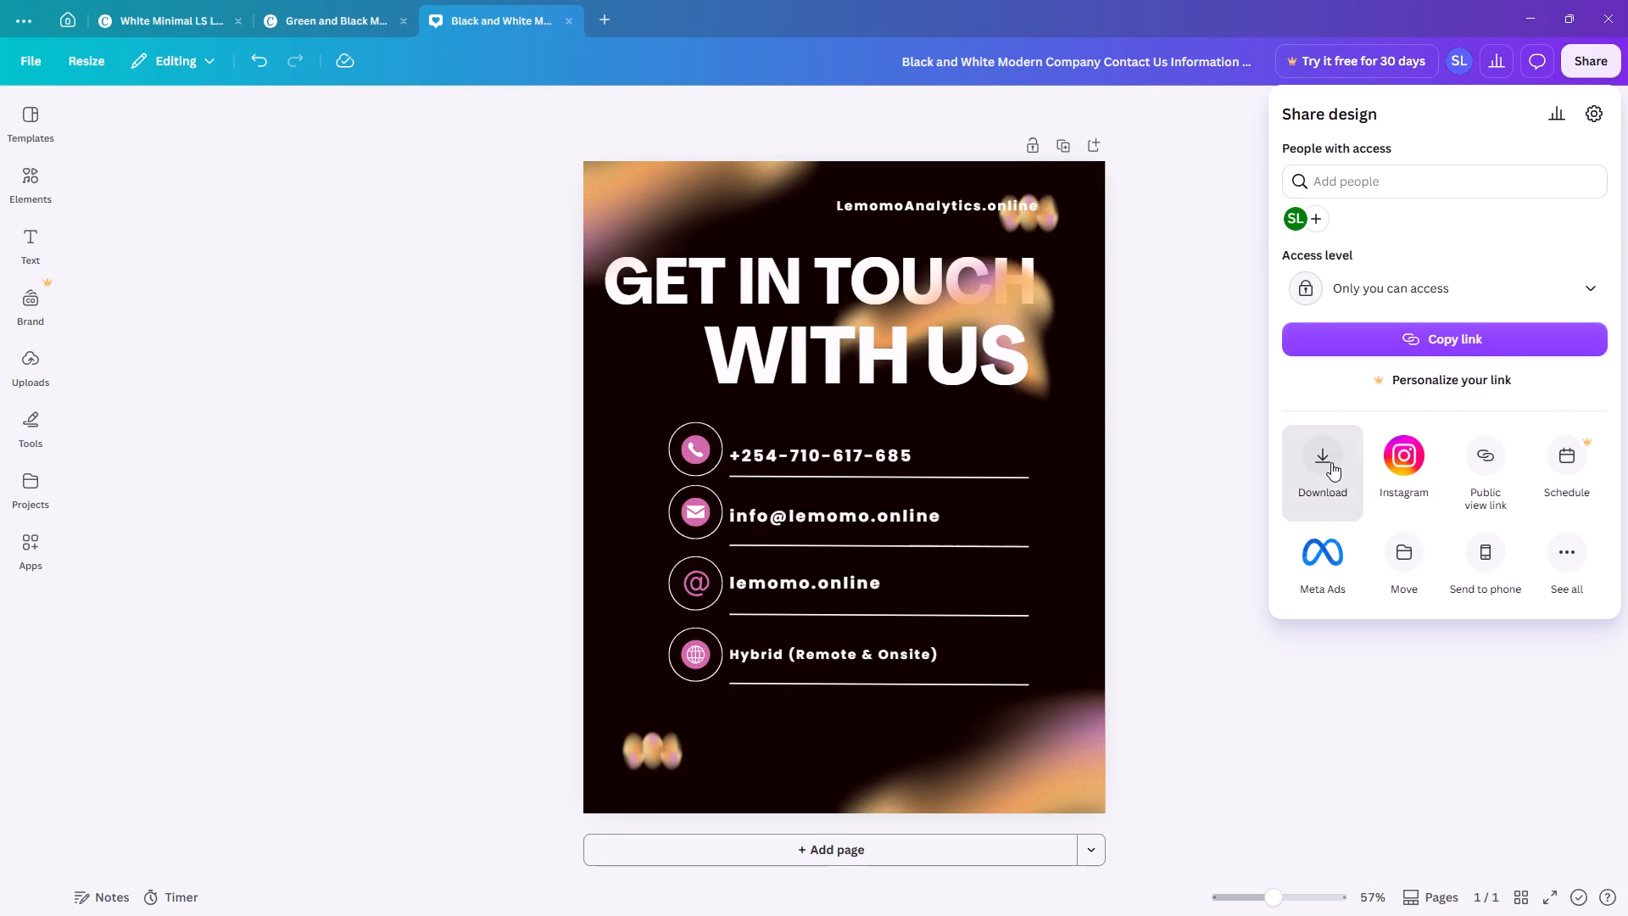
pyautogui.click(1413, 427)
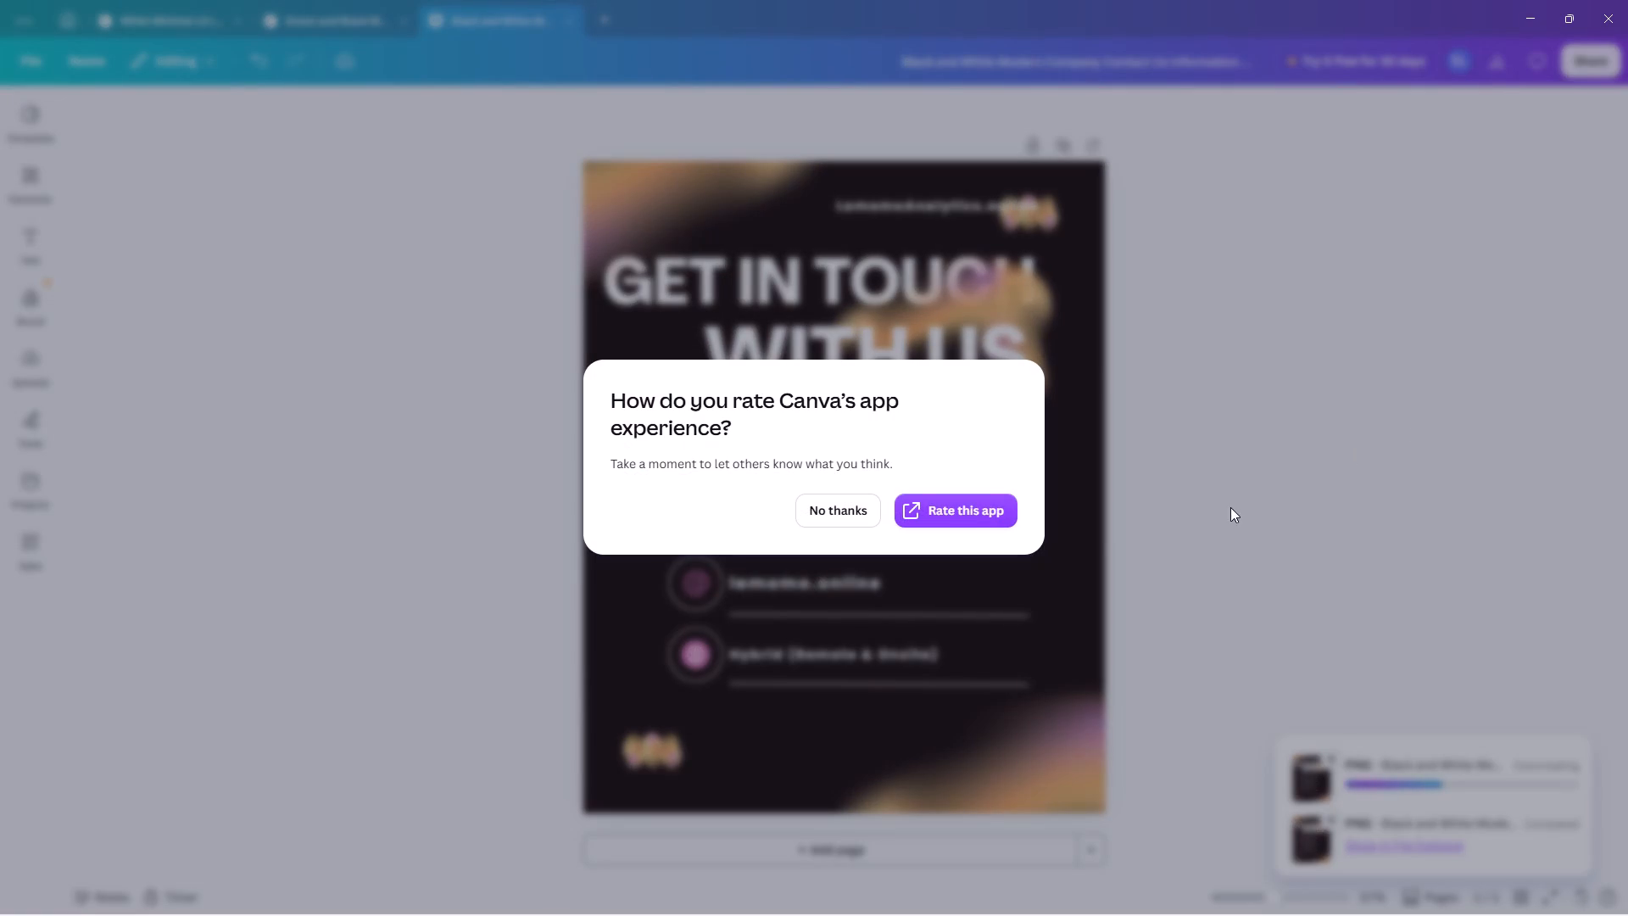
pyautogui.click(849, 503)
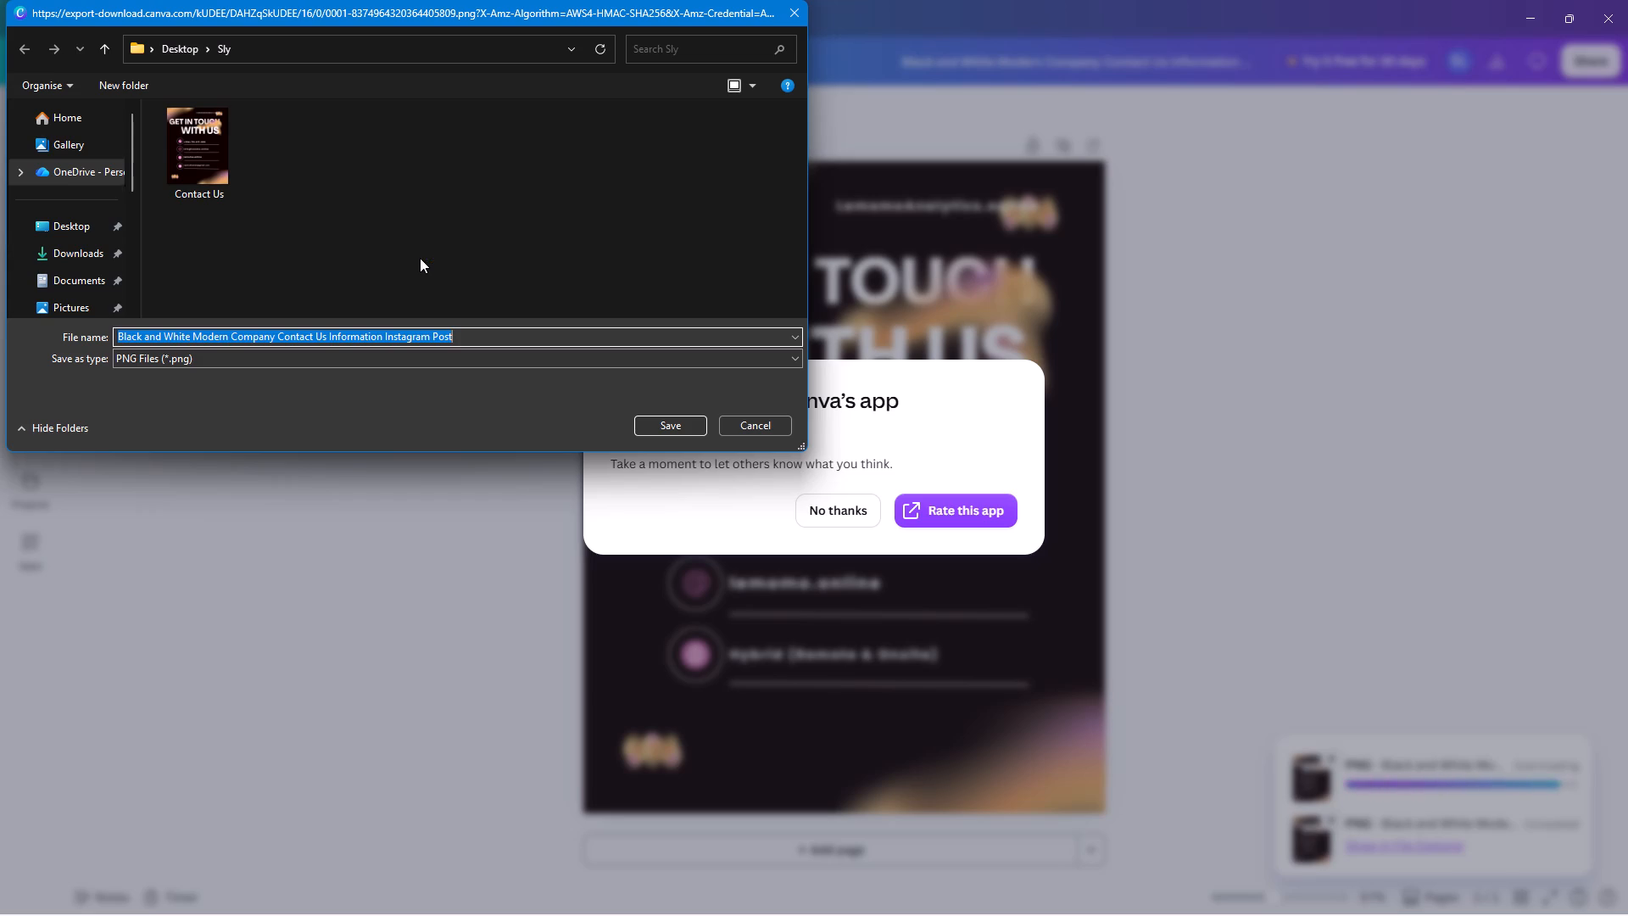
# Save the downloaded PNG in the Sly folder on the Desktop, keeping the suggested file name.
pyautogui.click(105, 214)
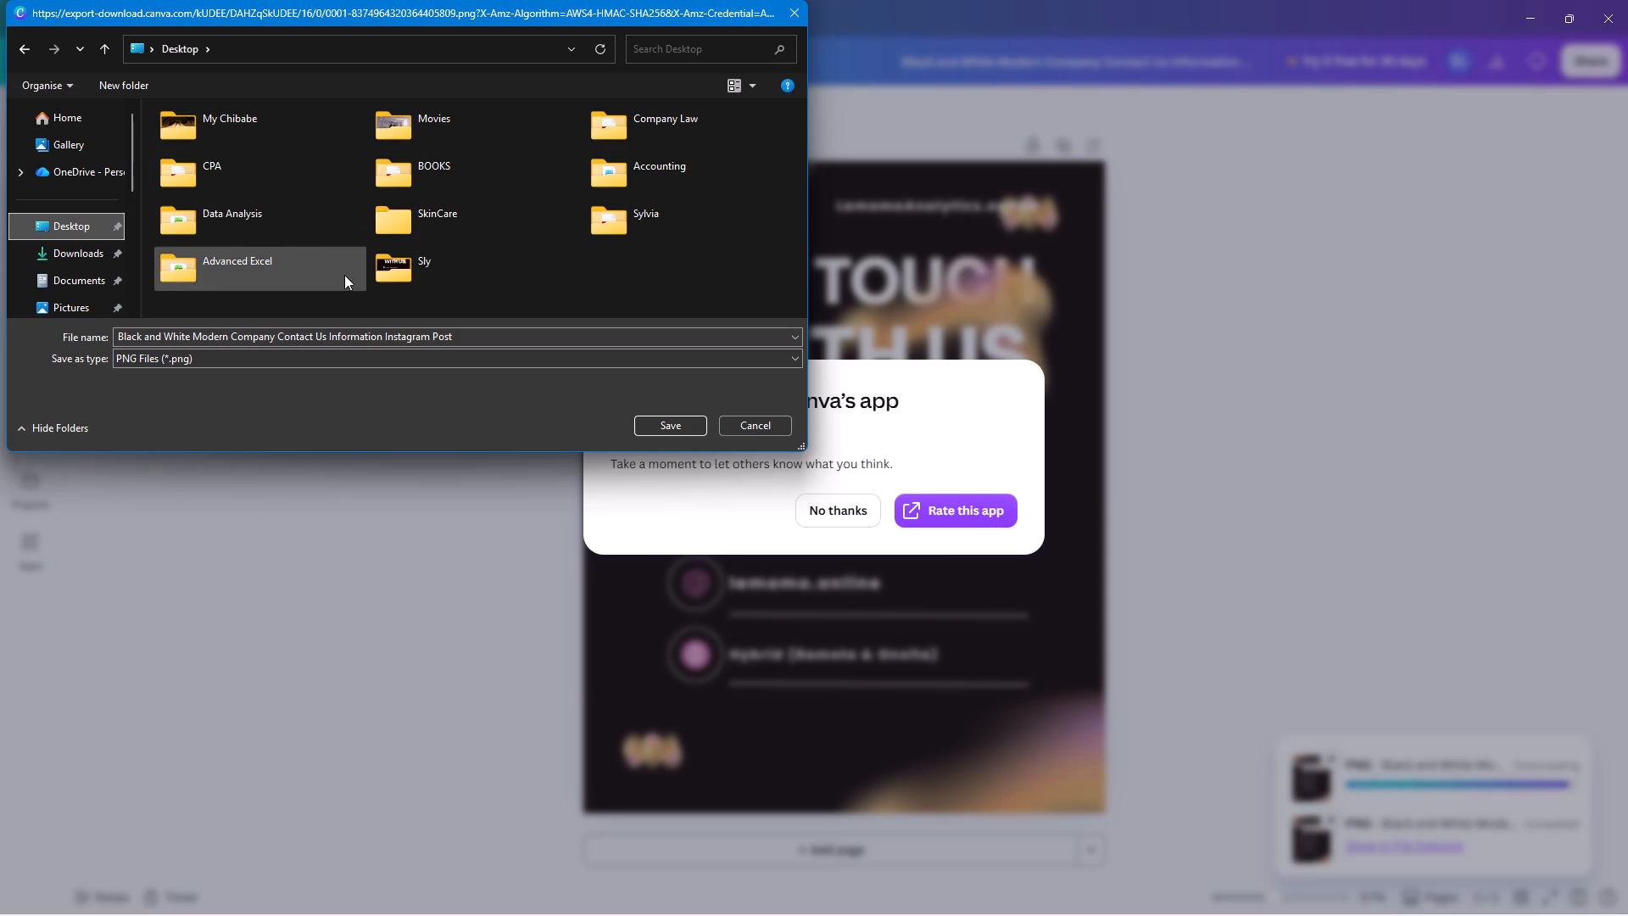
pyautogui.click(418, 278)
pyautogui.click(670, 424)
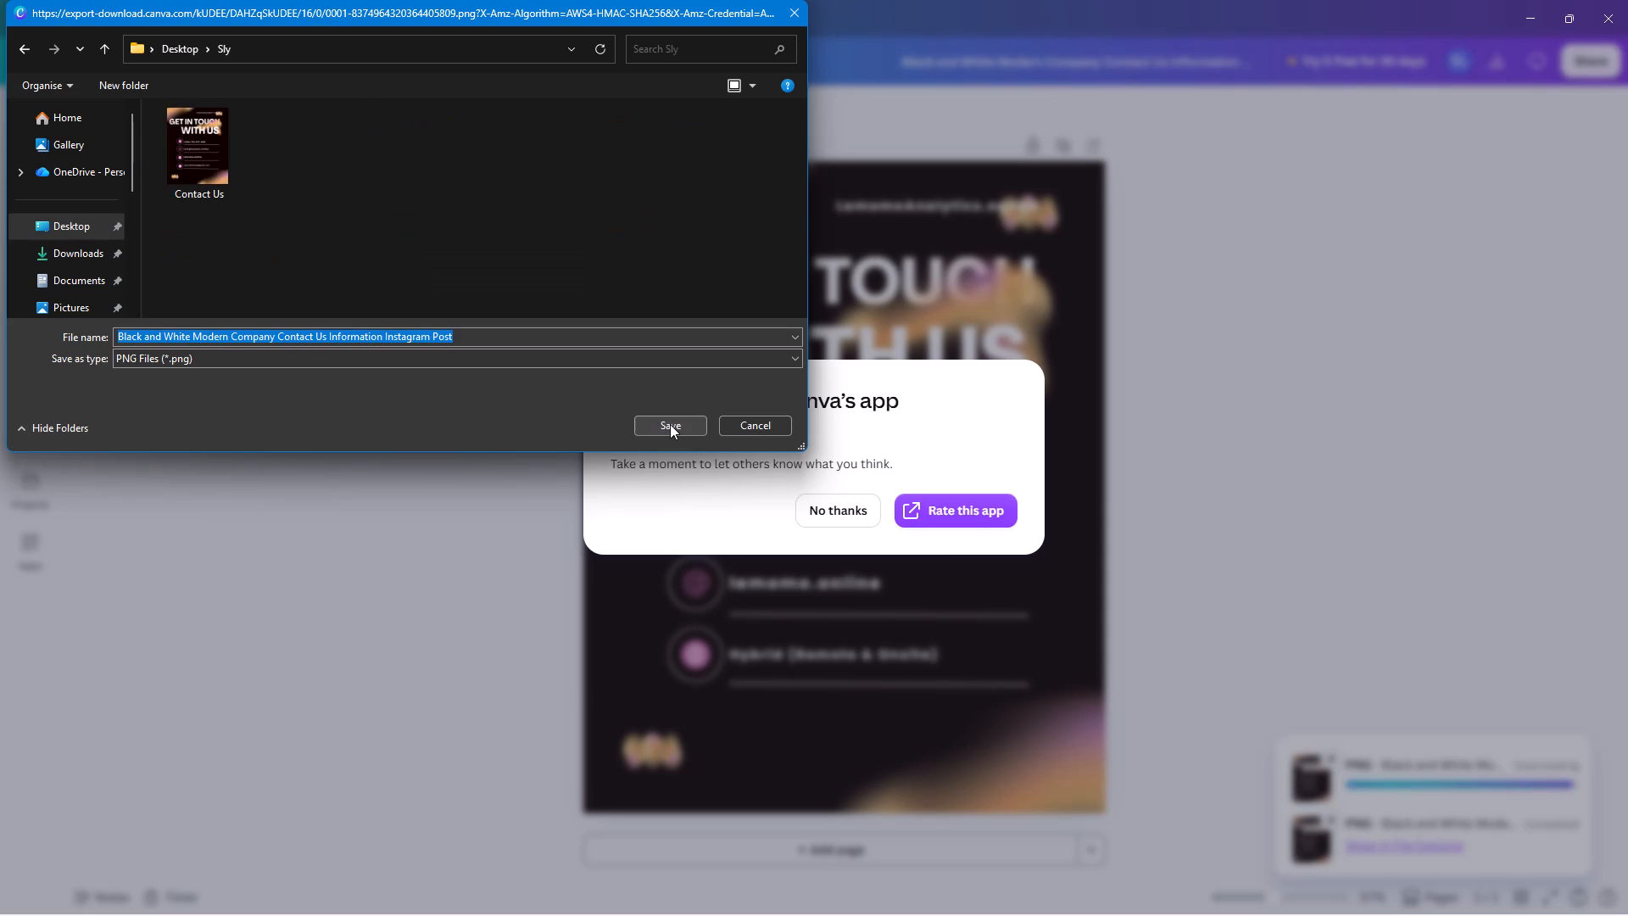
pyautogui.click(670, 424)
pyautogui.click(1269, 435)
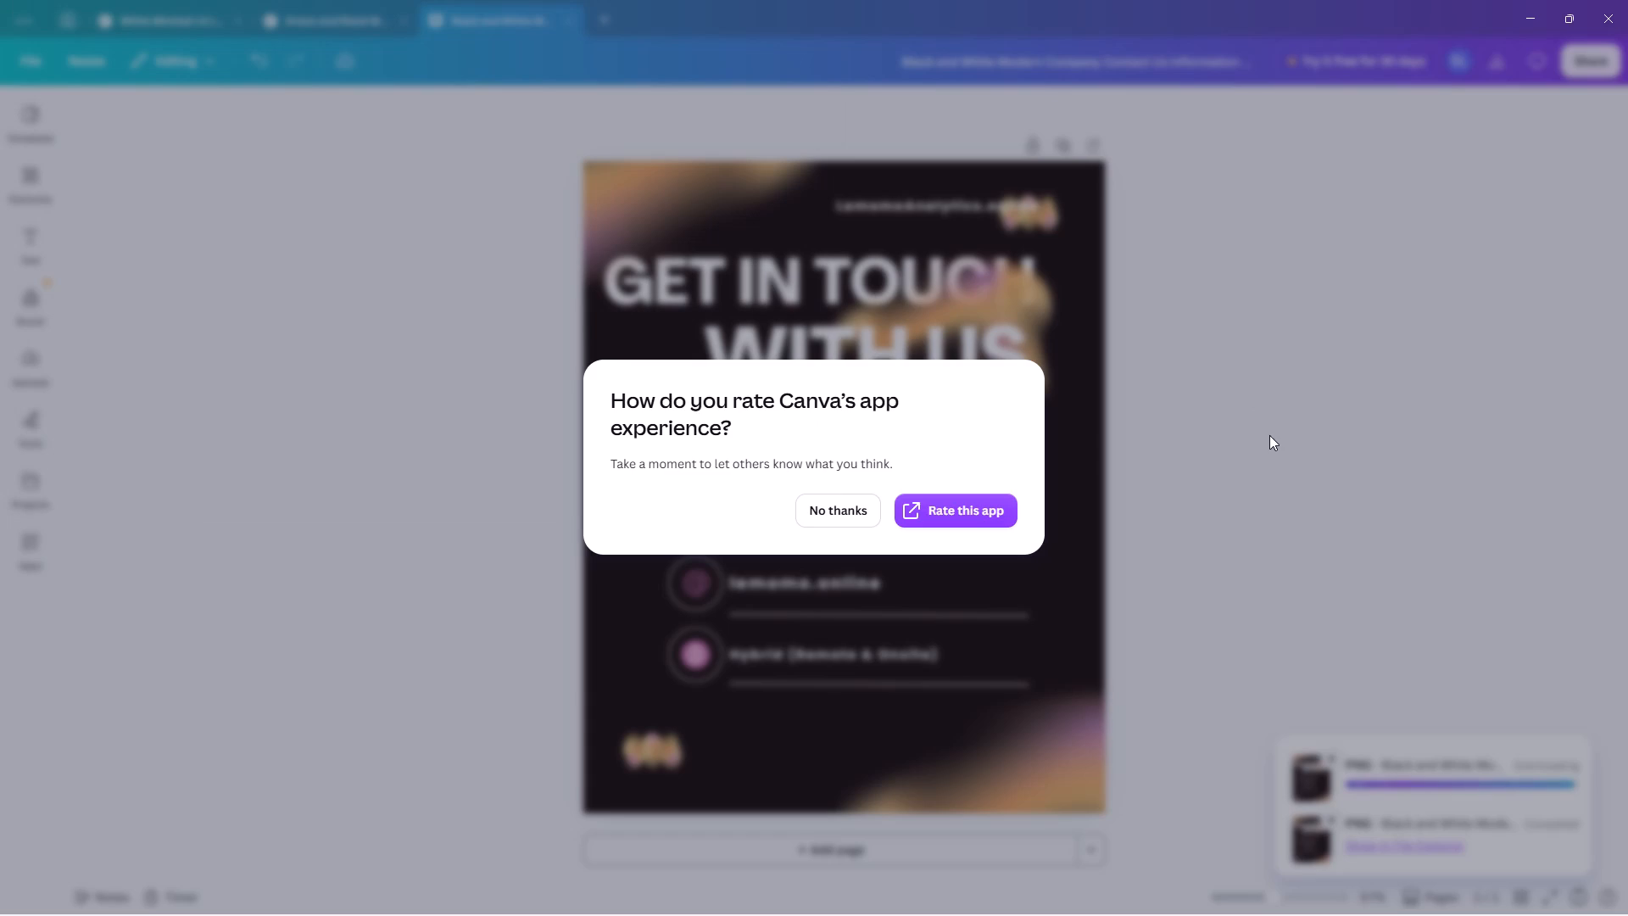
# Decline the request to rate the app and return to the contact poster design.
pyautogui.click(844, 505)
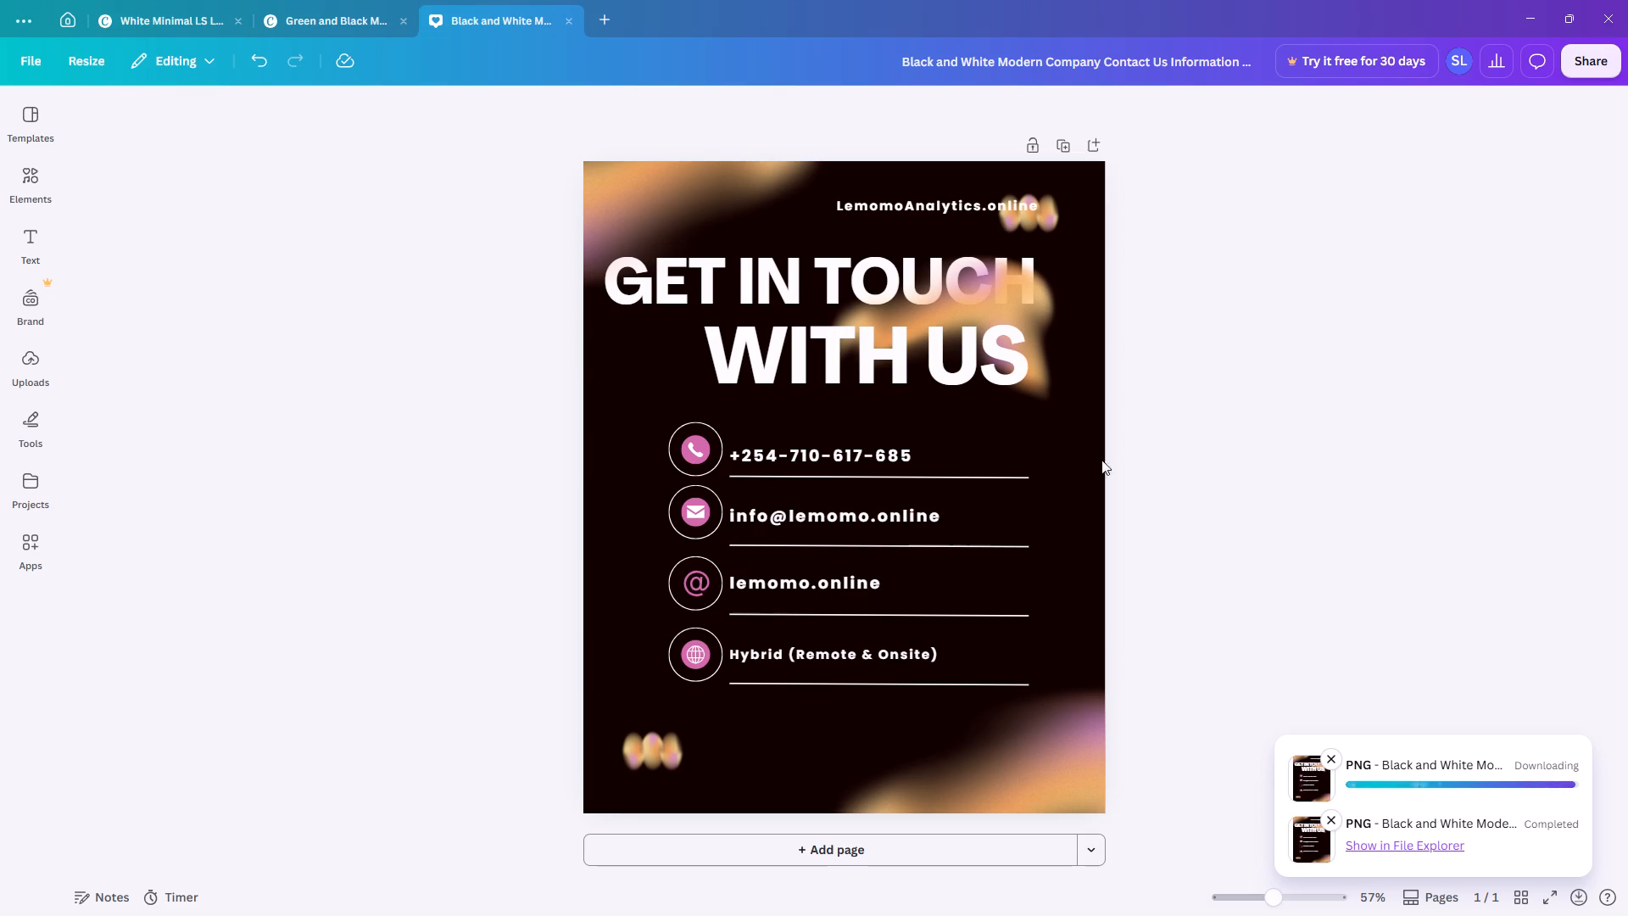
pyautogui.click(1343, 612)
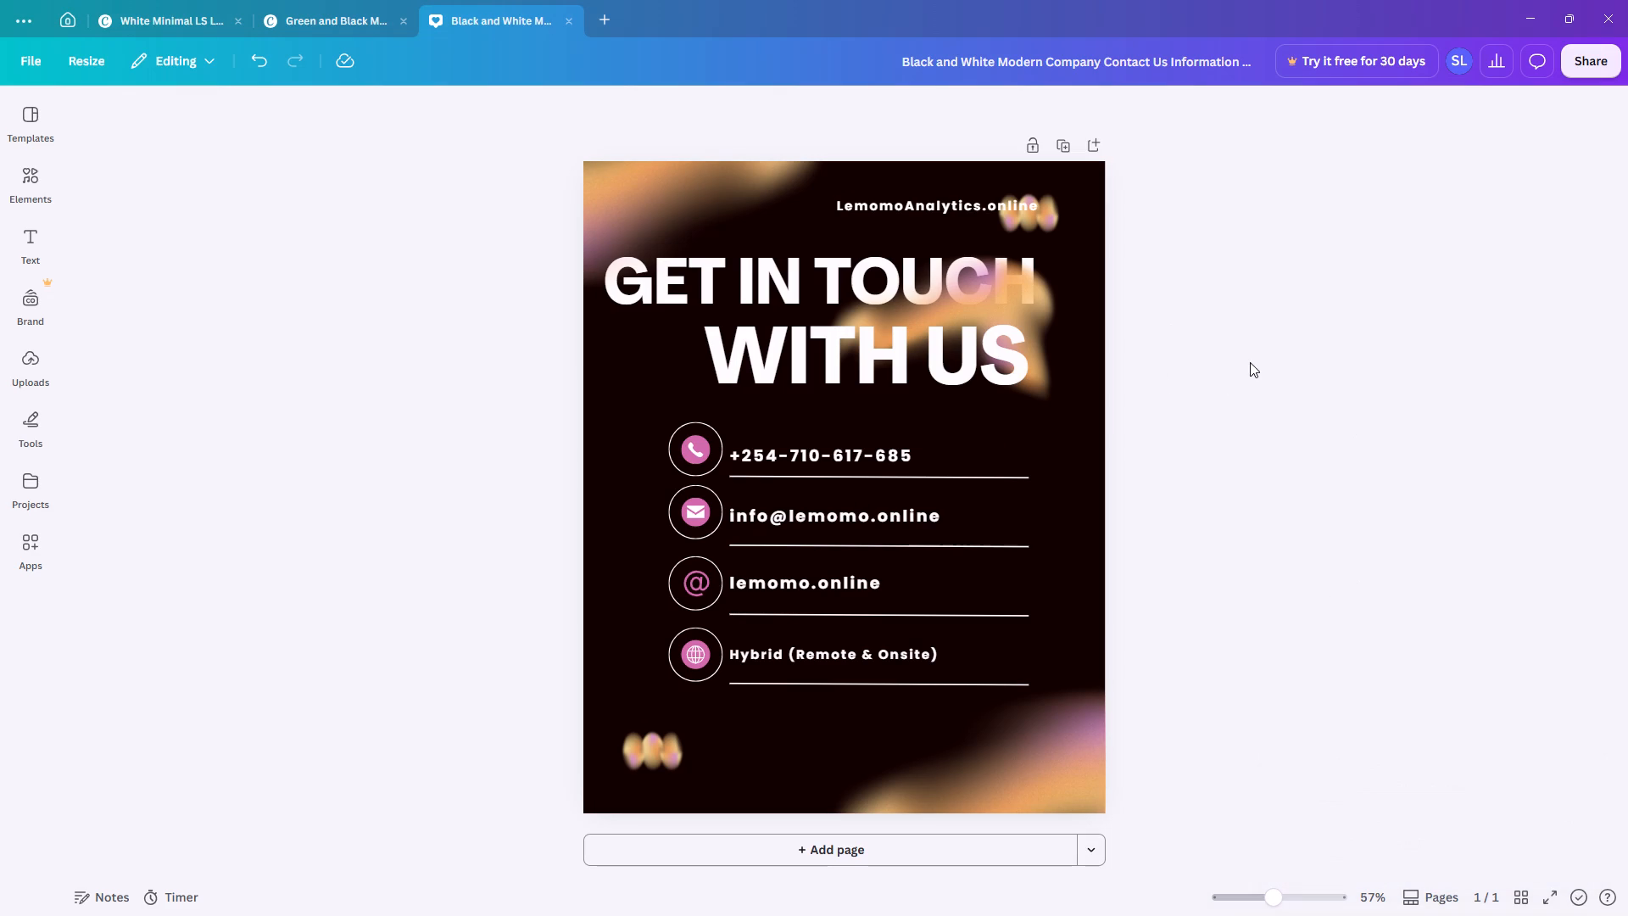
# Switch to Chrome and examine the VA Yvonne Get in Touch page, from its contact card down to its social links.
pyautogui.click(1519, 14)
pyautogui.click(1350, 222)
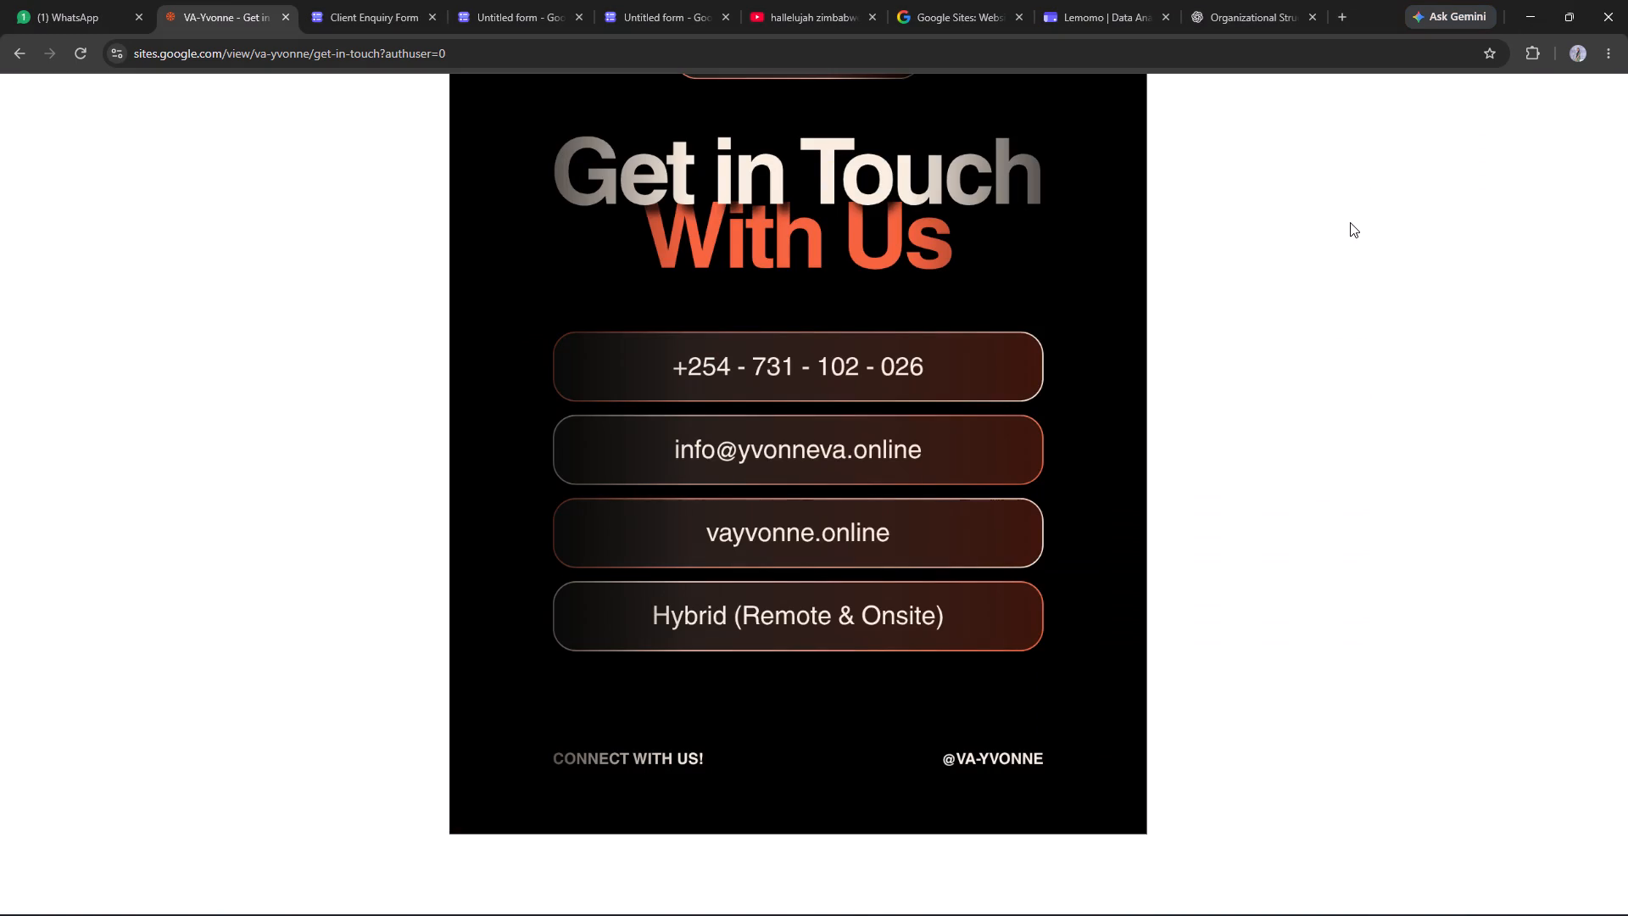
pyautogui.scroll(5, 1350, 222)
pyautogui.scroll(-4, 1350, 222)
pyautogui.scroll(7, 1350, 222)
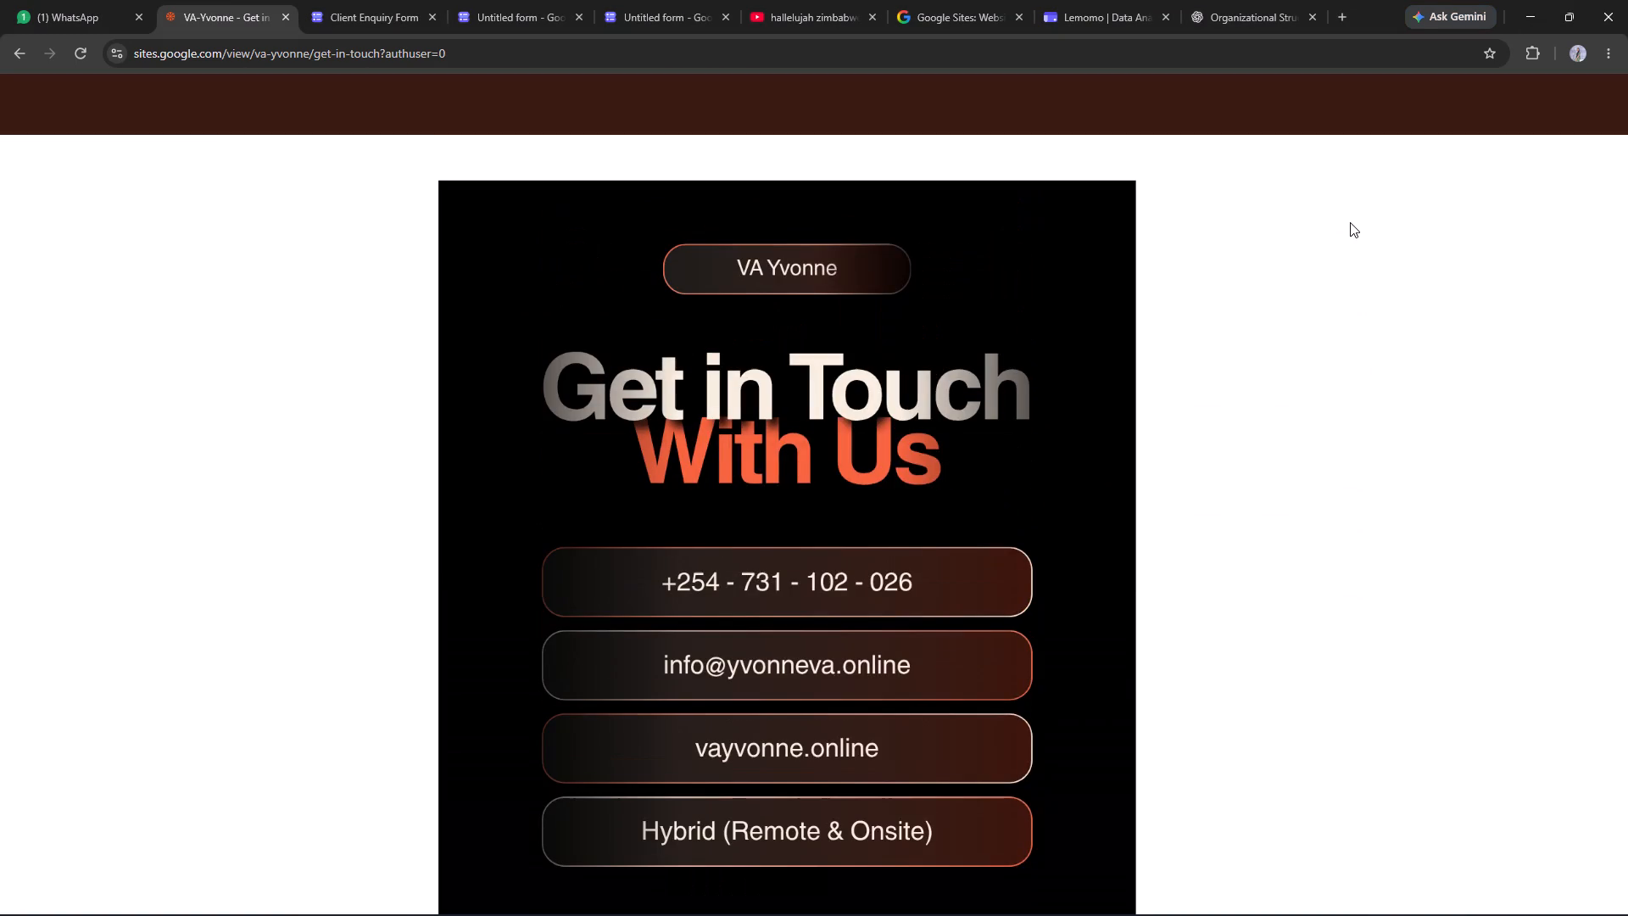
pyautogui.scroll(-2, 1105, 745)
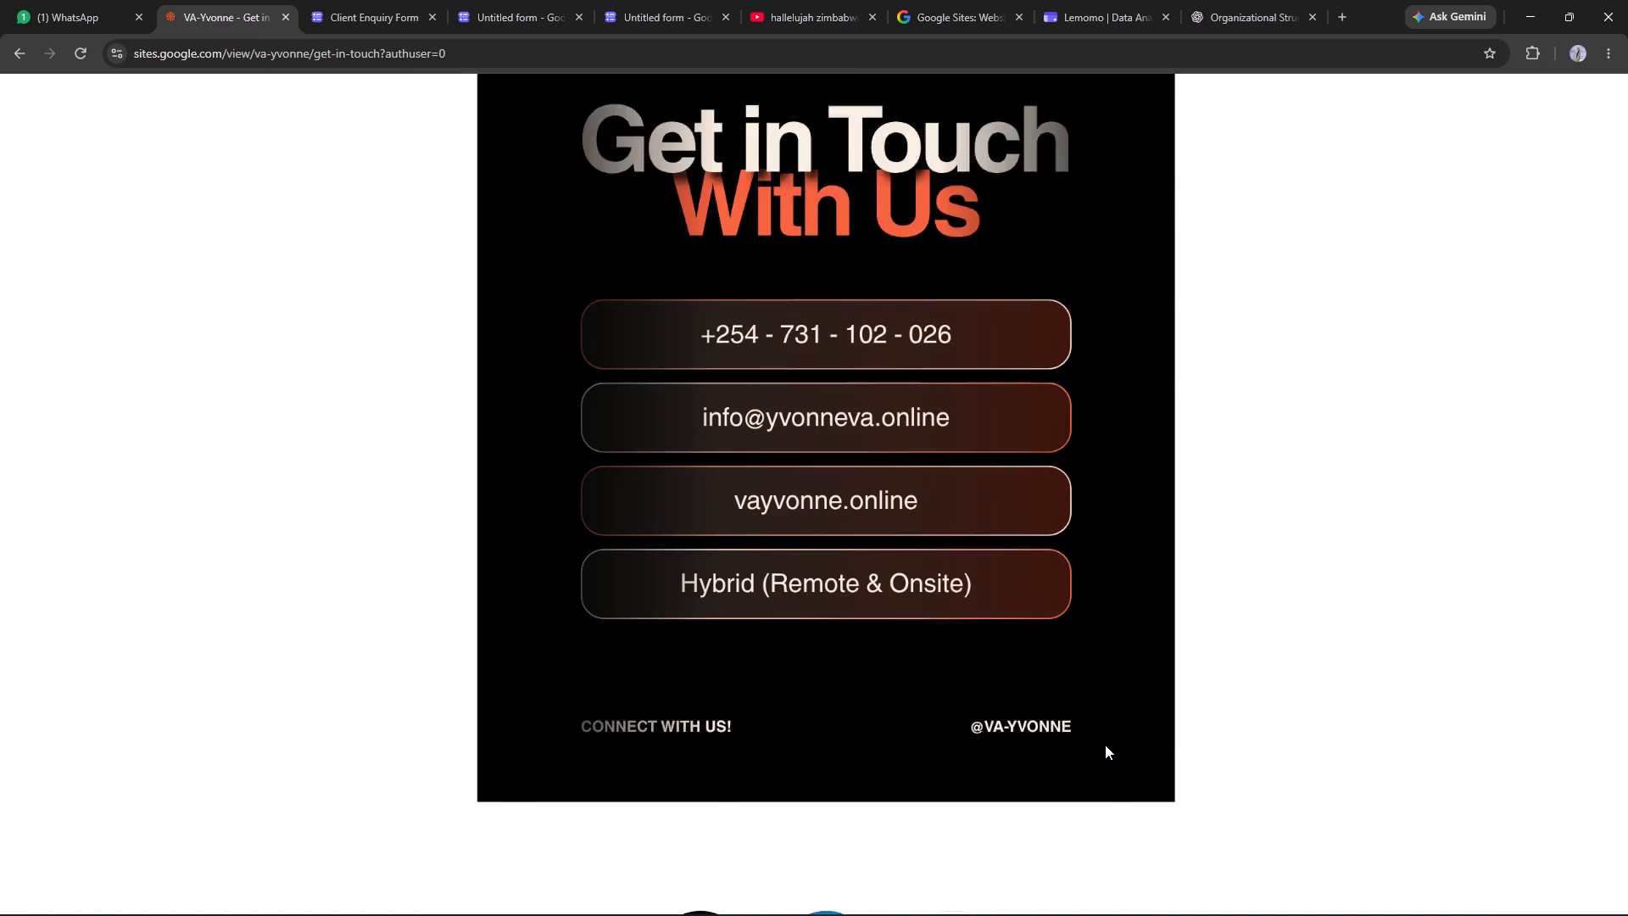
pyautogui.scroll(-2, 1105, 745)
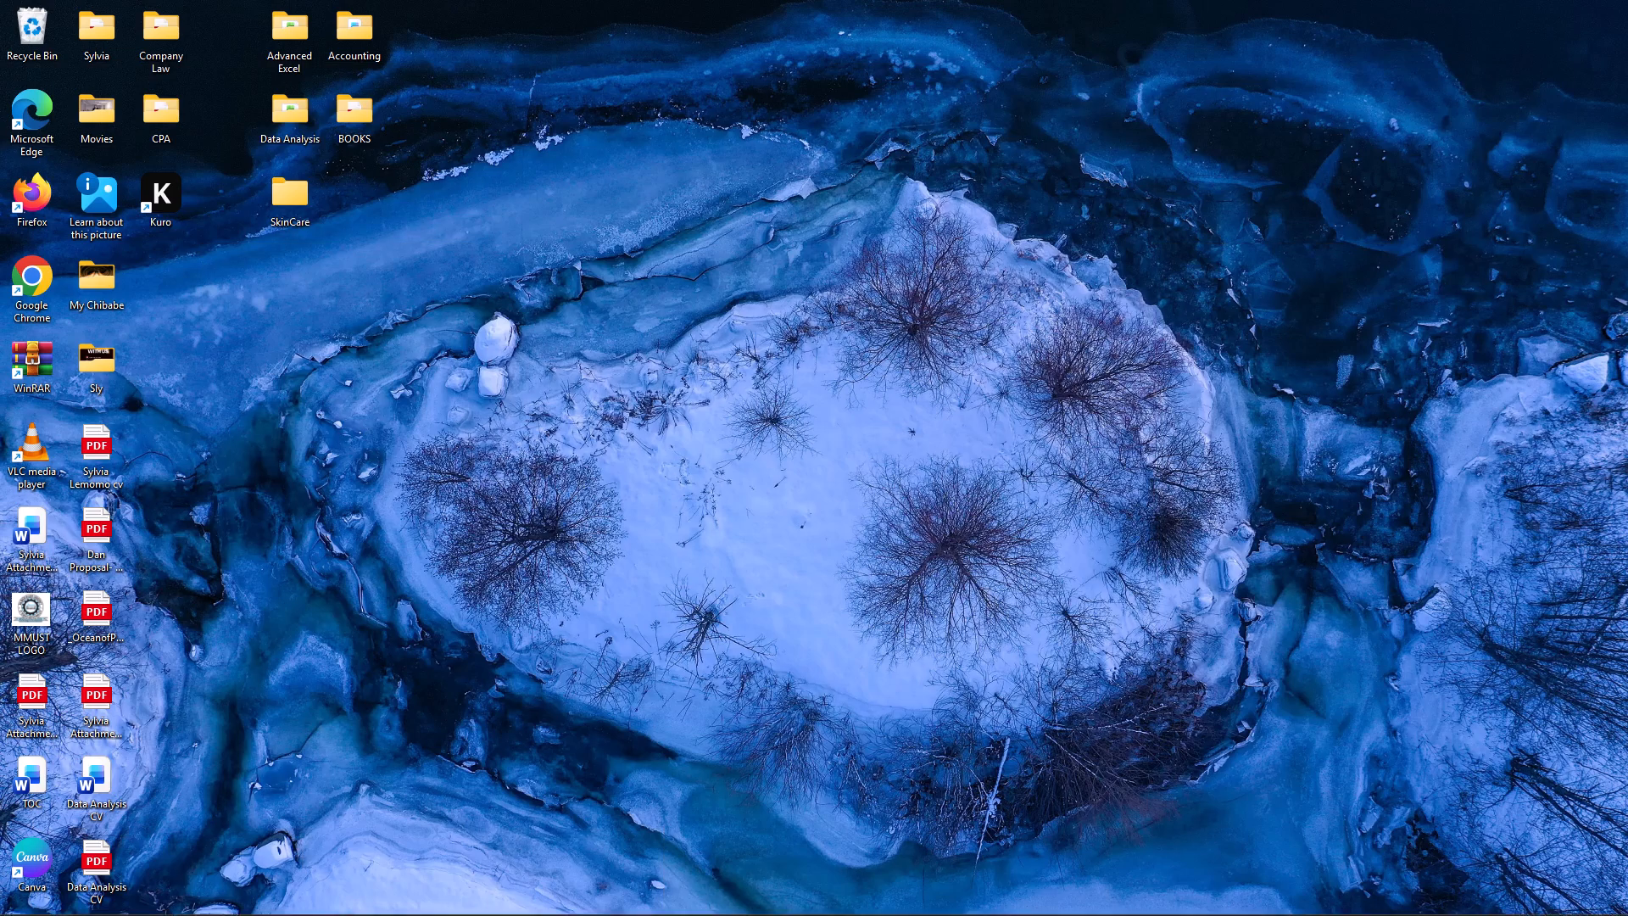
pyautogui.click(774, 898)
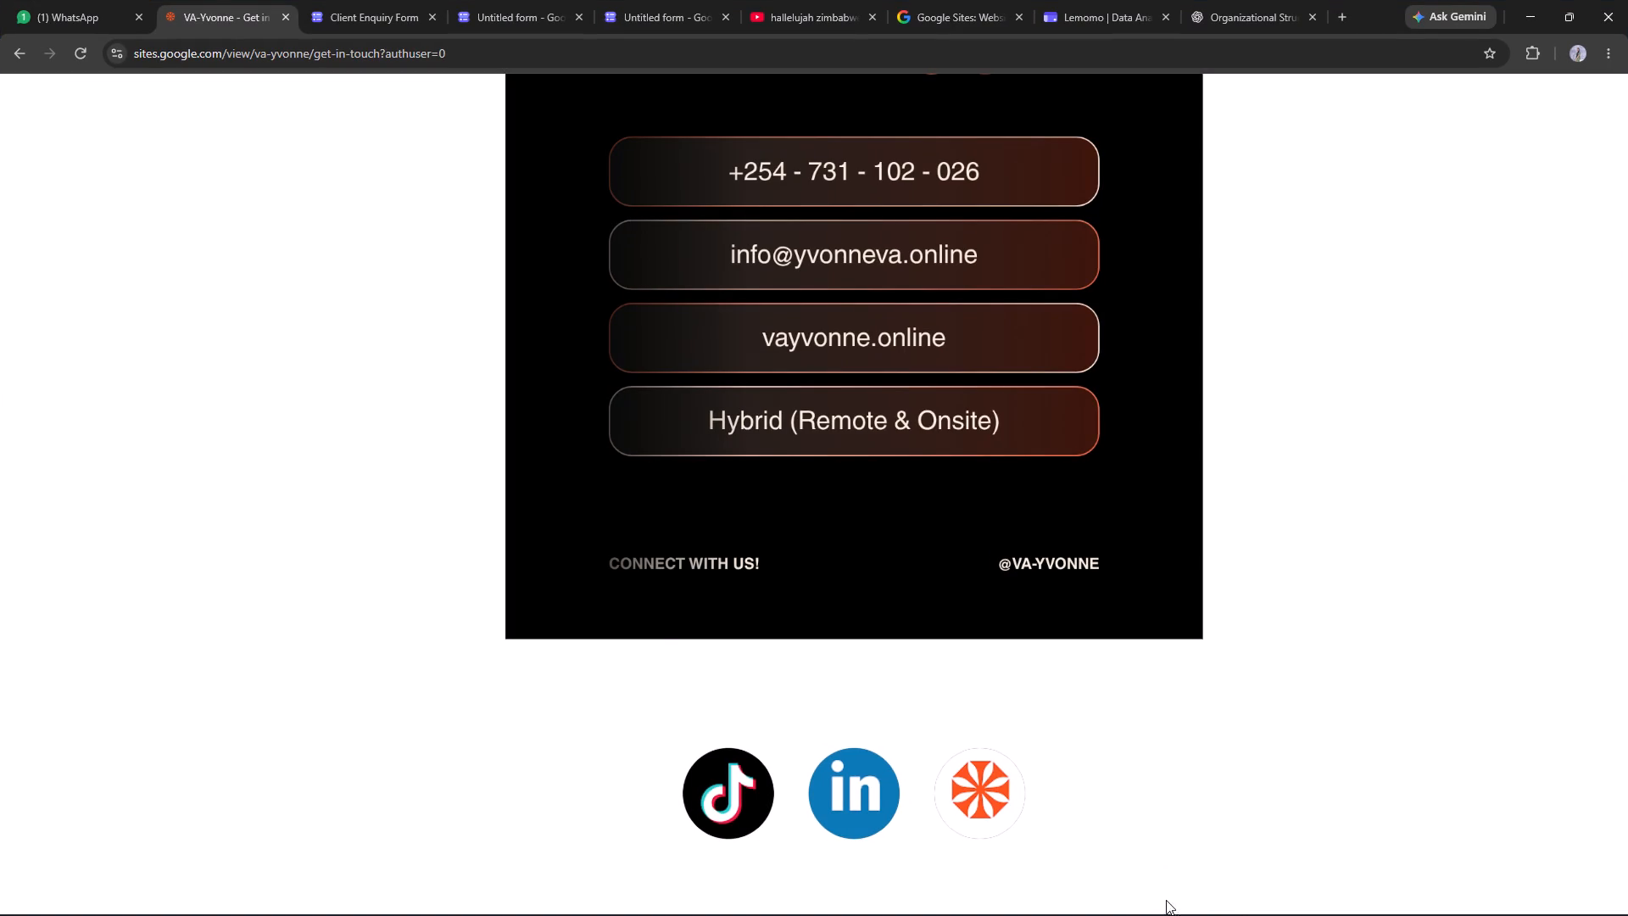
# Switch back to Canva and open the Green and Black Modern Finance Logo design.
pyautogui.click(1135, 899)
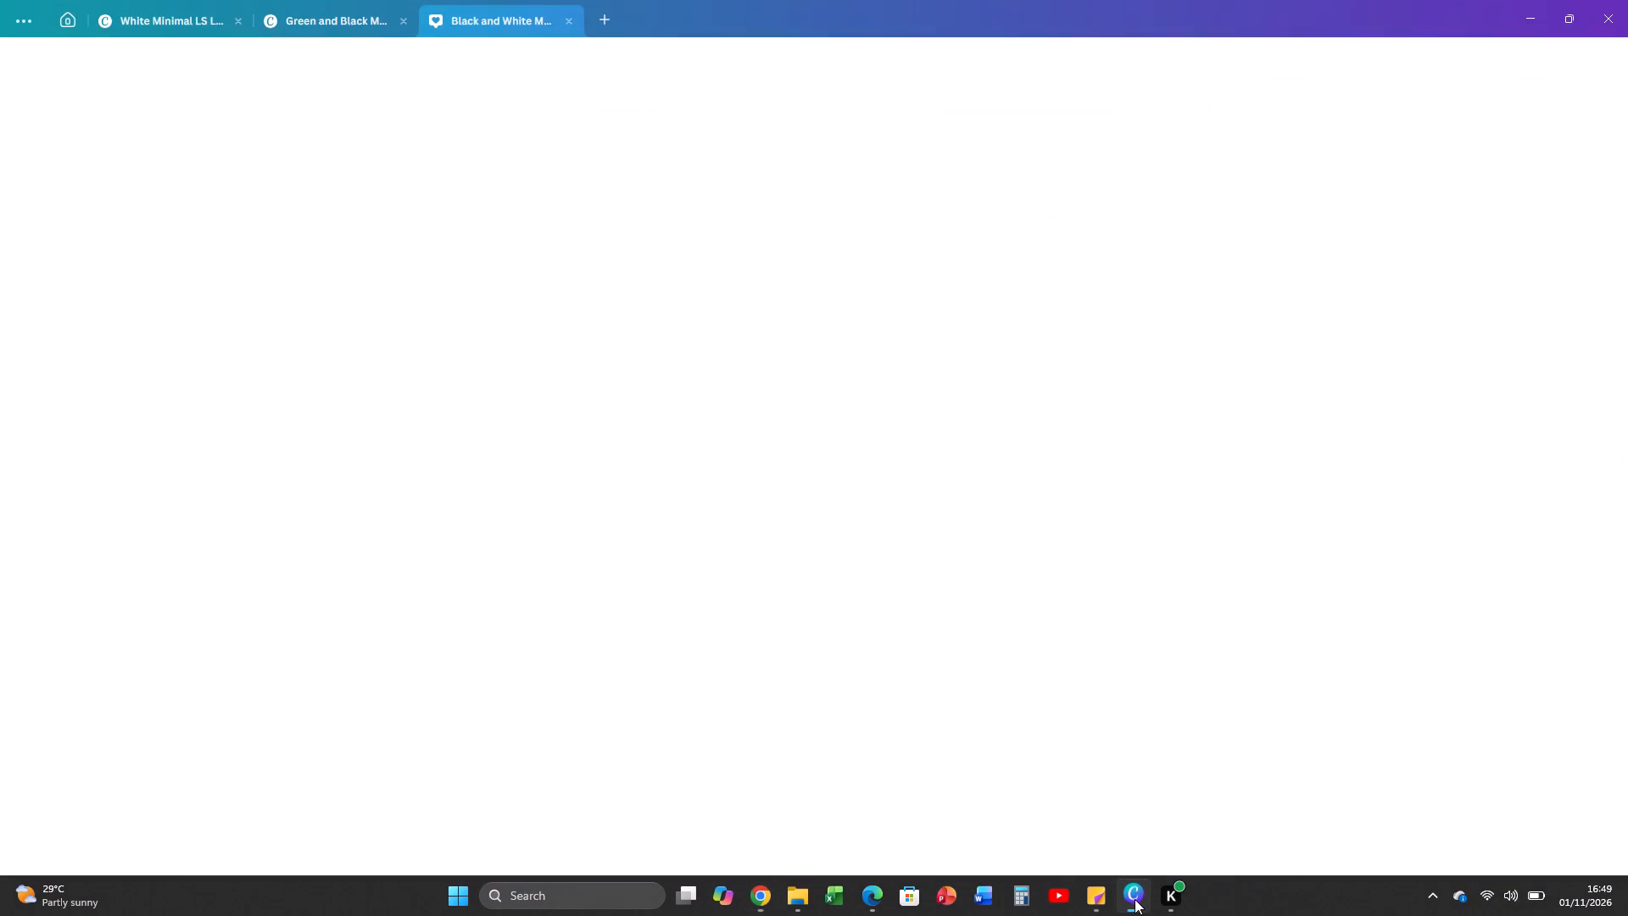
pyautogui.click(1135, 899)
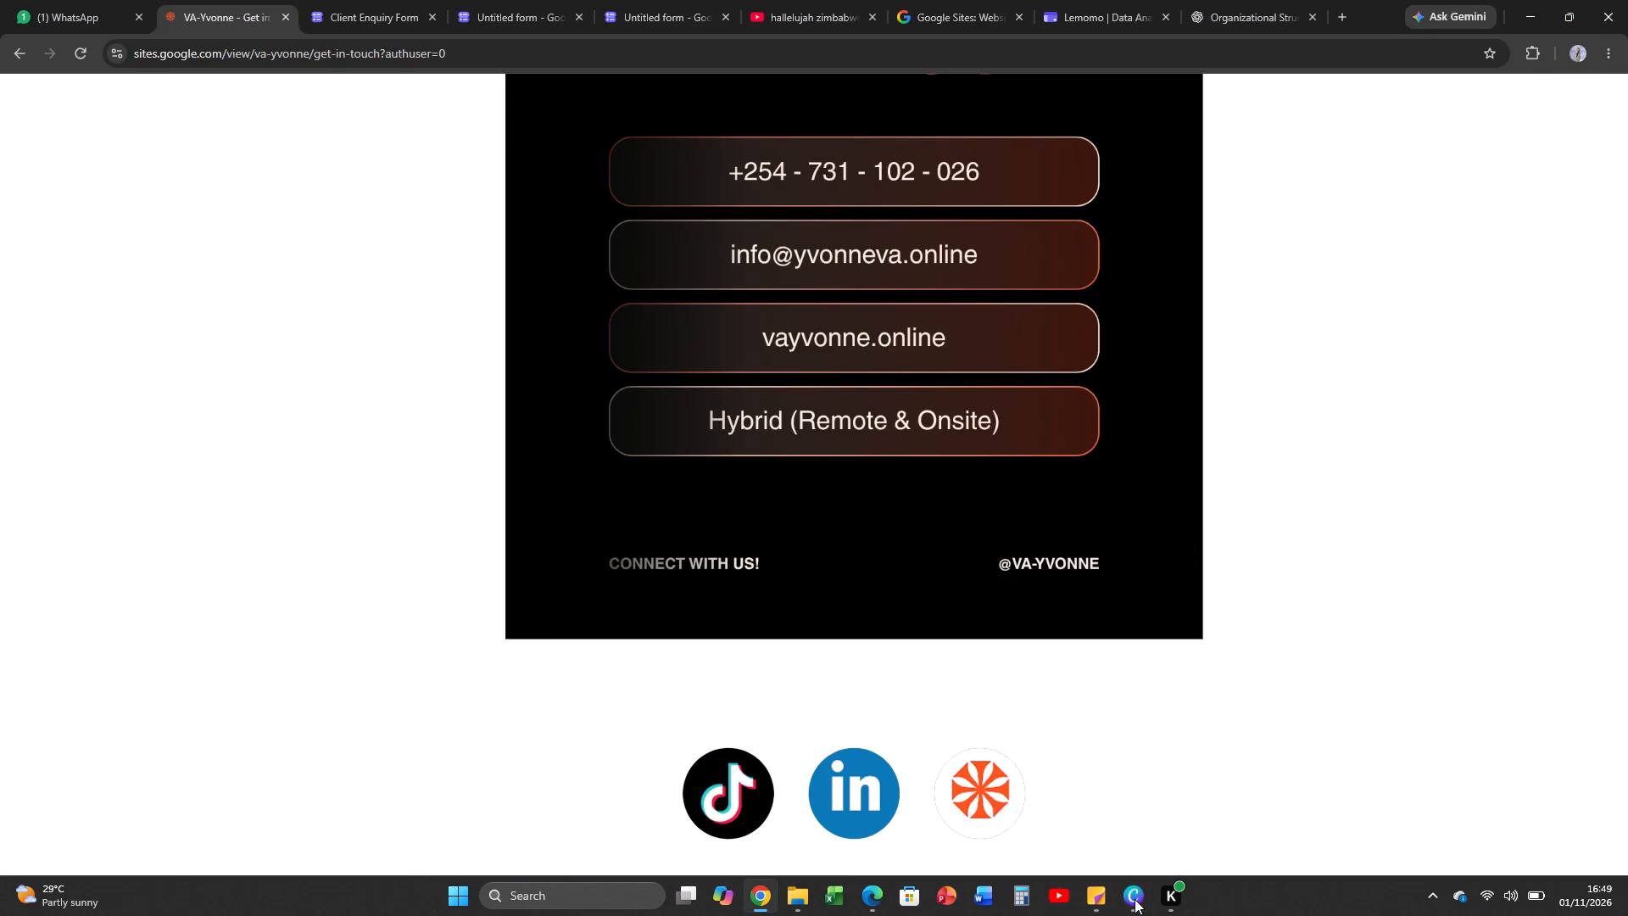
pyautogui.click(1135, 899)
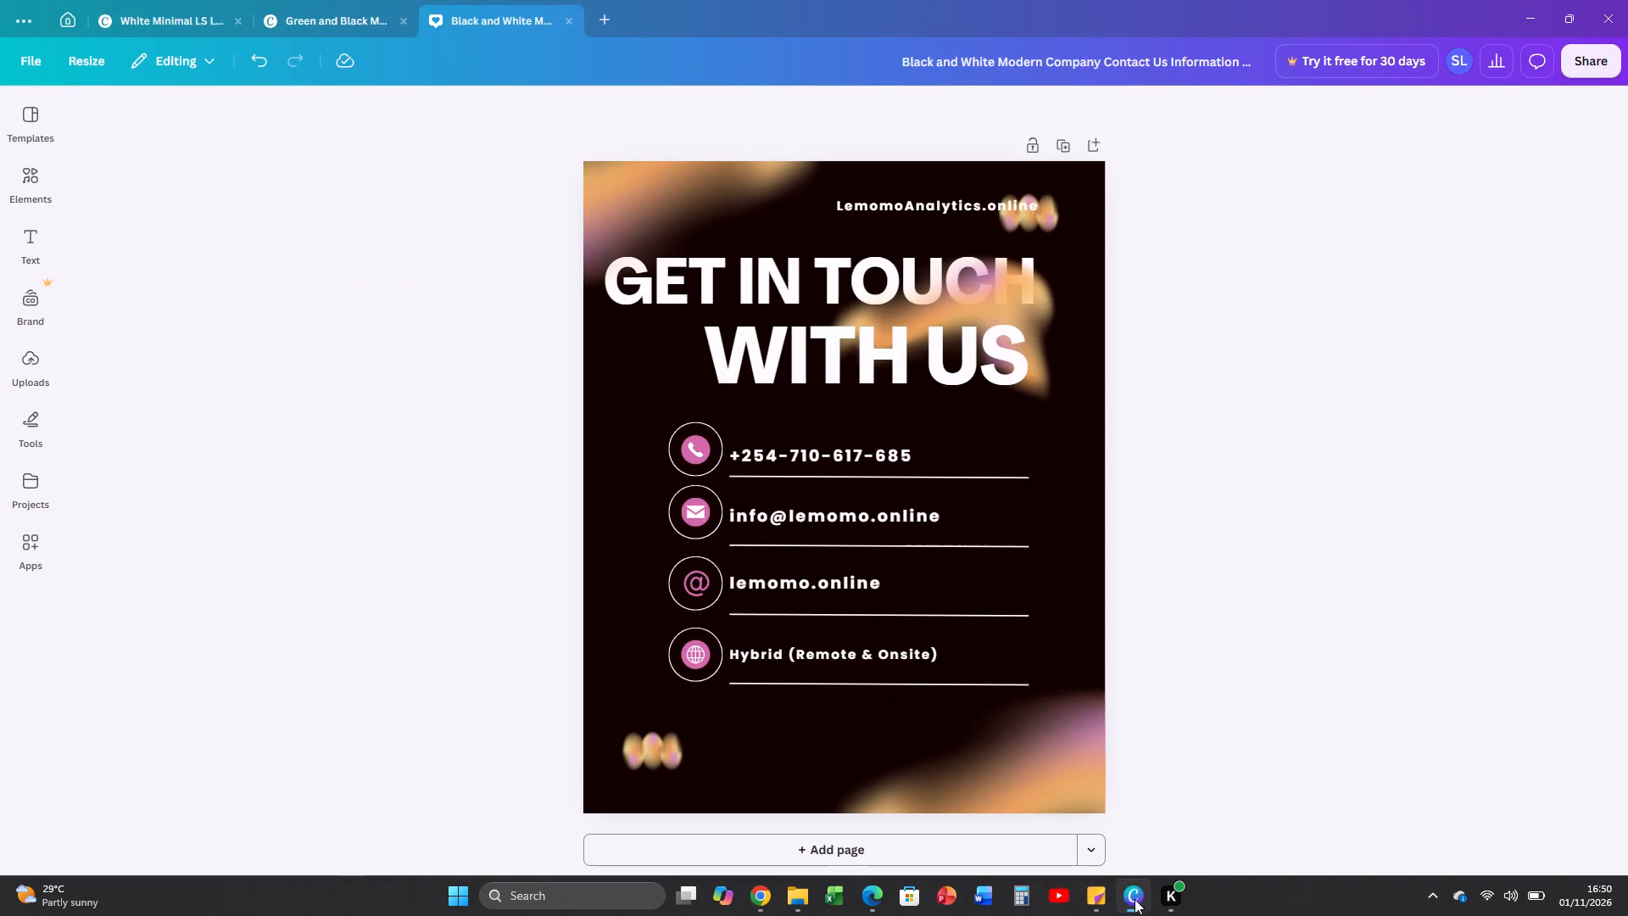
pyautogui.click(338, 0)
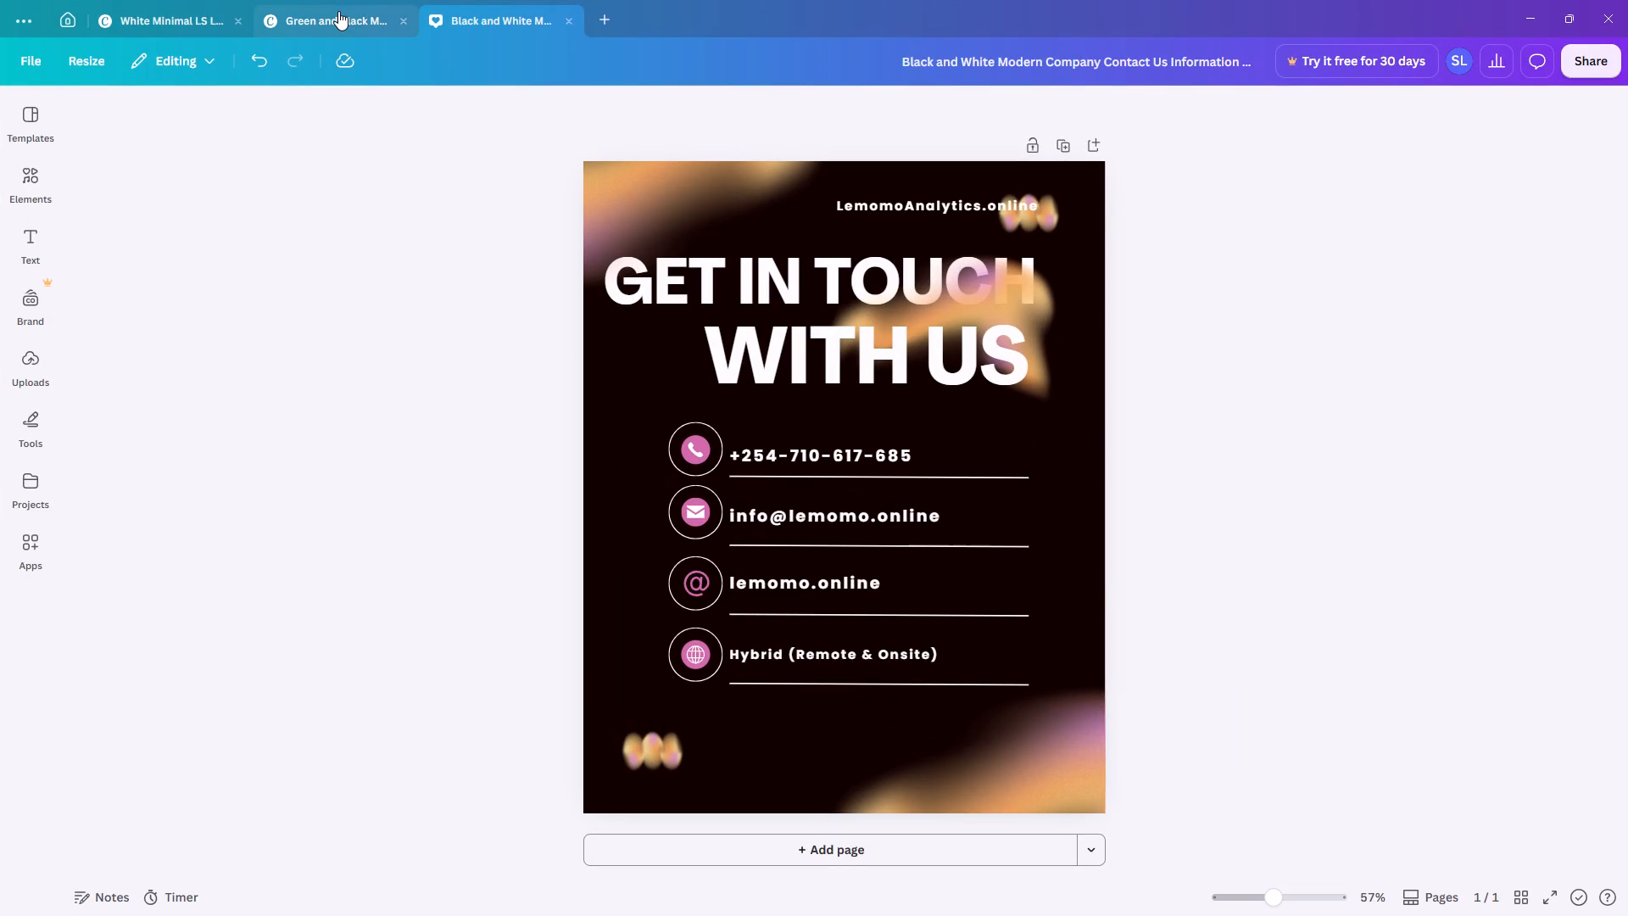
pyautogui.click(338, 11)
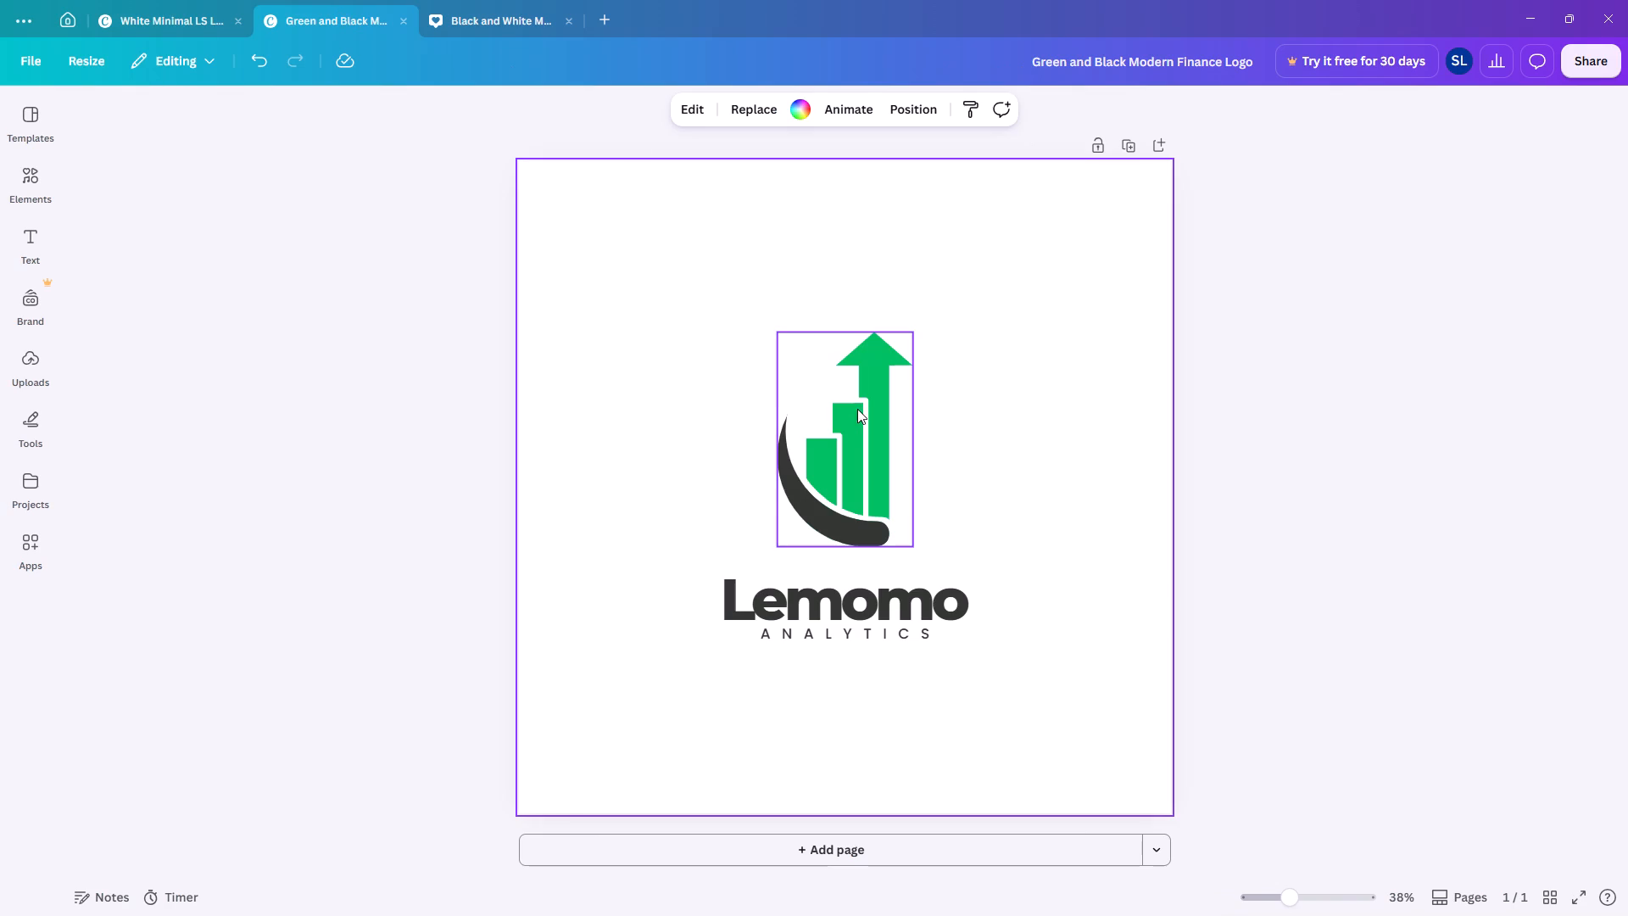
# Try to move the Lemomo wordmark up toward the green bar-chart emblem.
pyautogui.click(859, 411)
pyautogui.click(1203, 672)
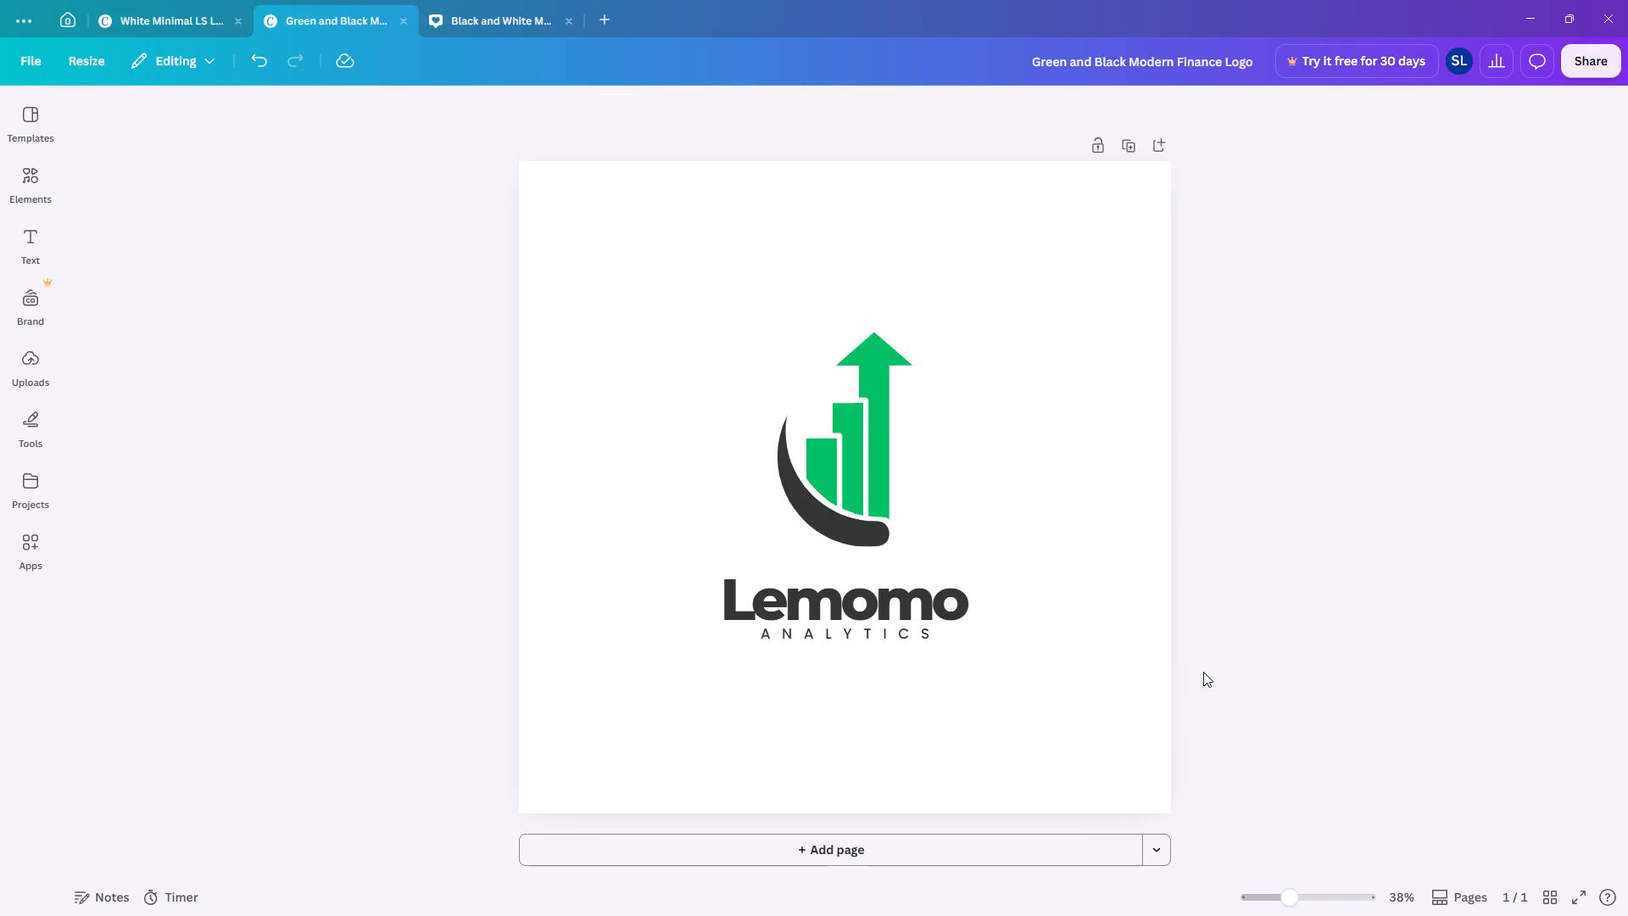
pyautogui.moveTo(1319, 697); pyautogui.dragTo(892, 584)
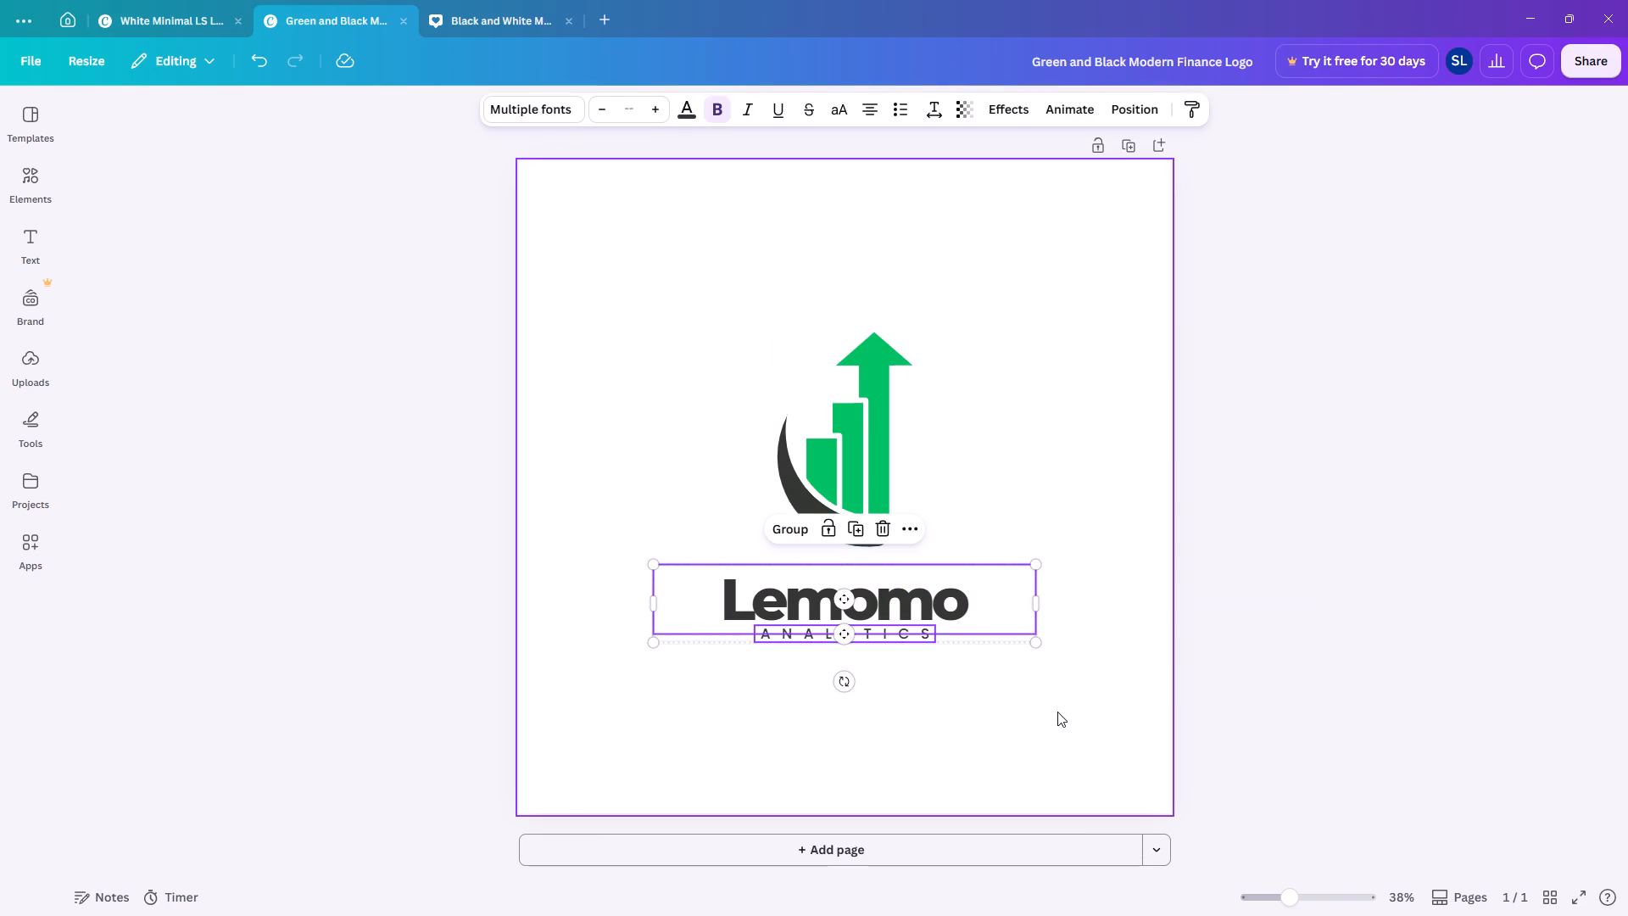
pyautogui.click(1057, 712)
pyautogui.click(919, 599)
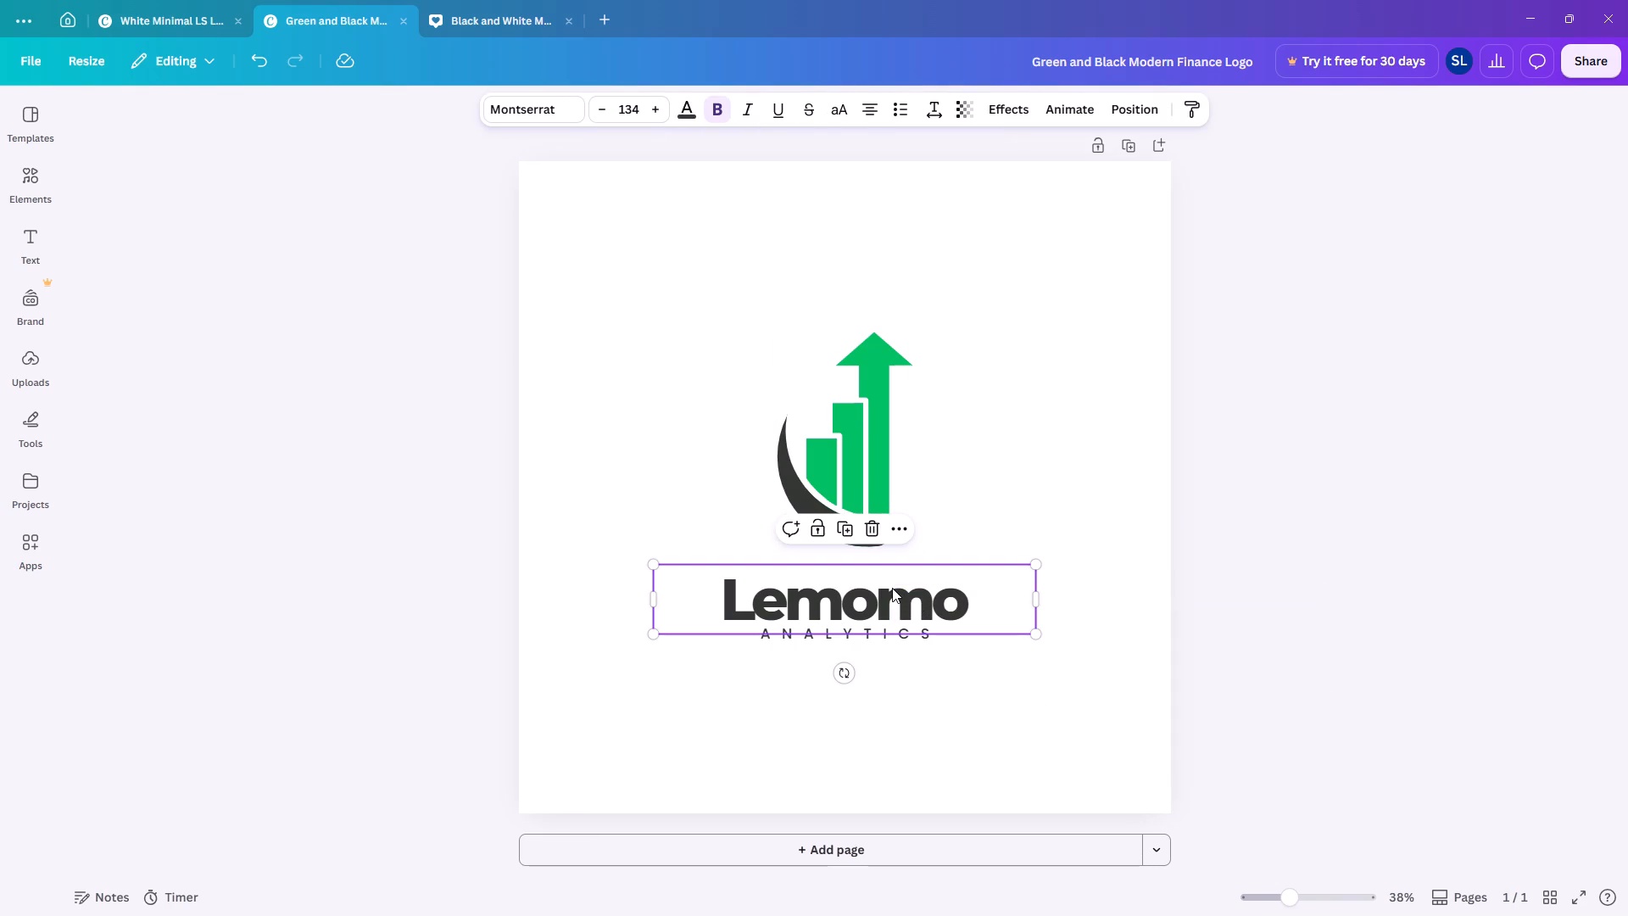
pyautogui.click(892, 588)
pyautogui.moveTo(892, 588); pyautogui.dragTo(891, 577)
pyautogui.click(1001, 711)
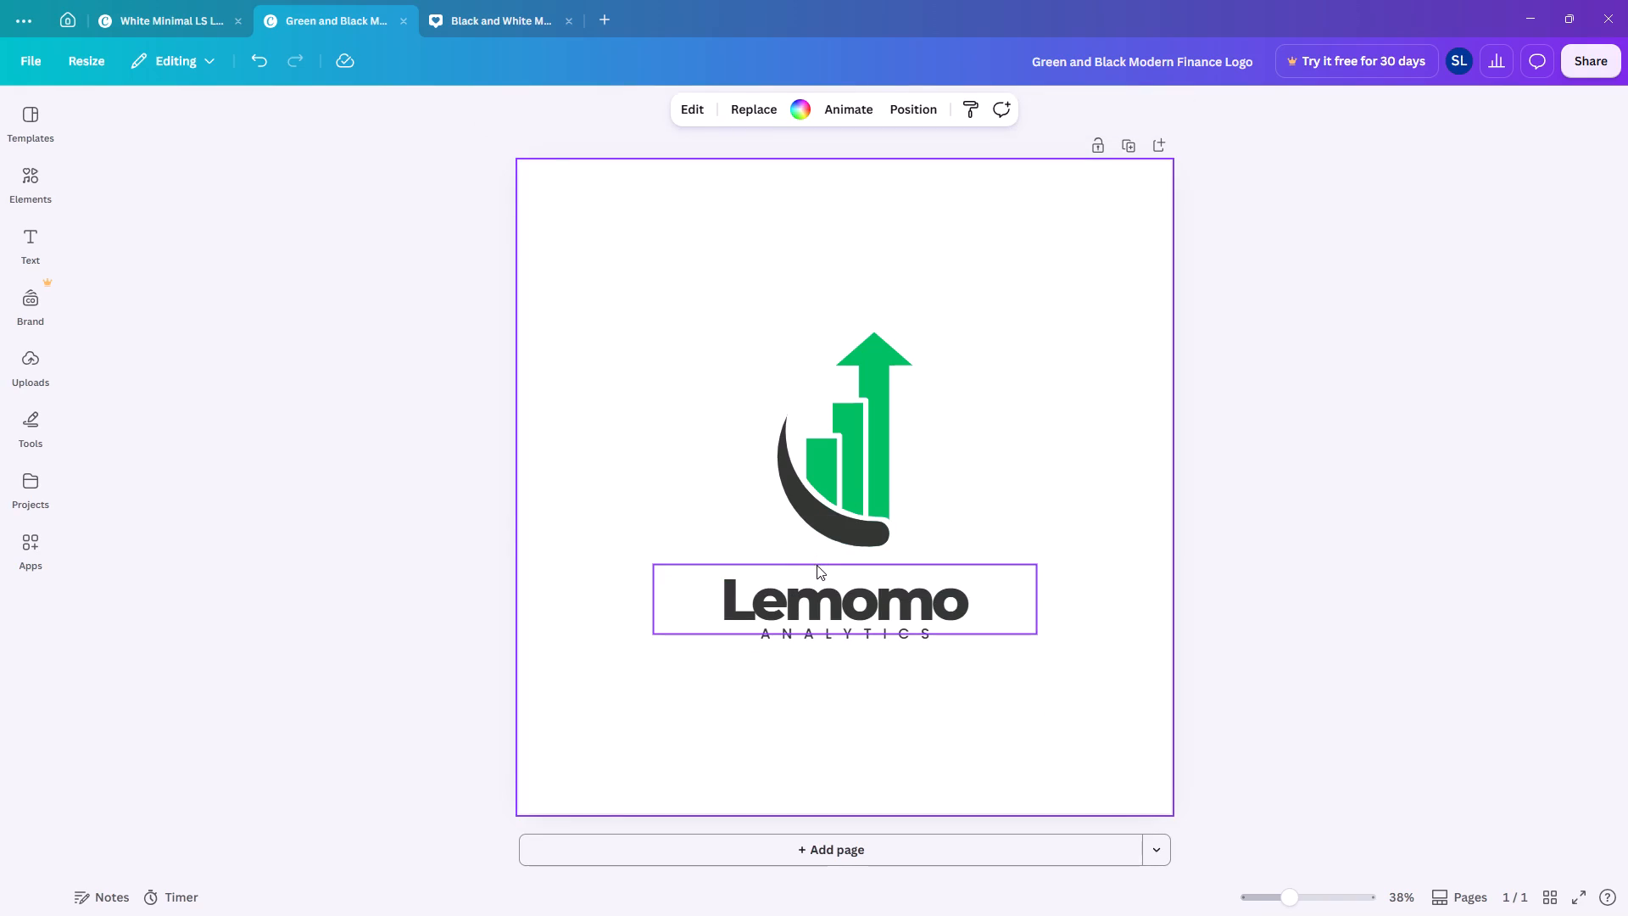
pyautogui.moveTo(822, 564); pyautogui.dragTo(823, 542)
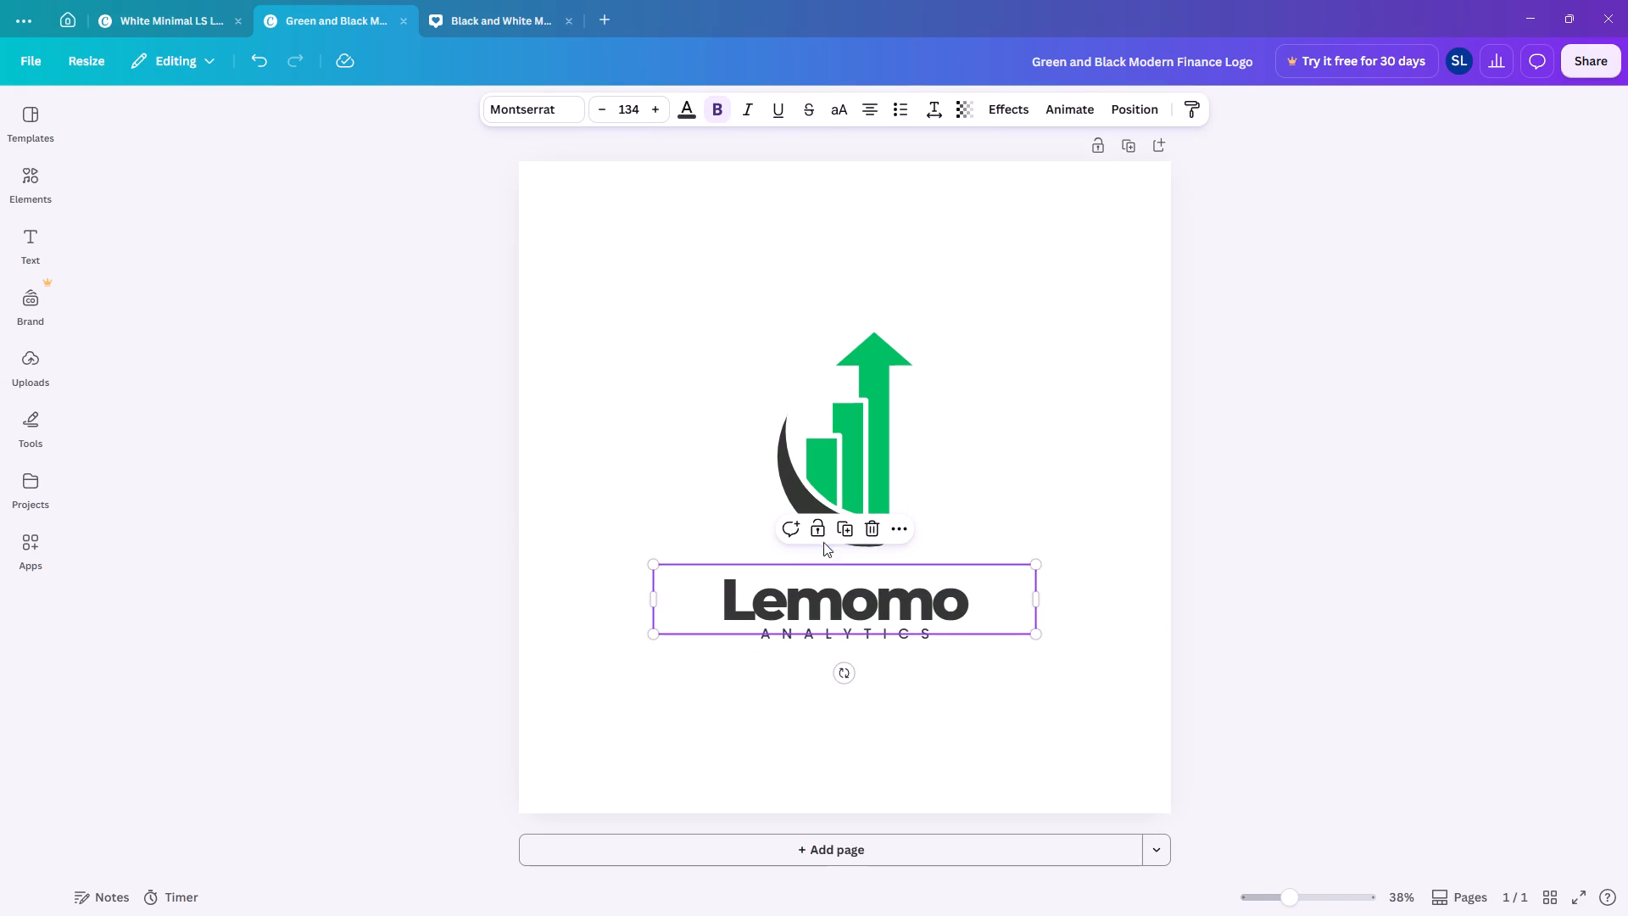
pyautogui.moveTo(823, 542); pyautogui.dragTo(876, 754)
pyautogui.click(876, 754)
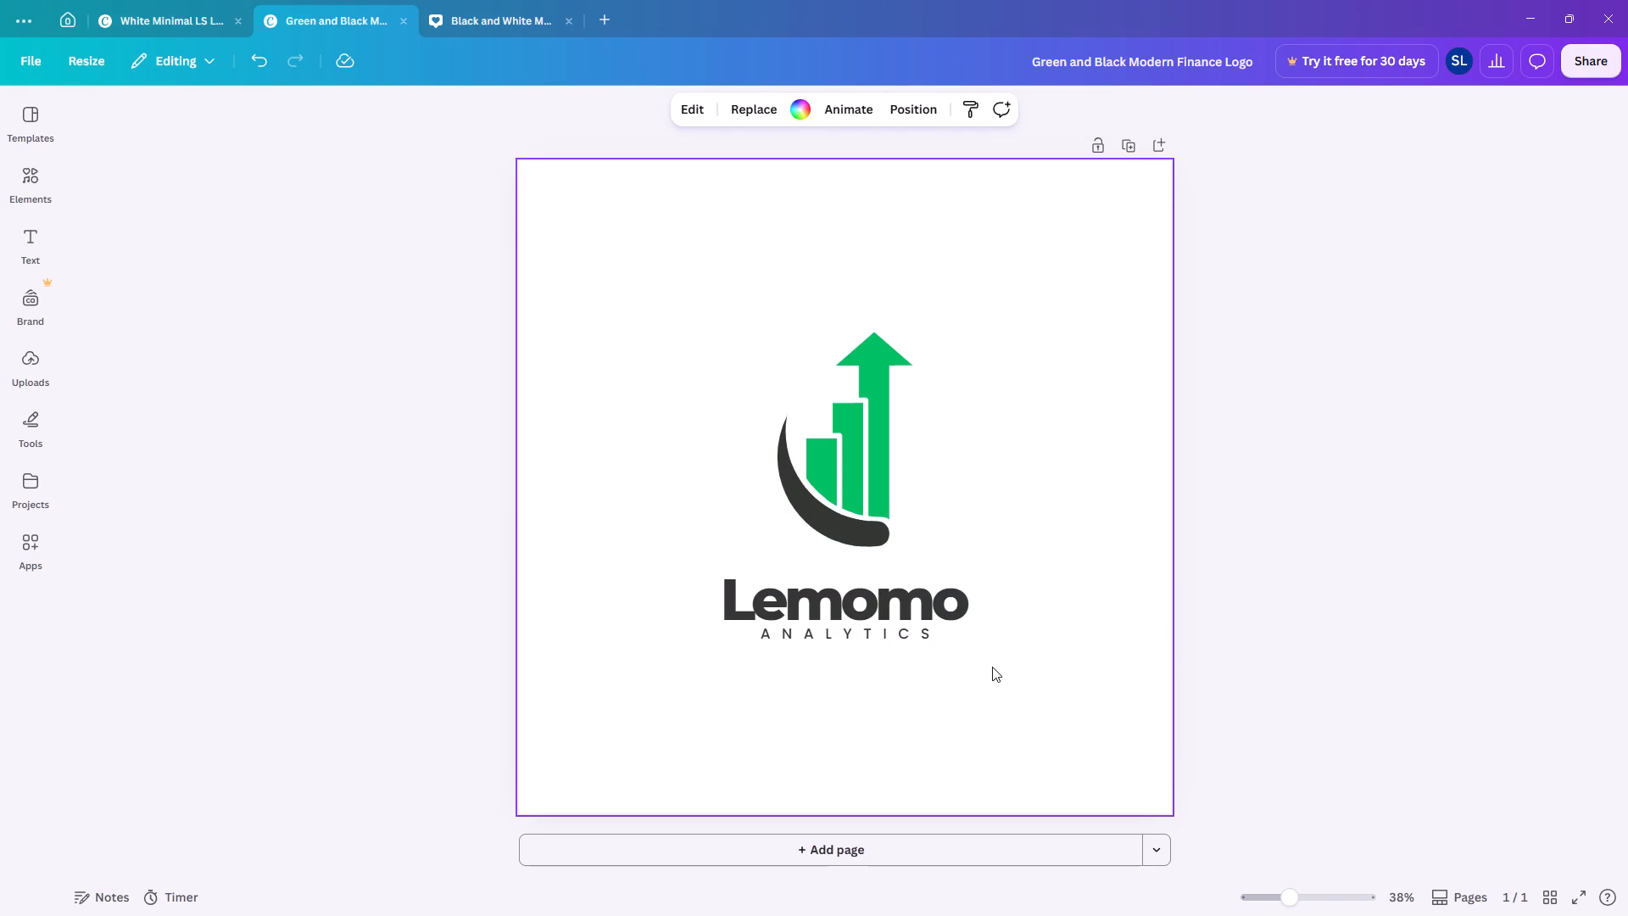
# Move the Lemomo and Analytics text lines up together so they sit directly beneath the bar-chart emblem, keeping them horizontally centered.
pyautogui.moveTo(994, 663); pyautogui.dragTo(667, 578)
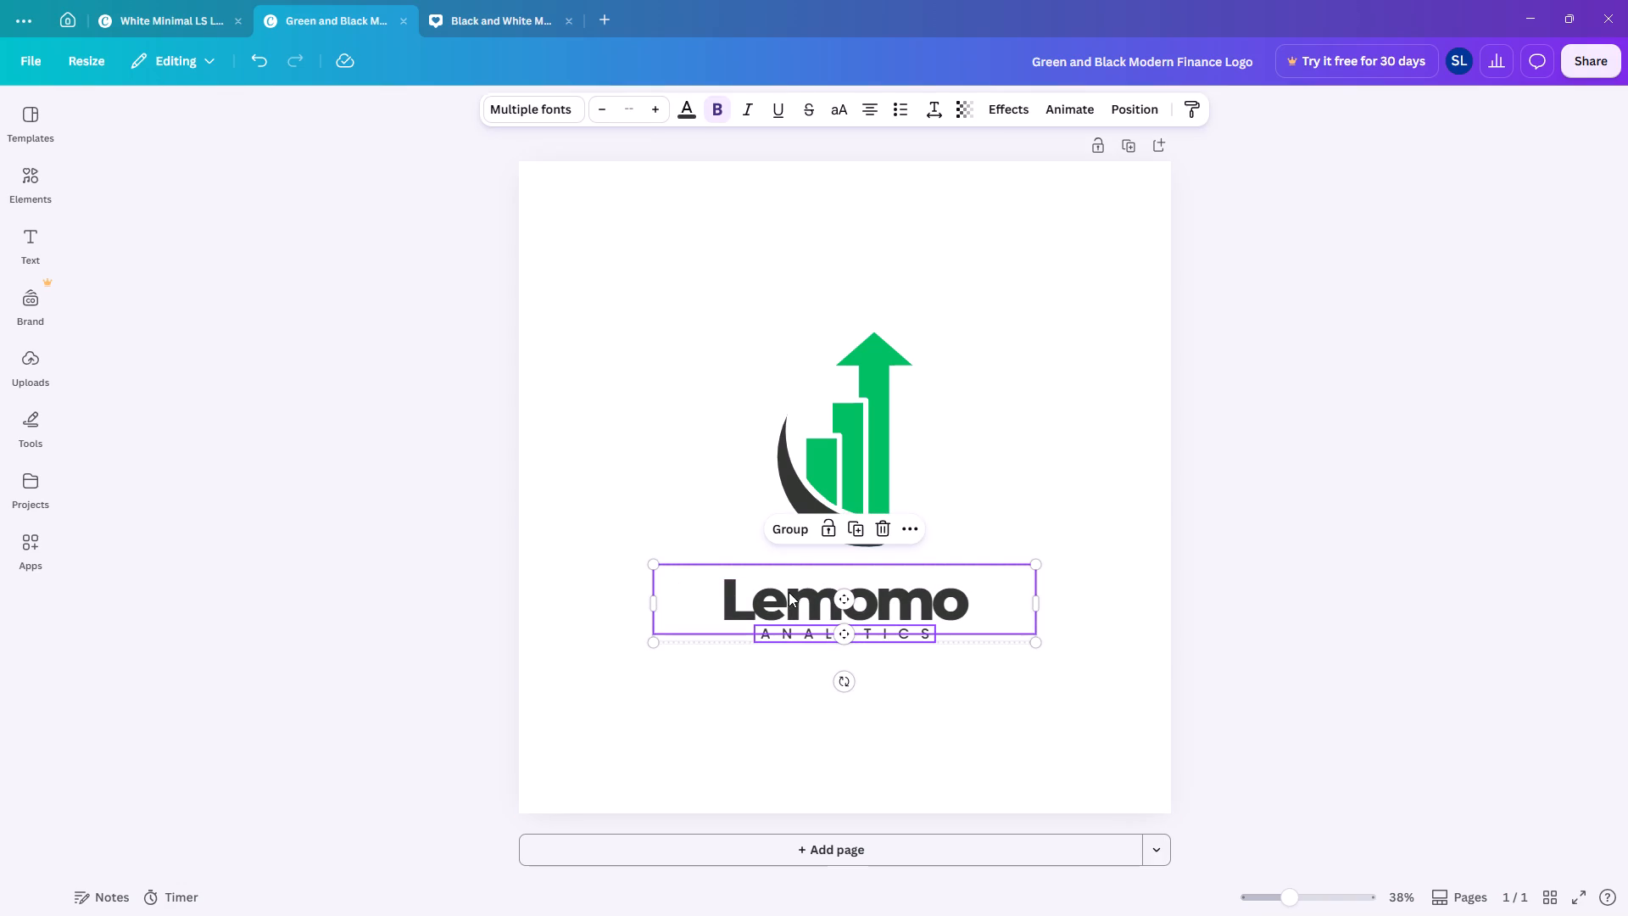
pyautogui.moveTo(789, 602); pyautogui.dragTo(789, 567)
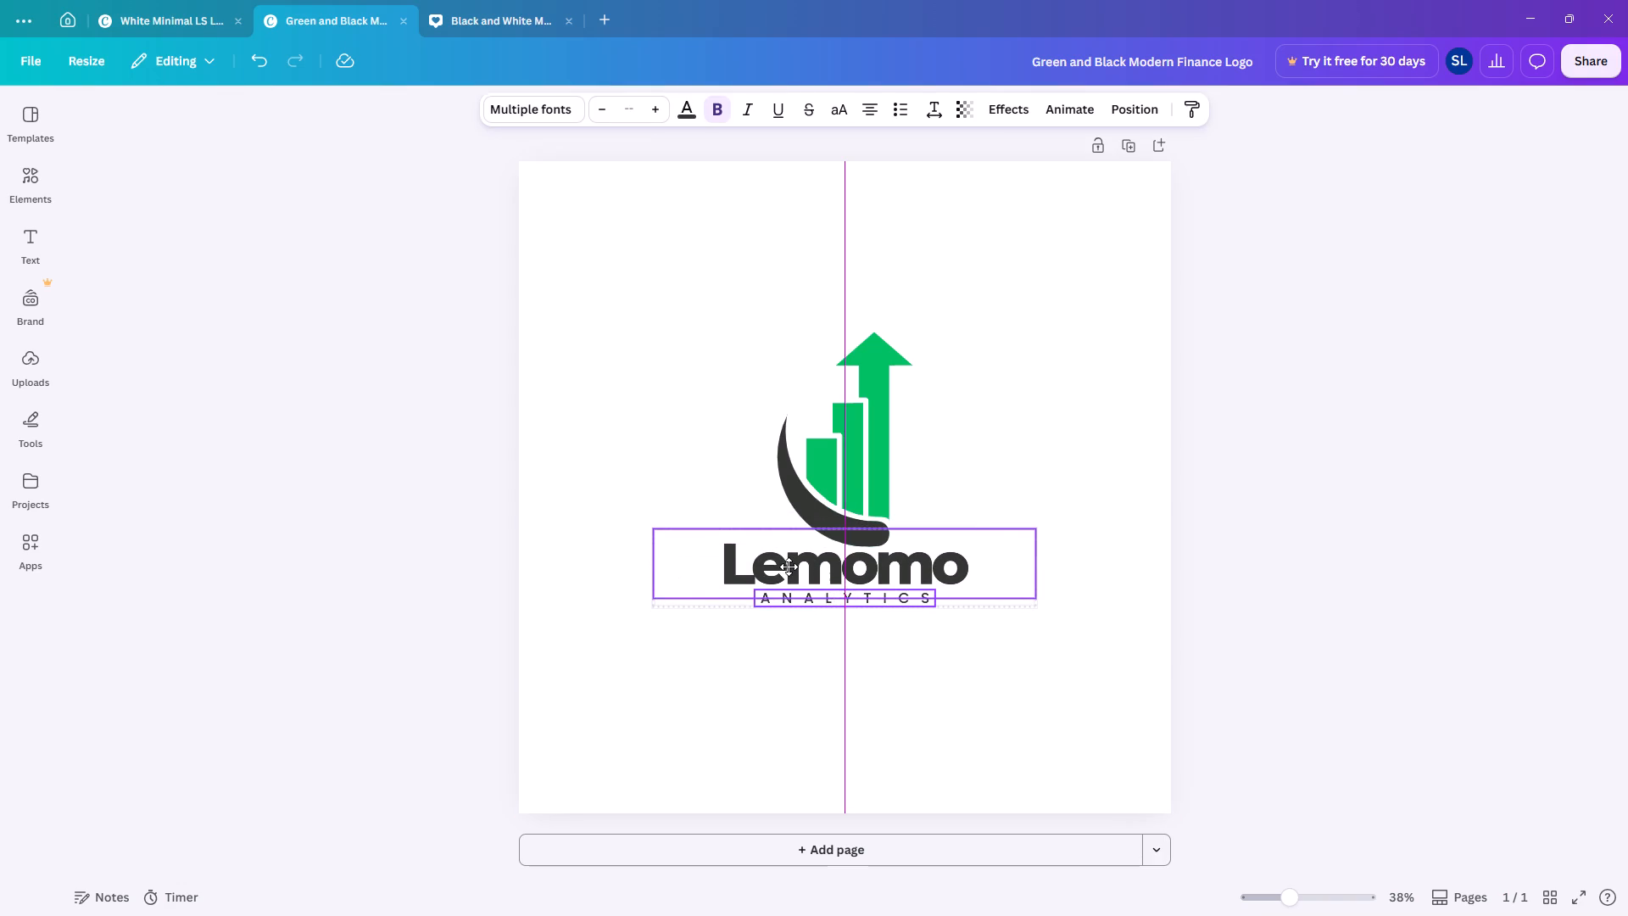
pyautogui.moveTo(789, 567); pyautogui.dragTo(789, 564)
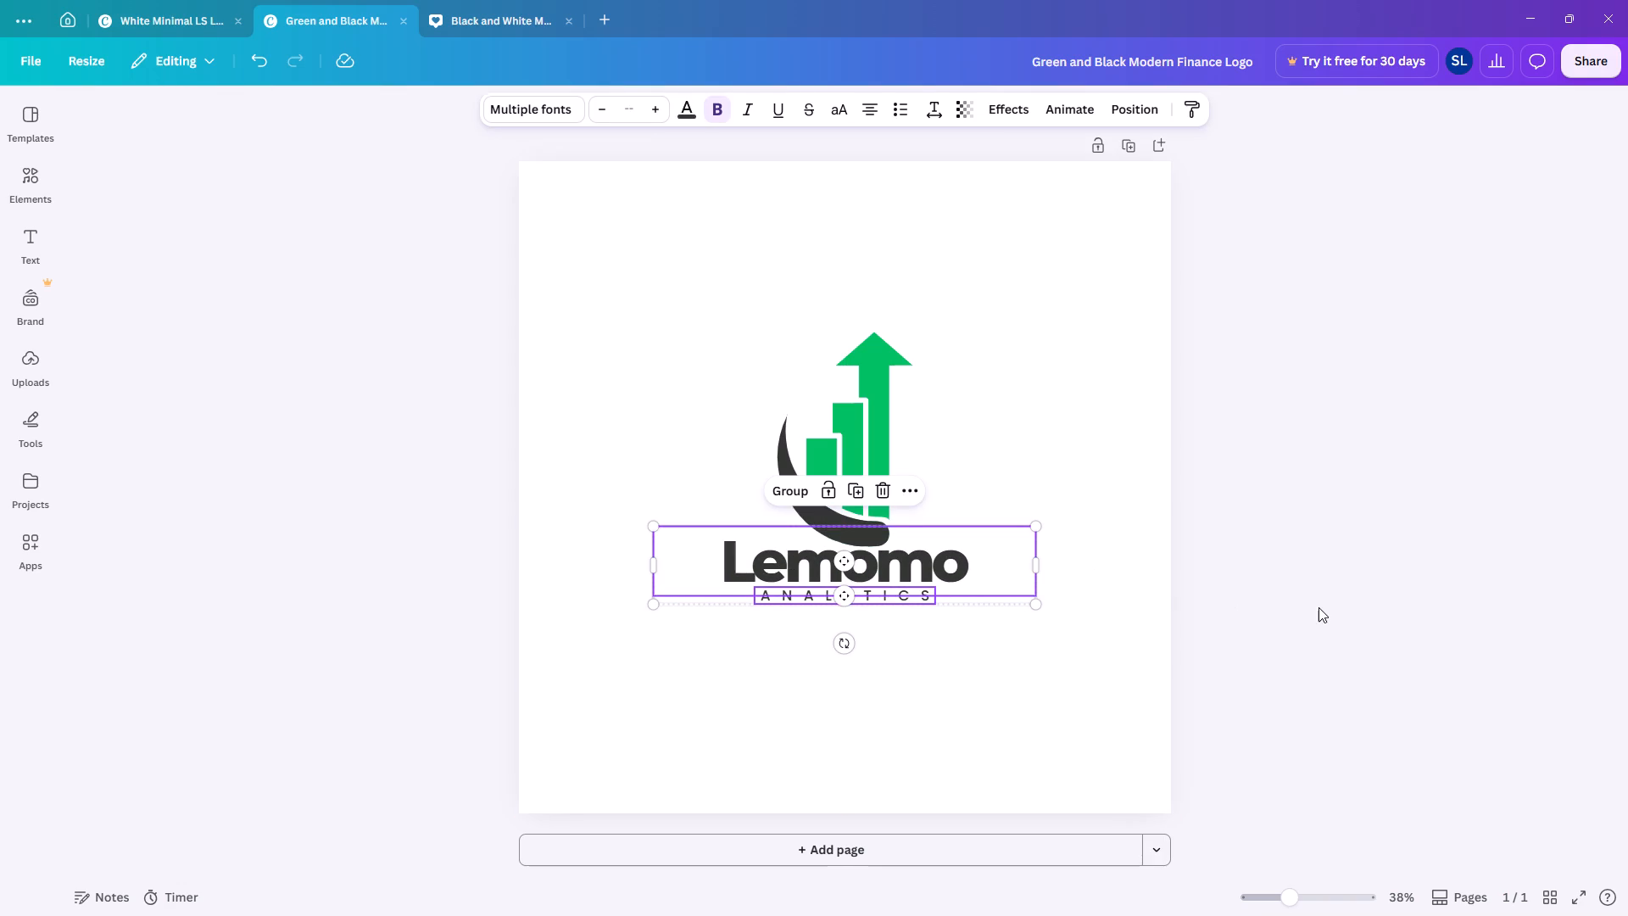
pyautogui.click(1319, 607)
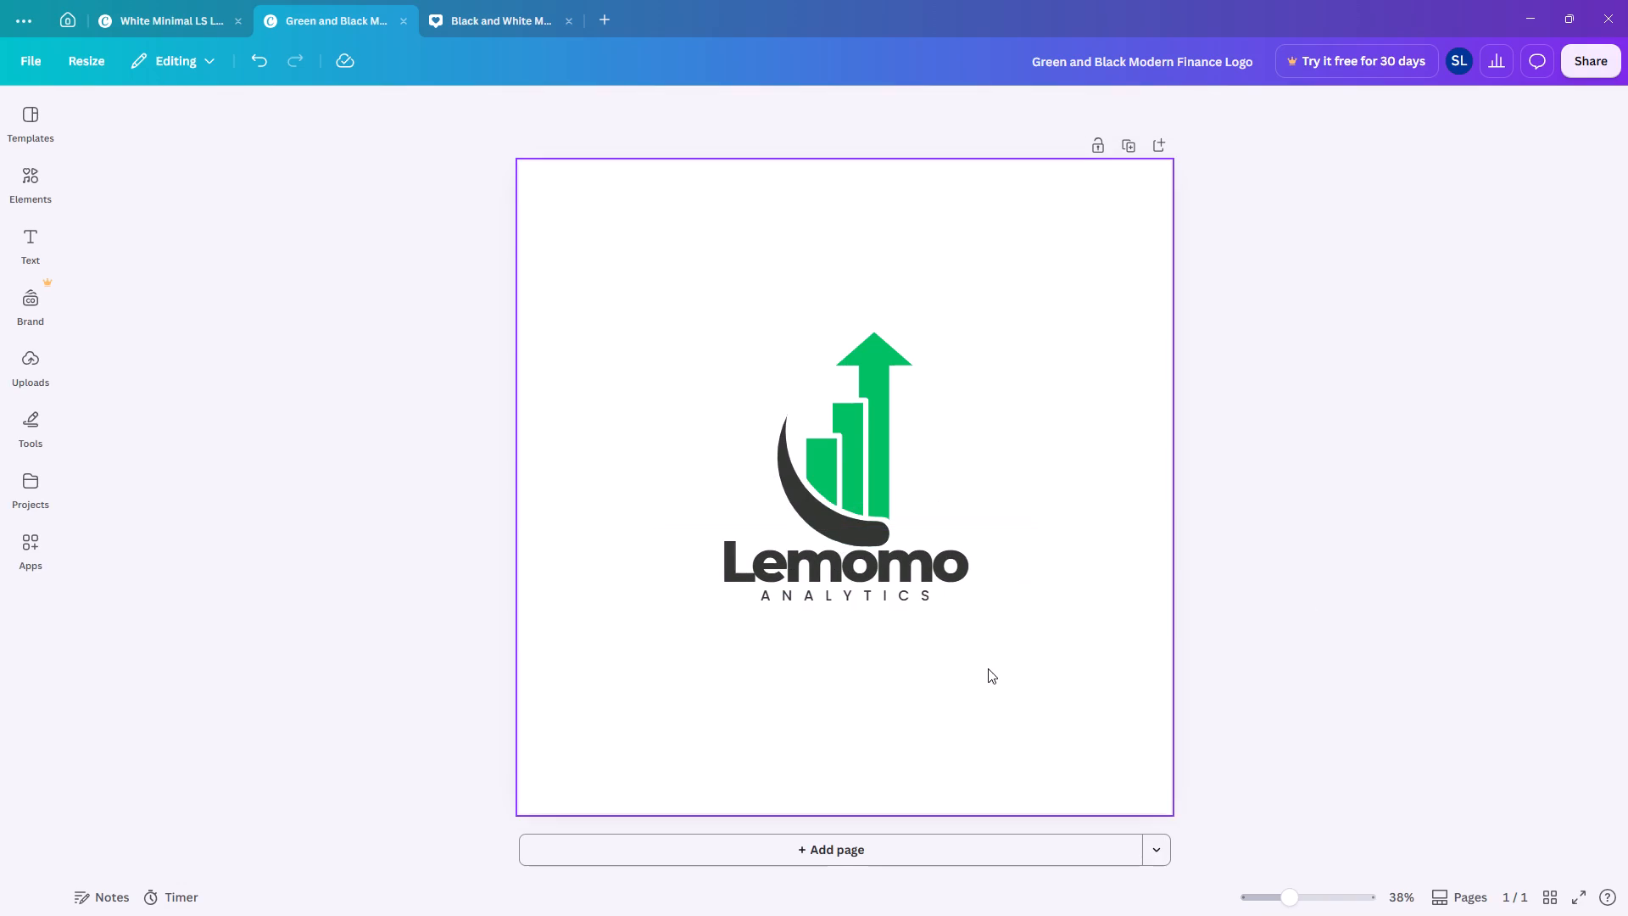
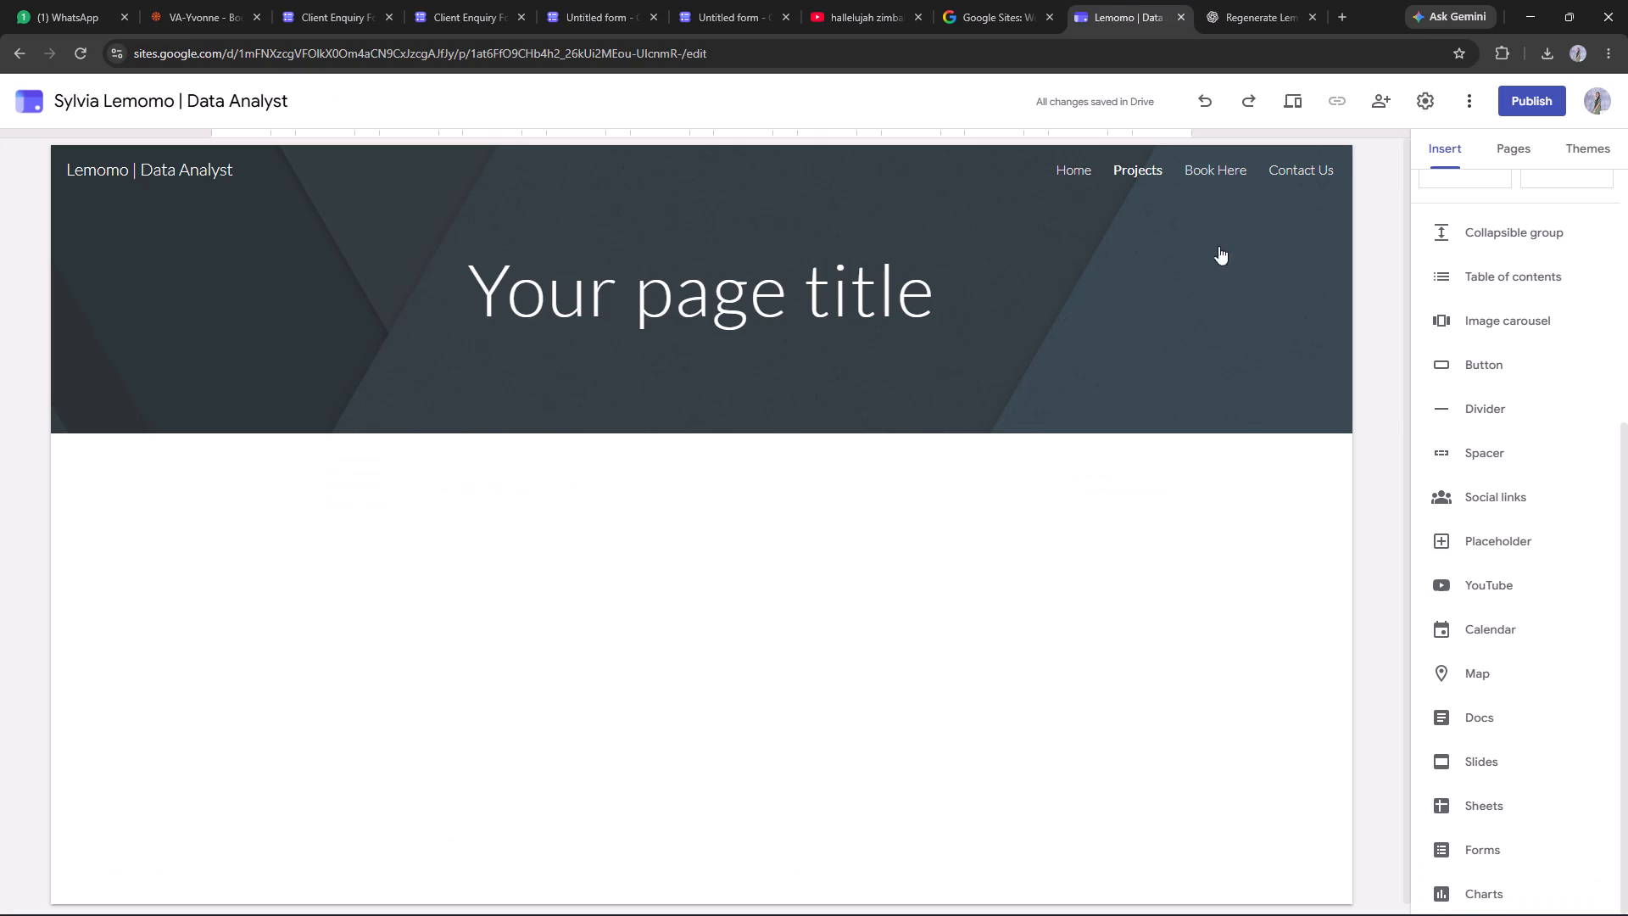
pyautogui.click(1216, 173)
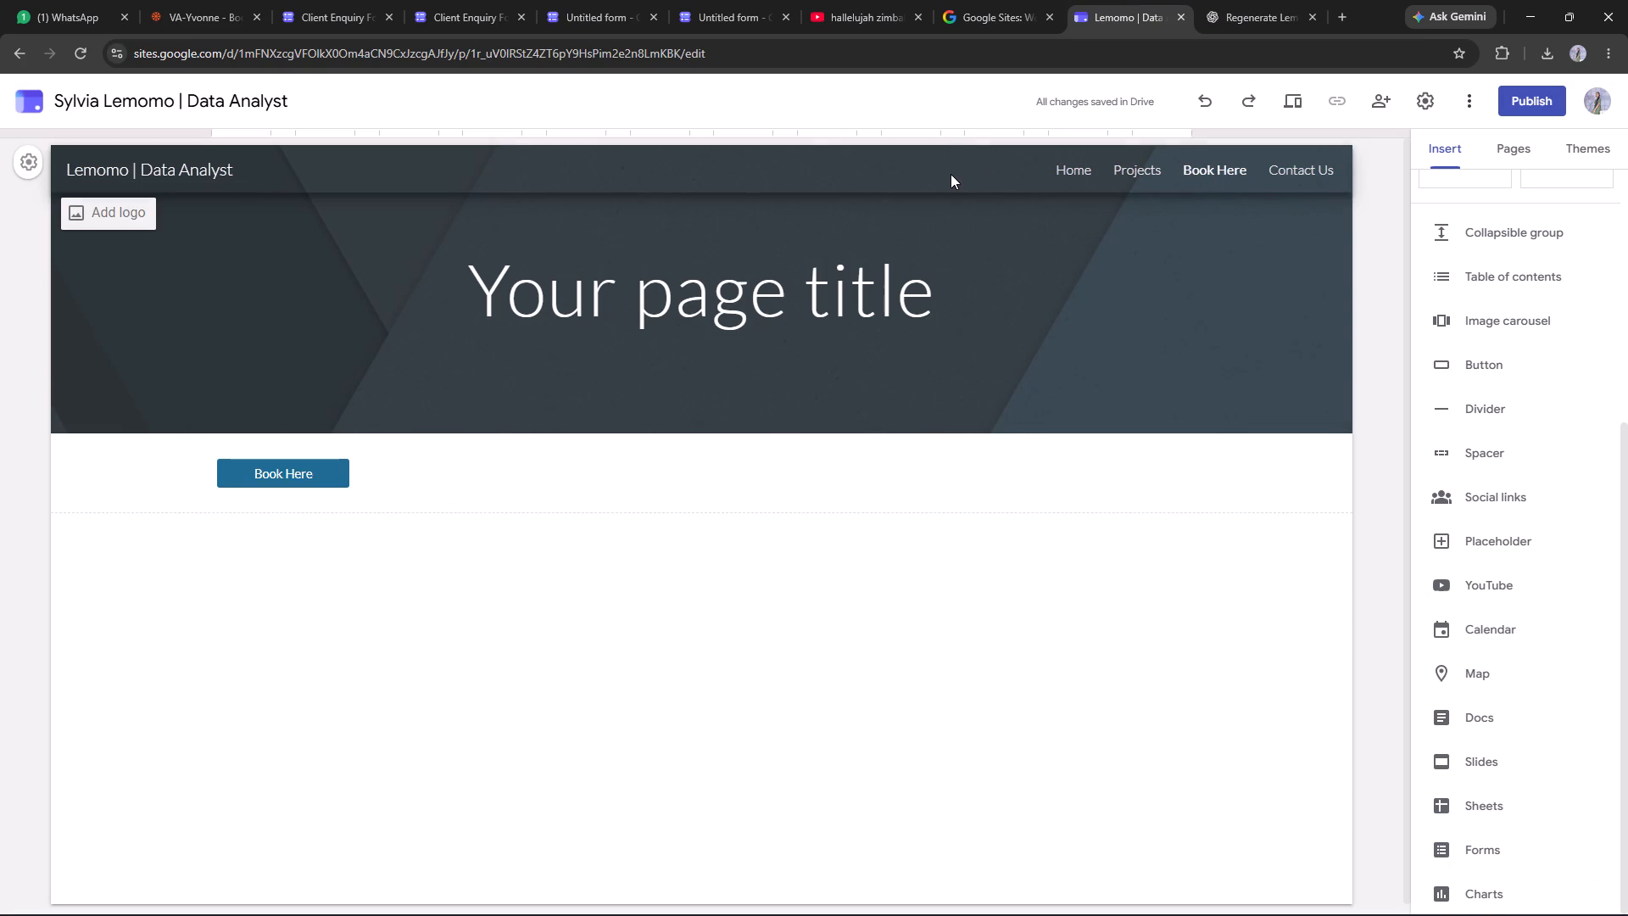
pyautogui.click(949, 174)
pyautogui.click(949, 174)
# Try the Level theme on the site and replace it with the Vision theme.
pyautogui.click(1514, 148)
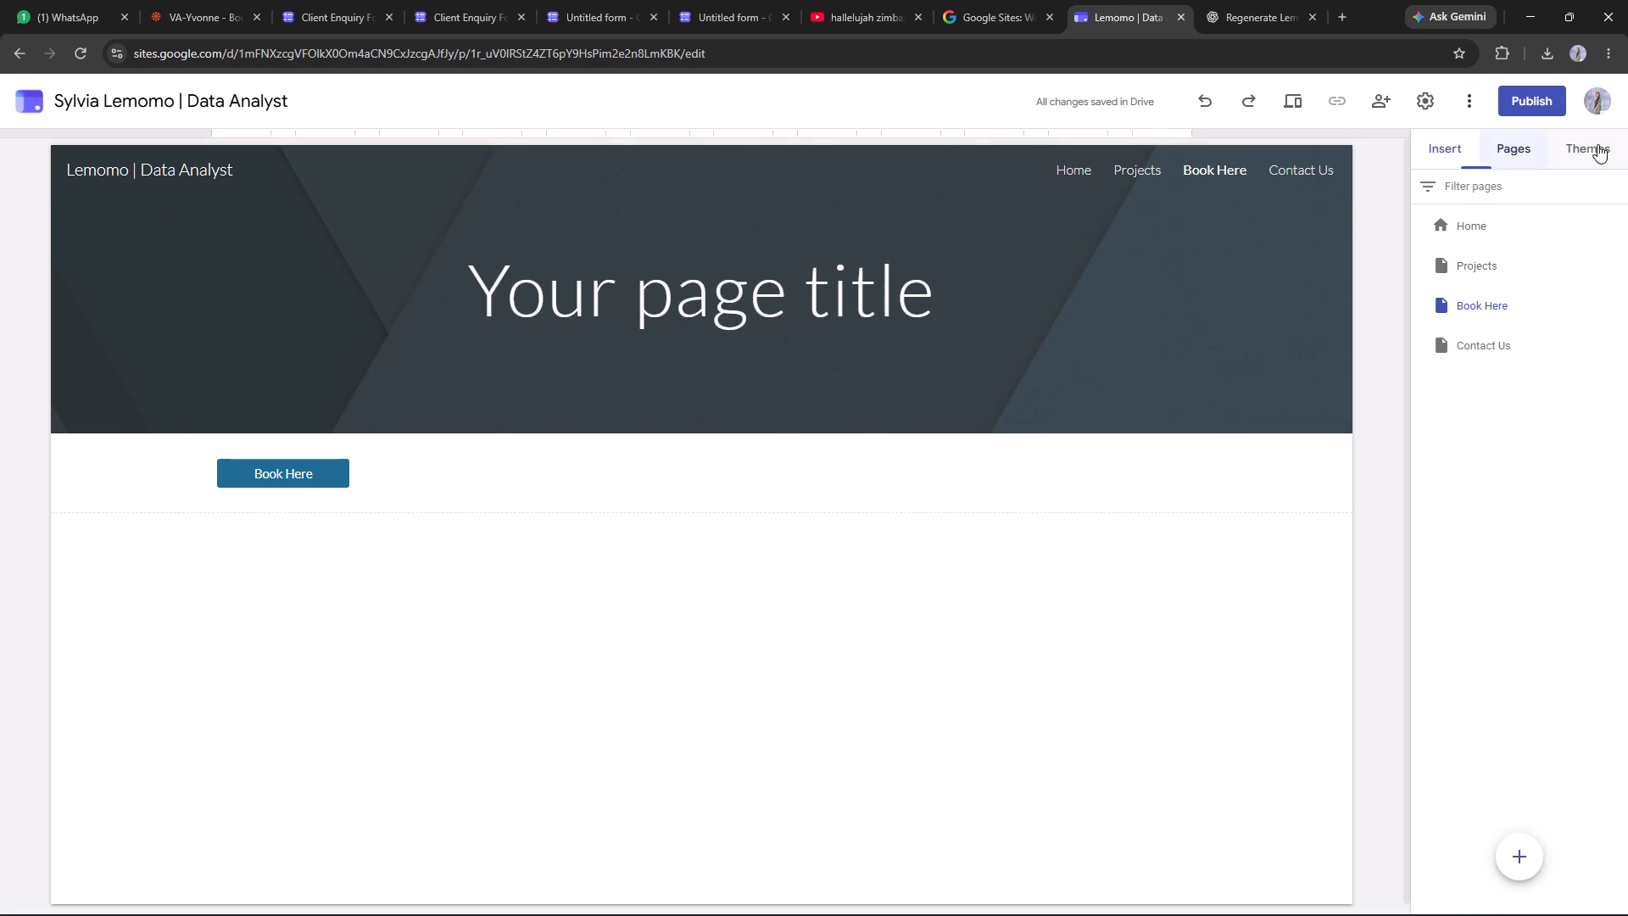
pyautogui.click(1599, 144)
pyautogui.click(1008, 183)
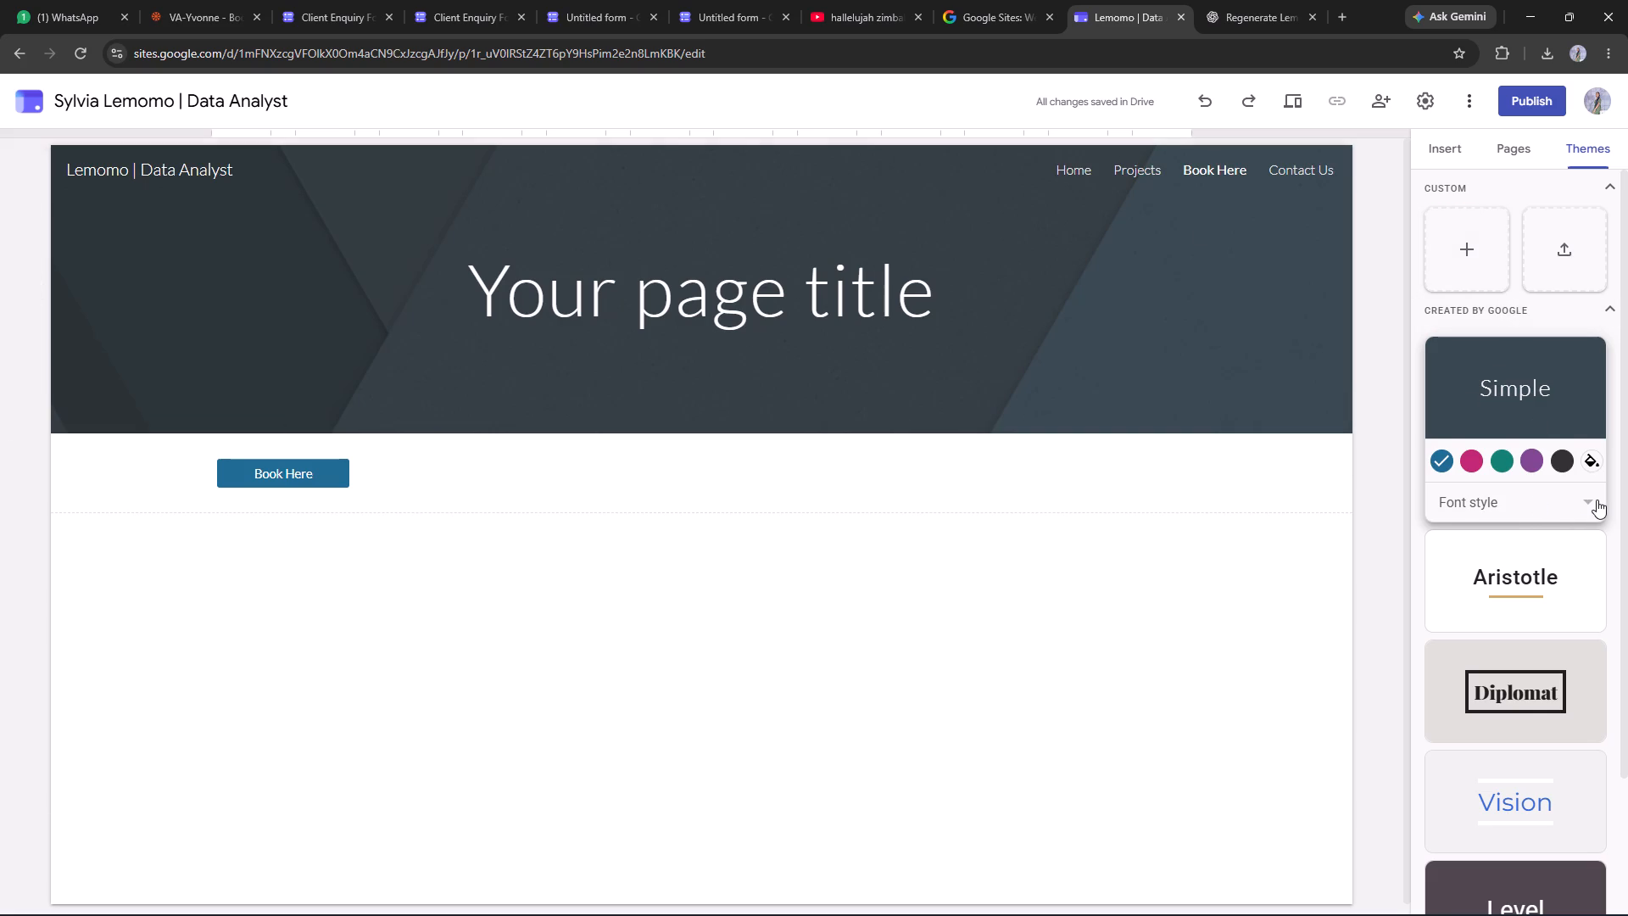
pyautogui.scroll(-7, 1597, 500)
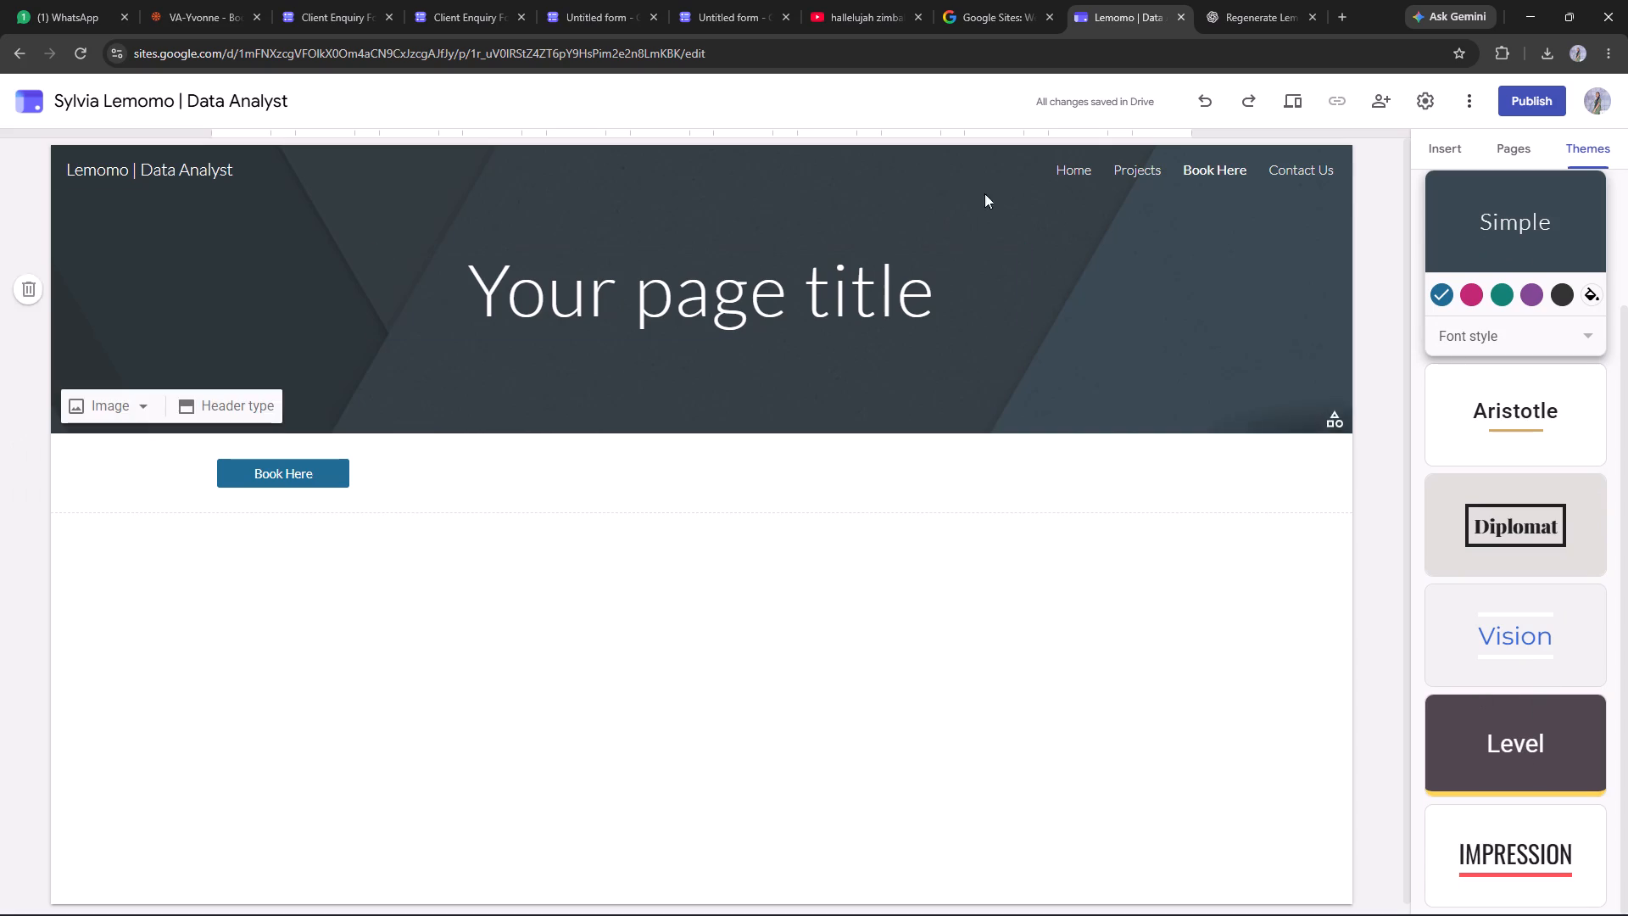
pyautogui.click(1019, 165)
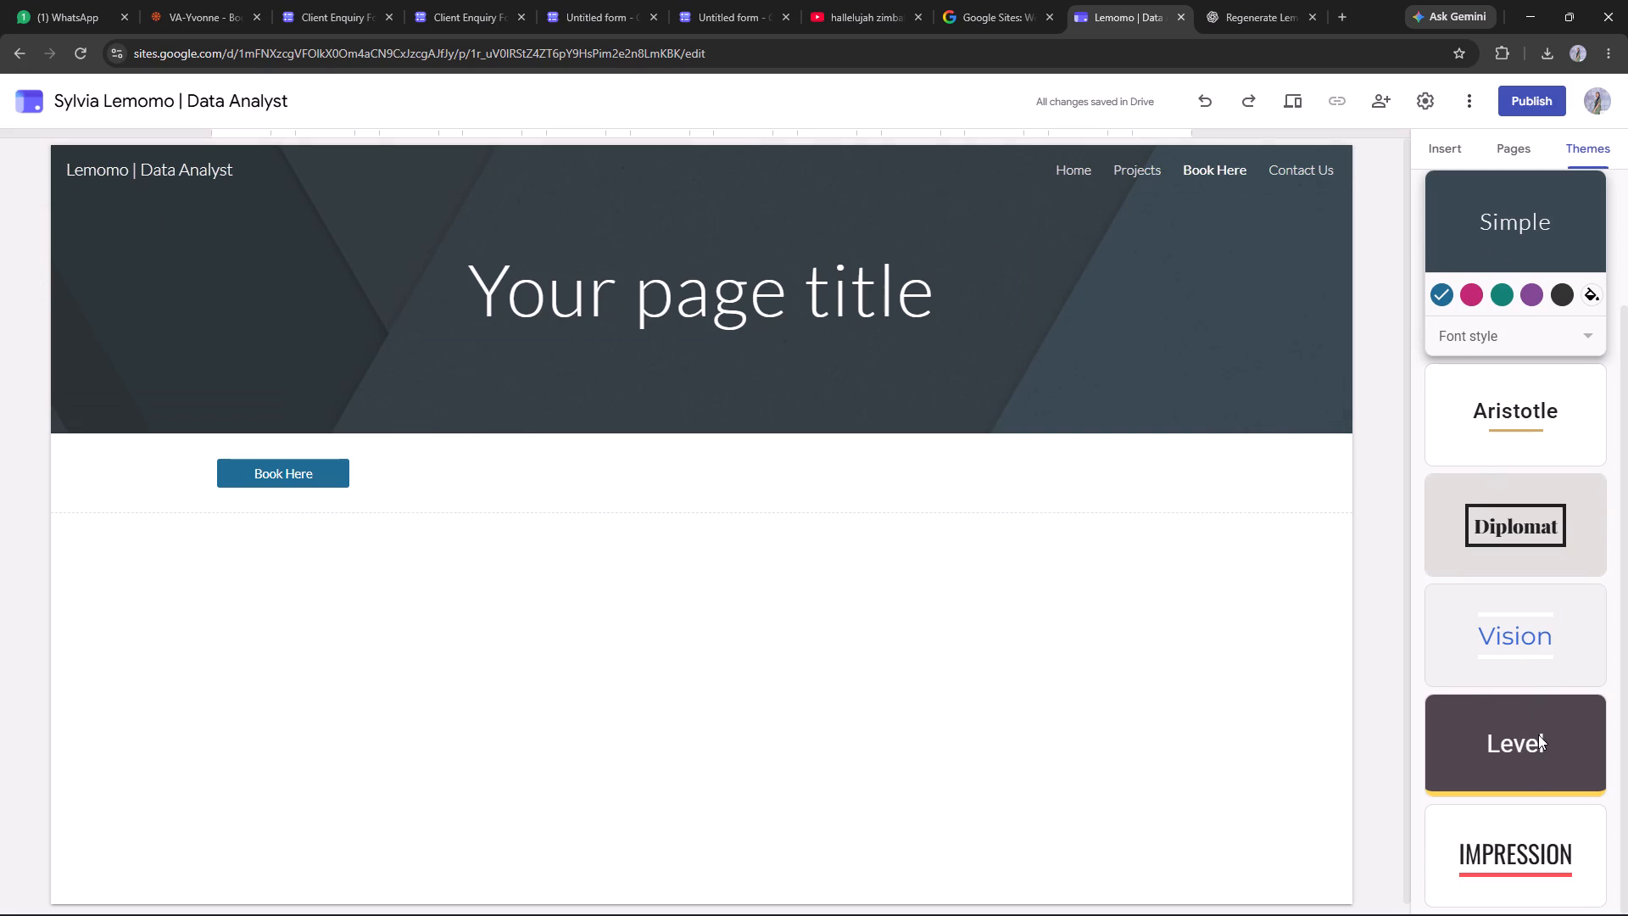
pyautogui.scroll(-4, 1538, 734)
pyautogui.click(1538, 734)
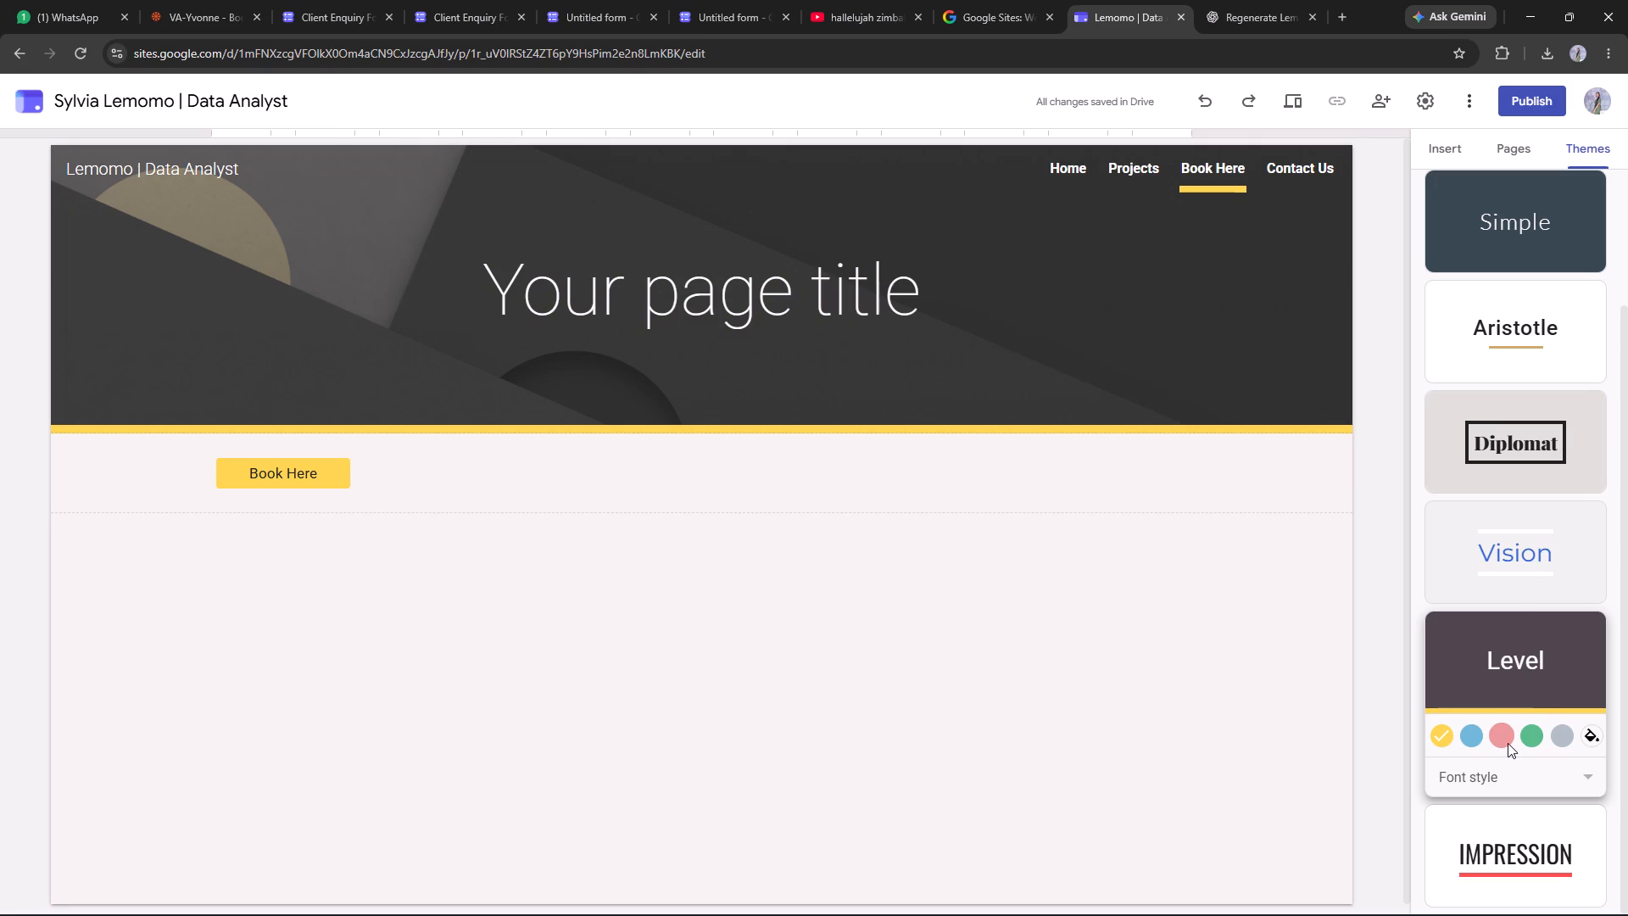
pyautogui.click(1538, 538)
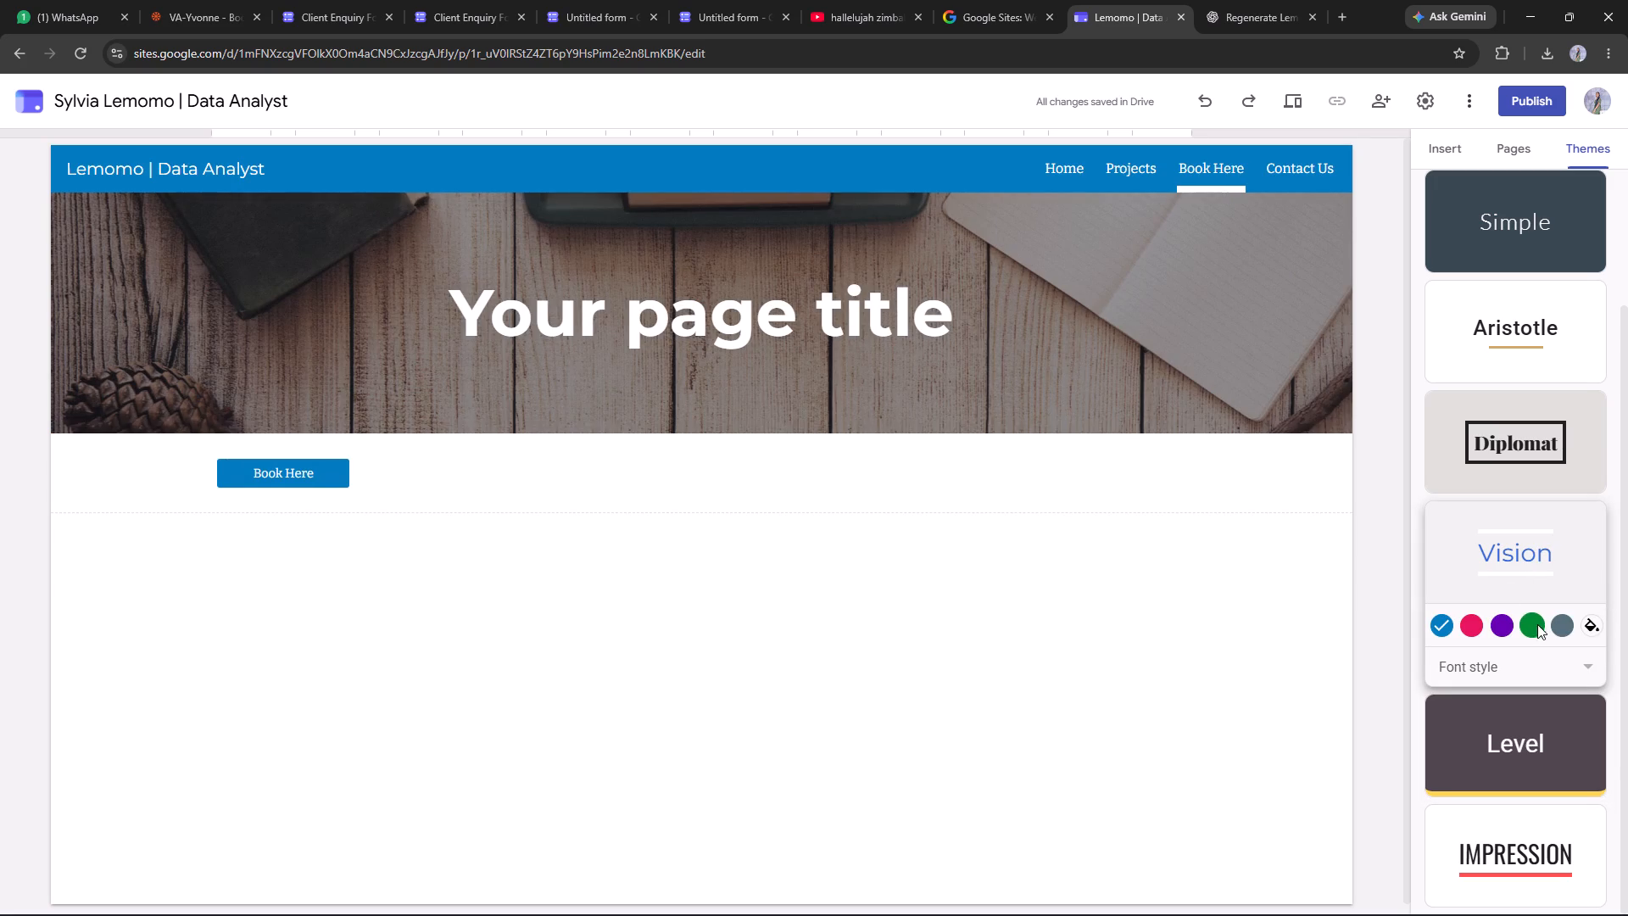
# Open the custom colour picker for the Vision theme.
pyautogui.click(1592, 660)
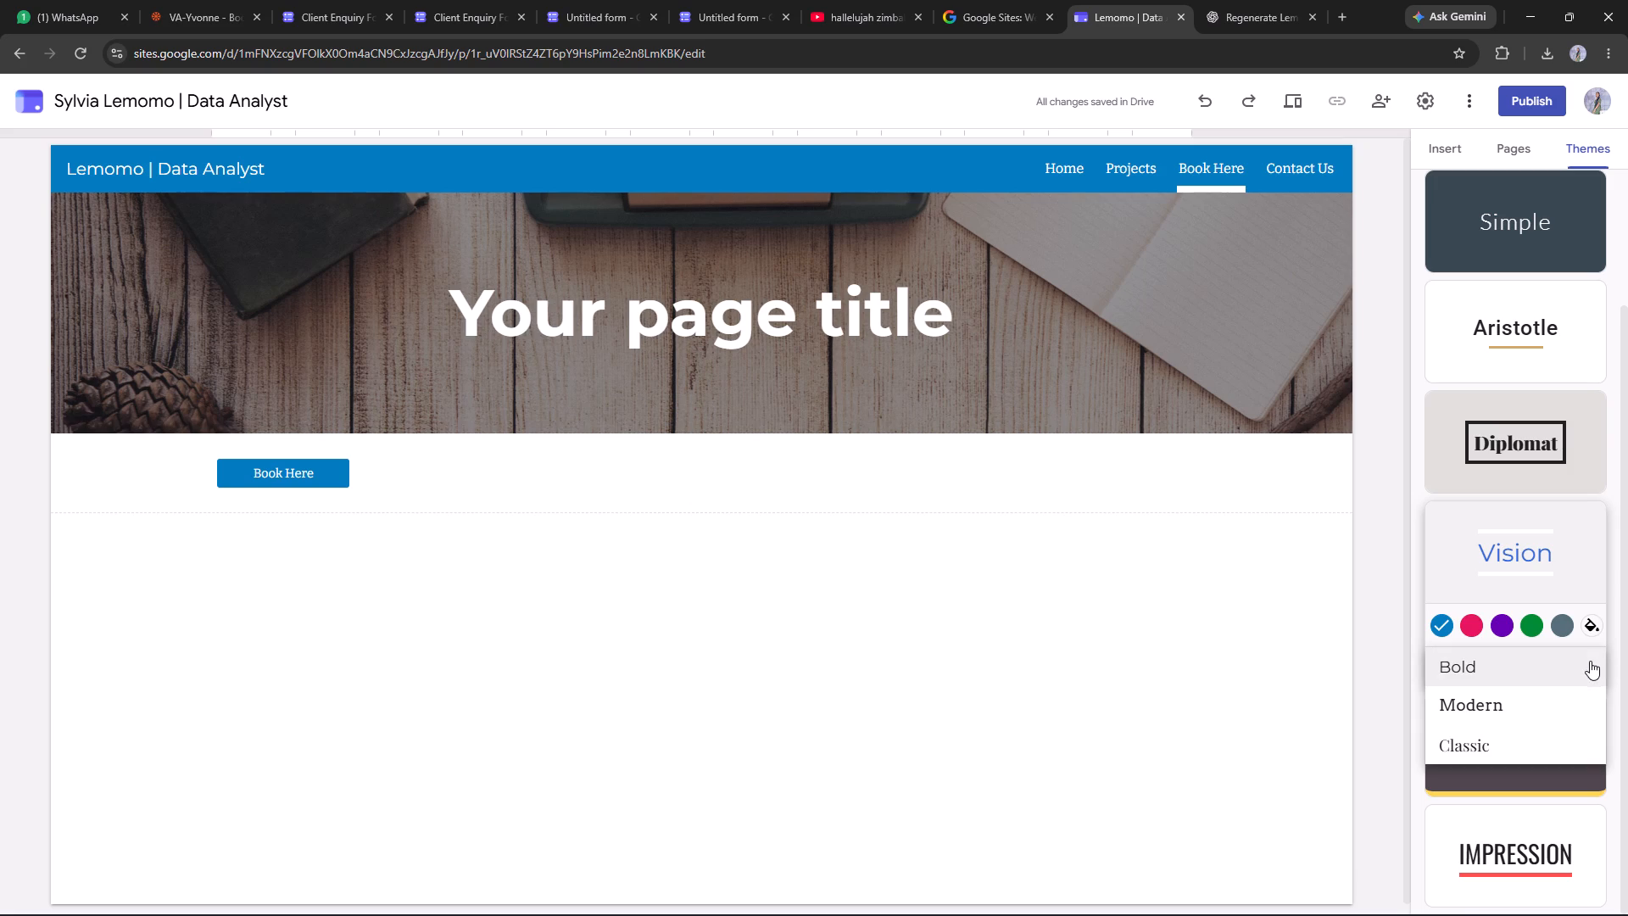
pyautogui.scroll(-1, 1571, 670)
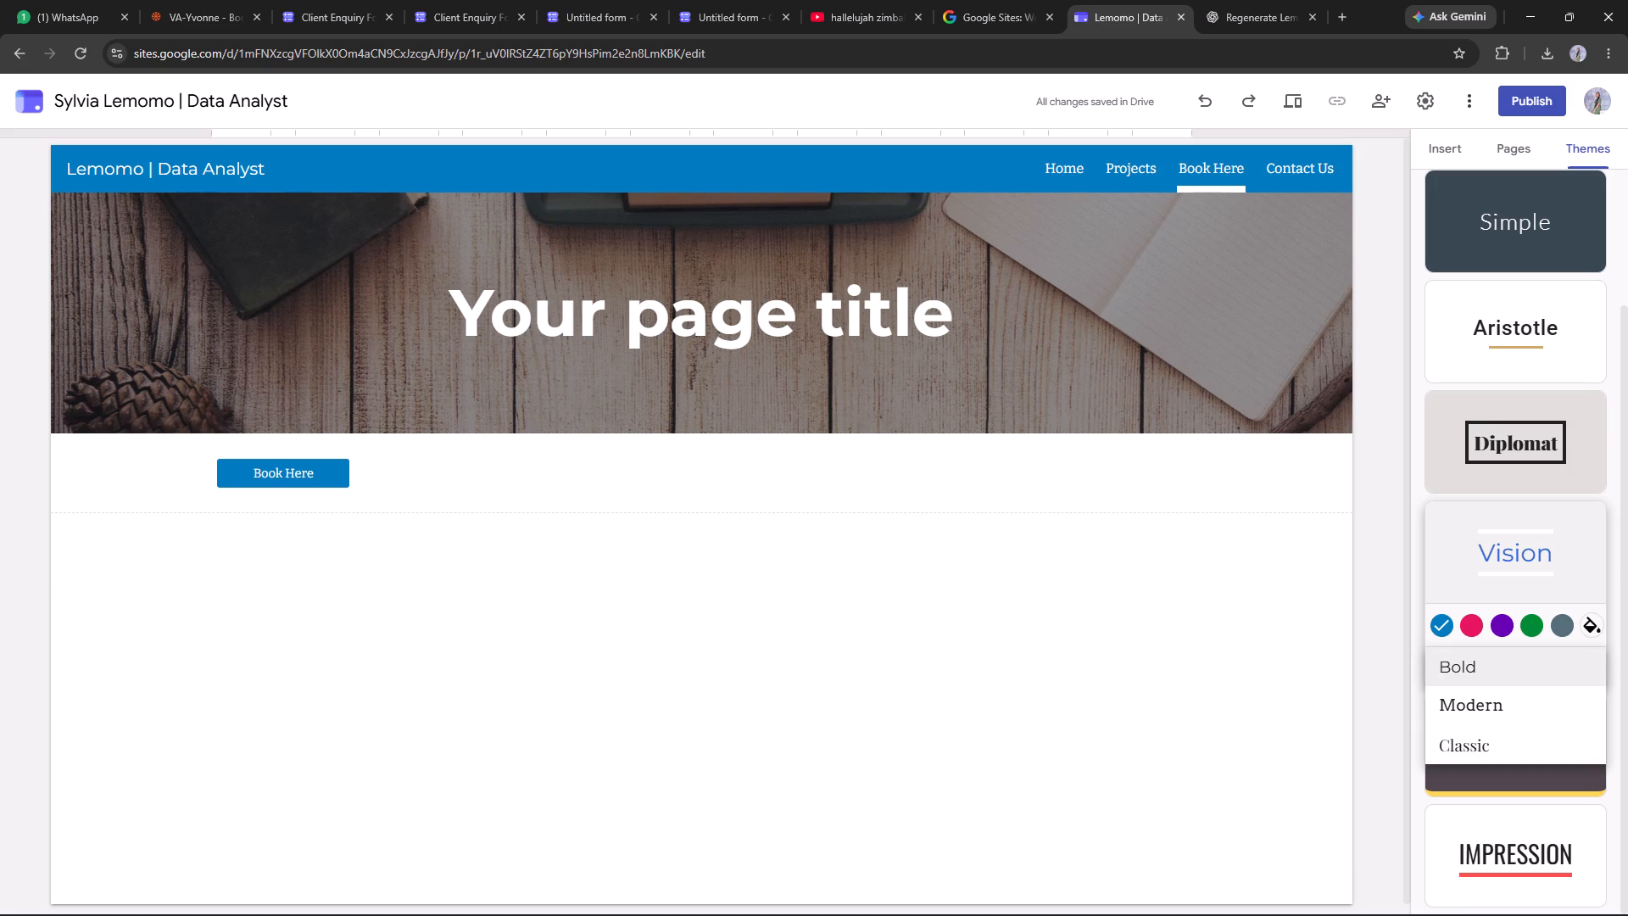
pyautogui.click(1586, 625)
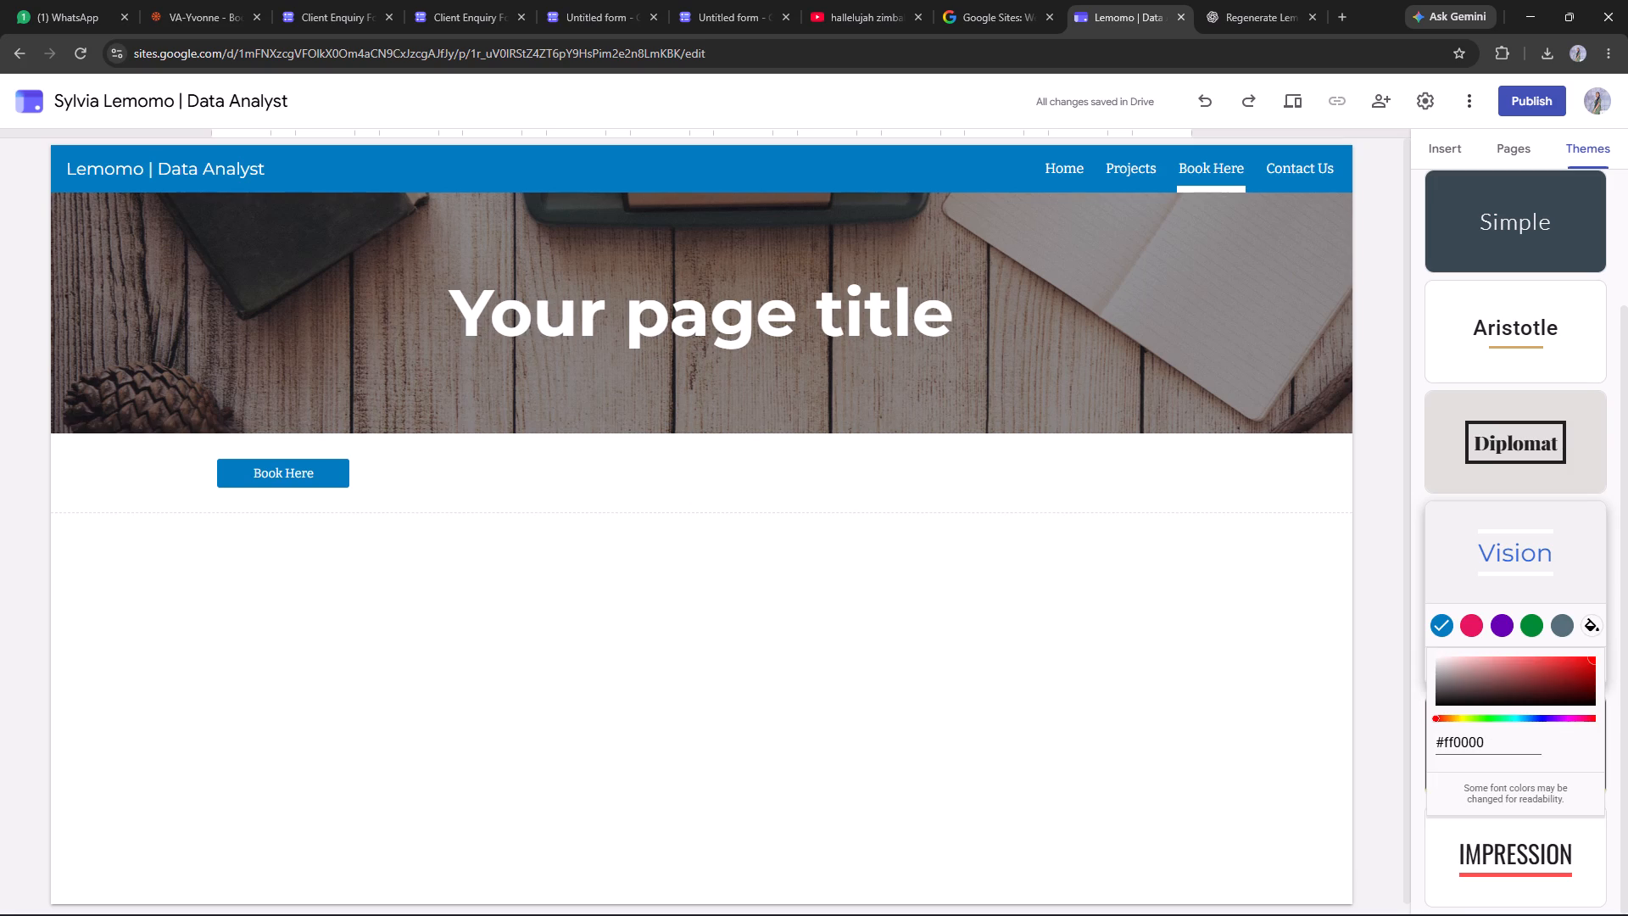
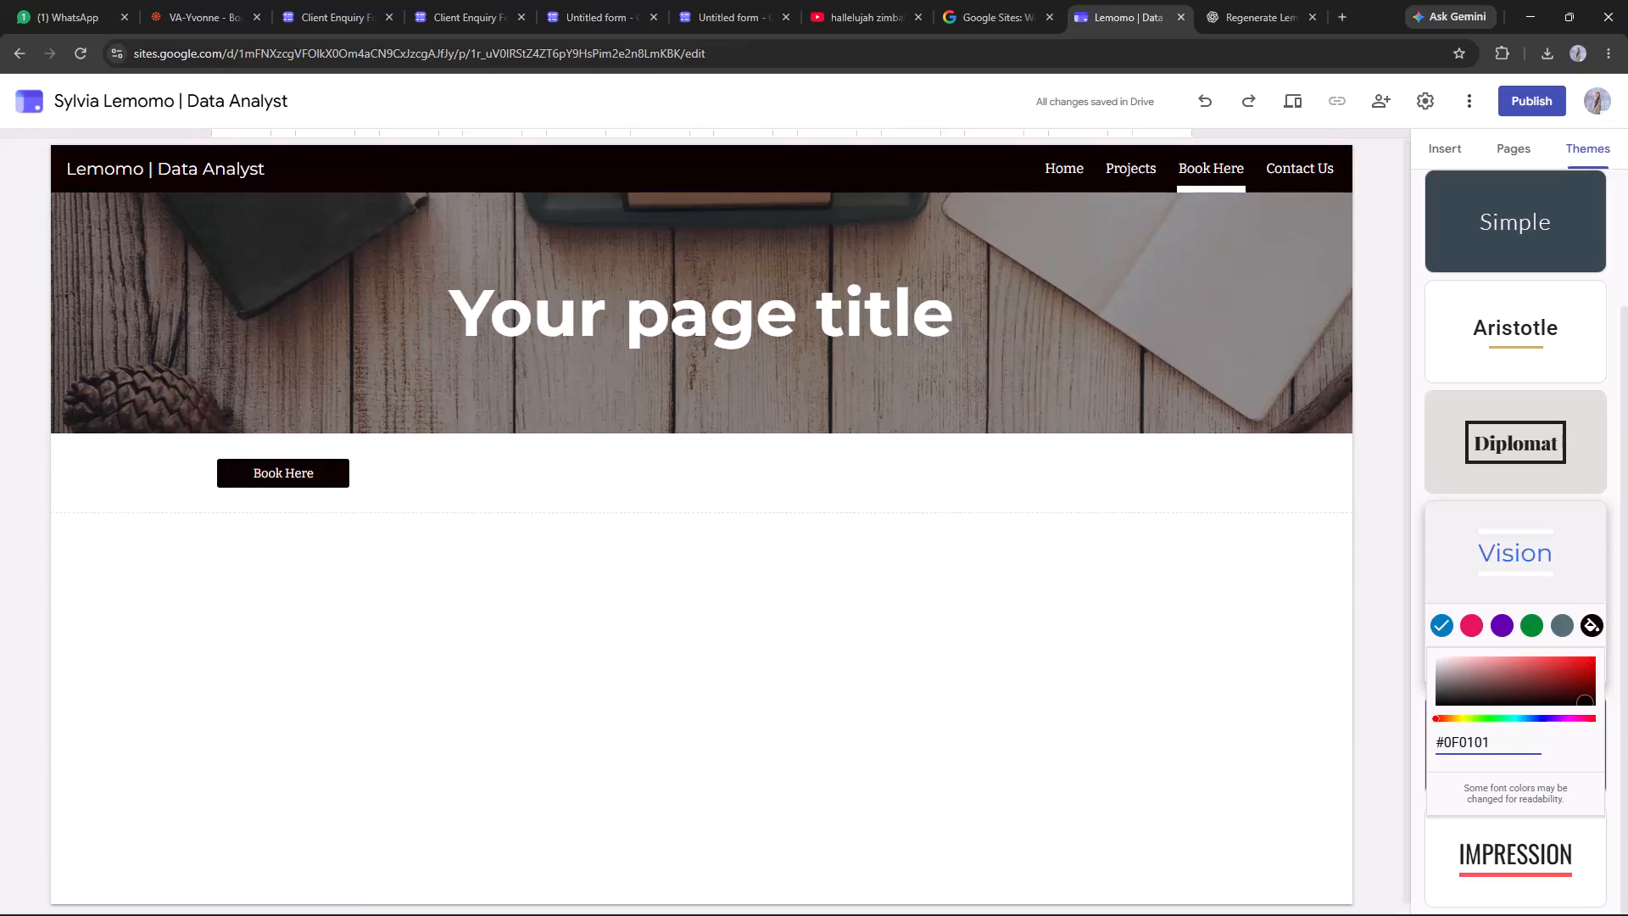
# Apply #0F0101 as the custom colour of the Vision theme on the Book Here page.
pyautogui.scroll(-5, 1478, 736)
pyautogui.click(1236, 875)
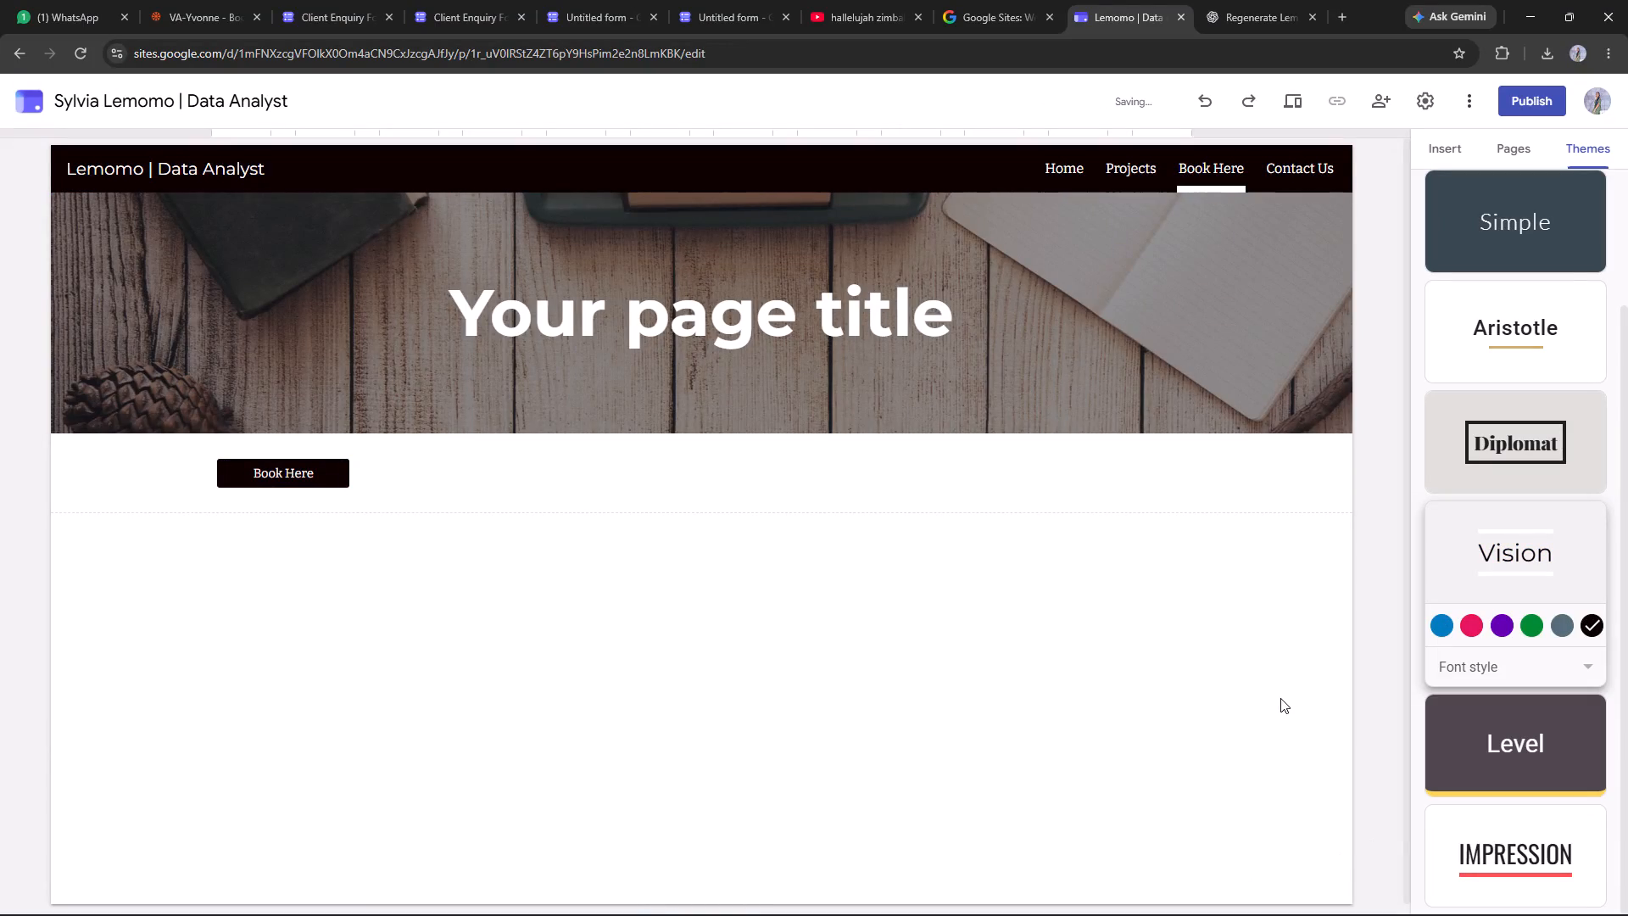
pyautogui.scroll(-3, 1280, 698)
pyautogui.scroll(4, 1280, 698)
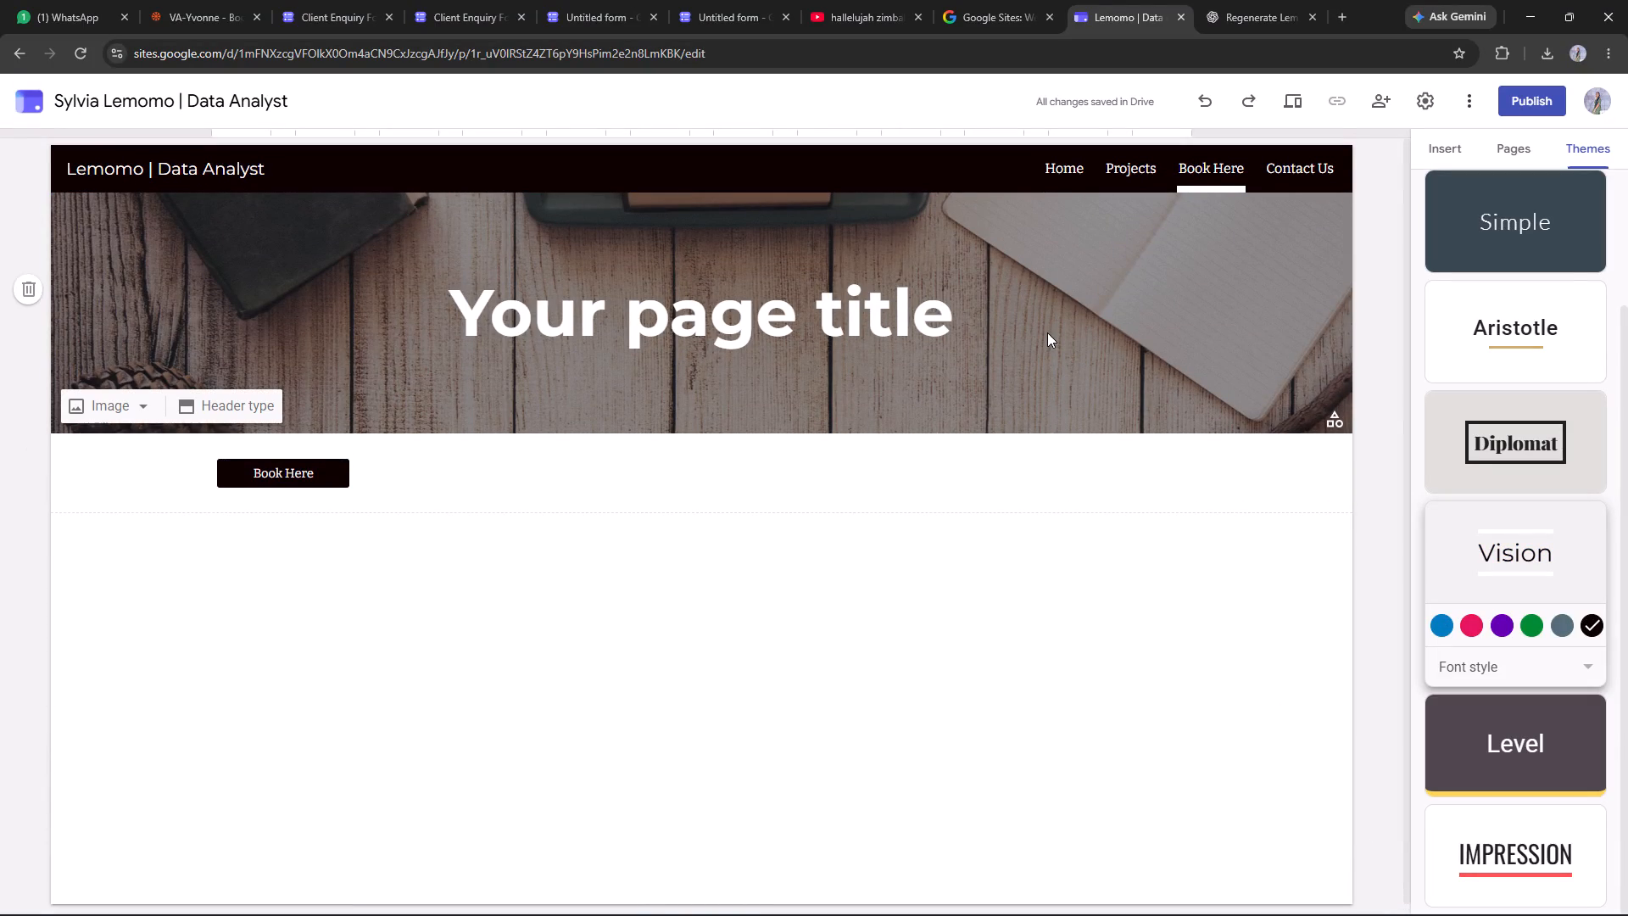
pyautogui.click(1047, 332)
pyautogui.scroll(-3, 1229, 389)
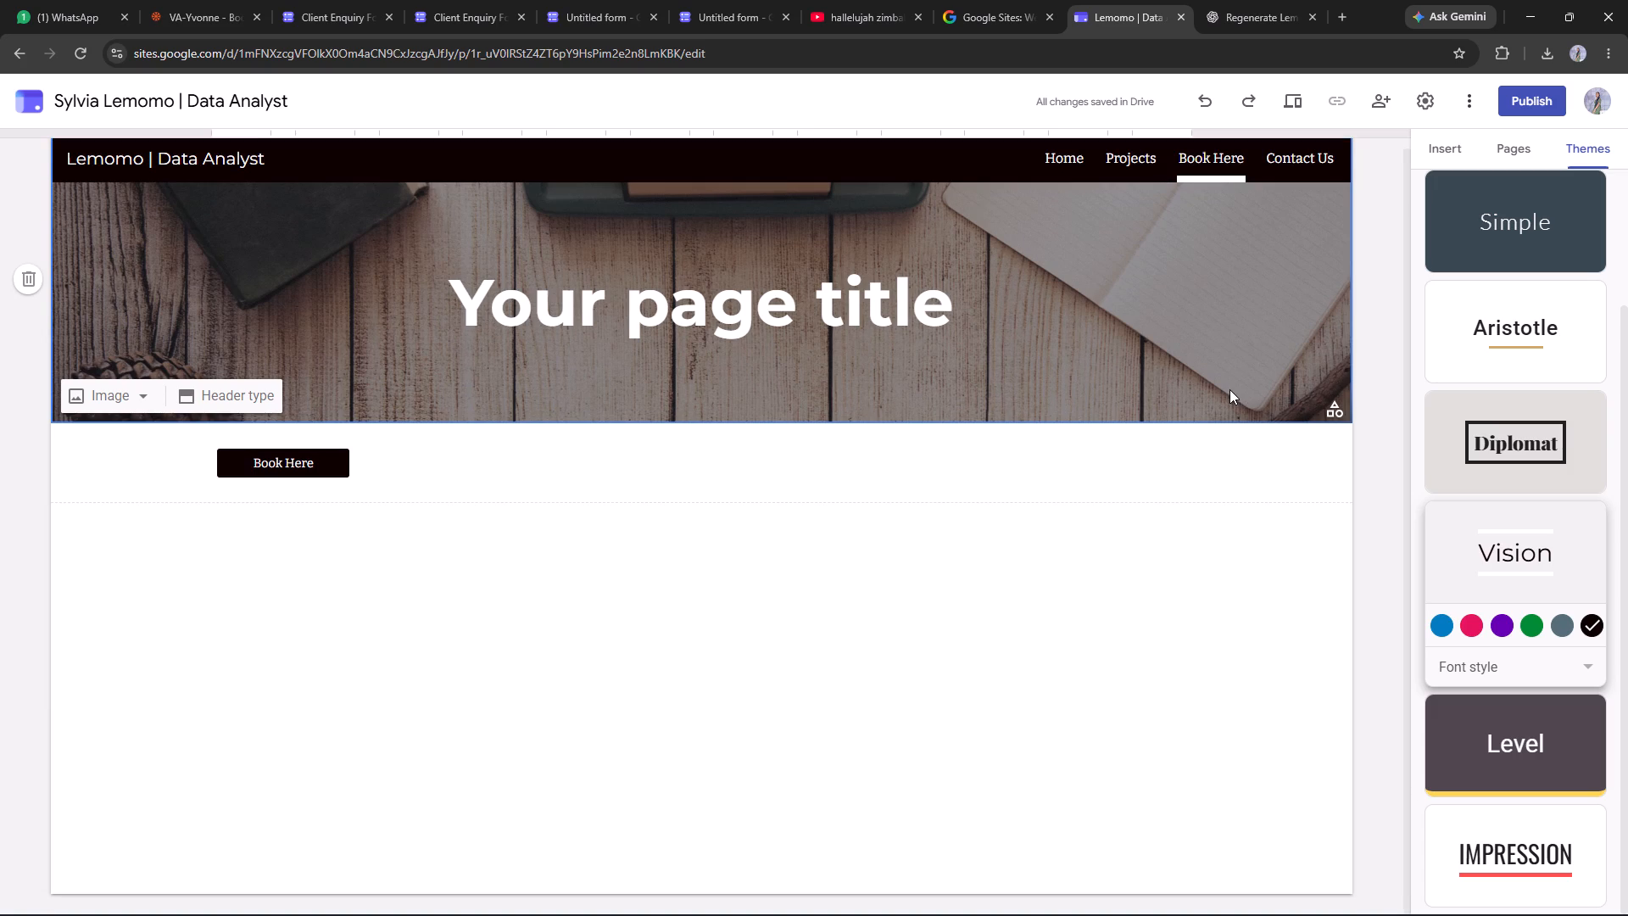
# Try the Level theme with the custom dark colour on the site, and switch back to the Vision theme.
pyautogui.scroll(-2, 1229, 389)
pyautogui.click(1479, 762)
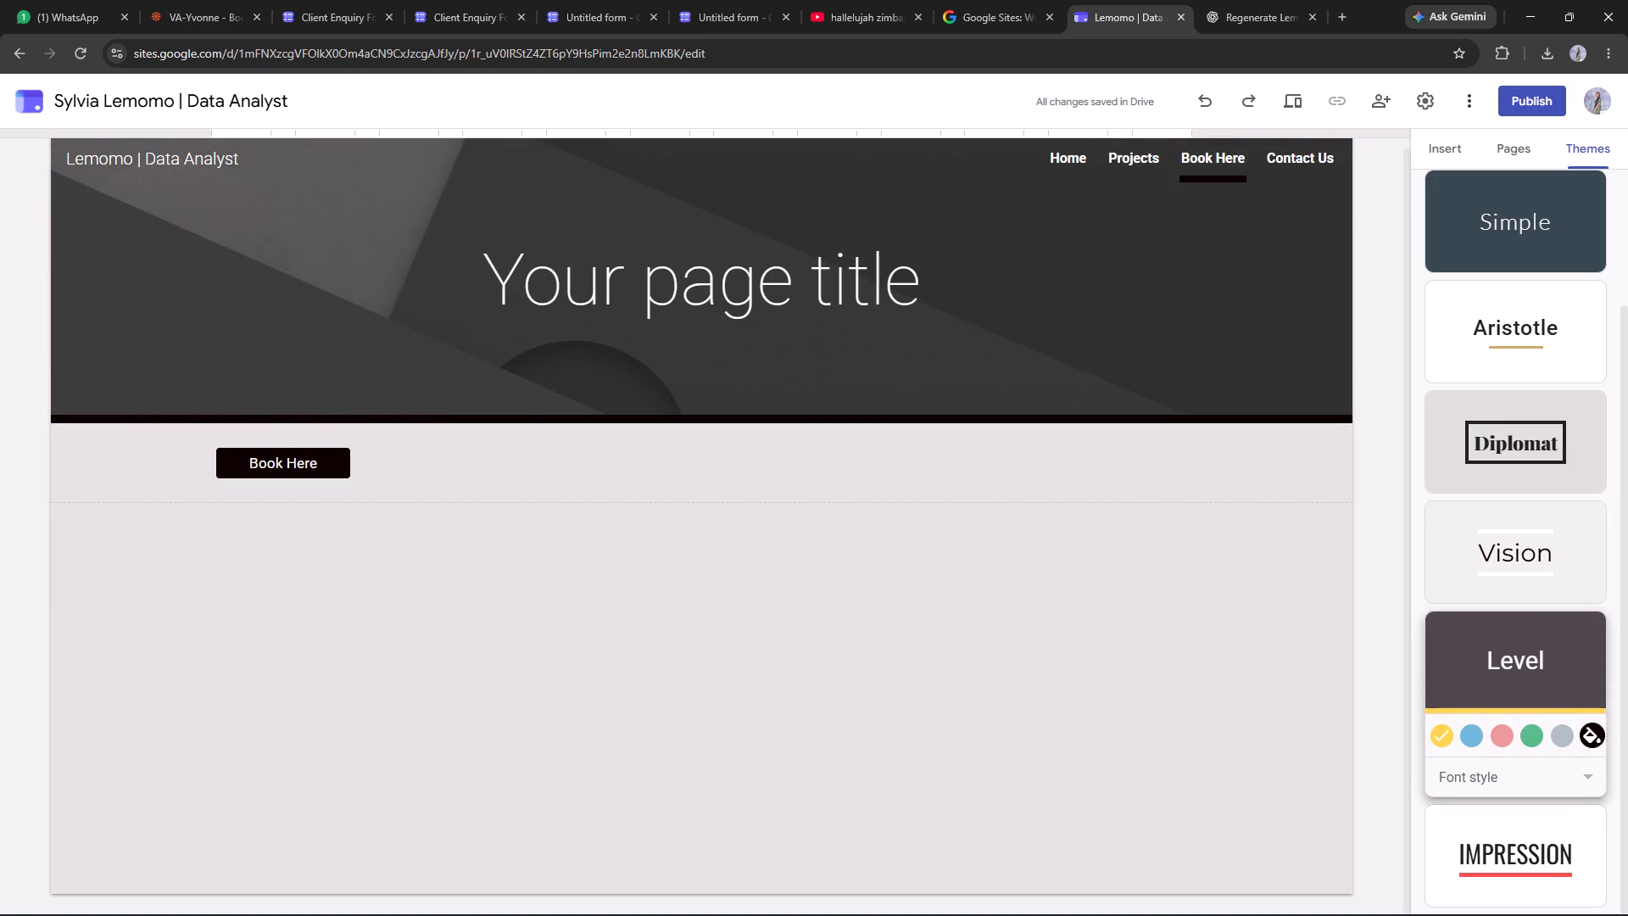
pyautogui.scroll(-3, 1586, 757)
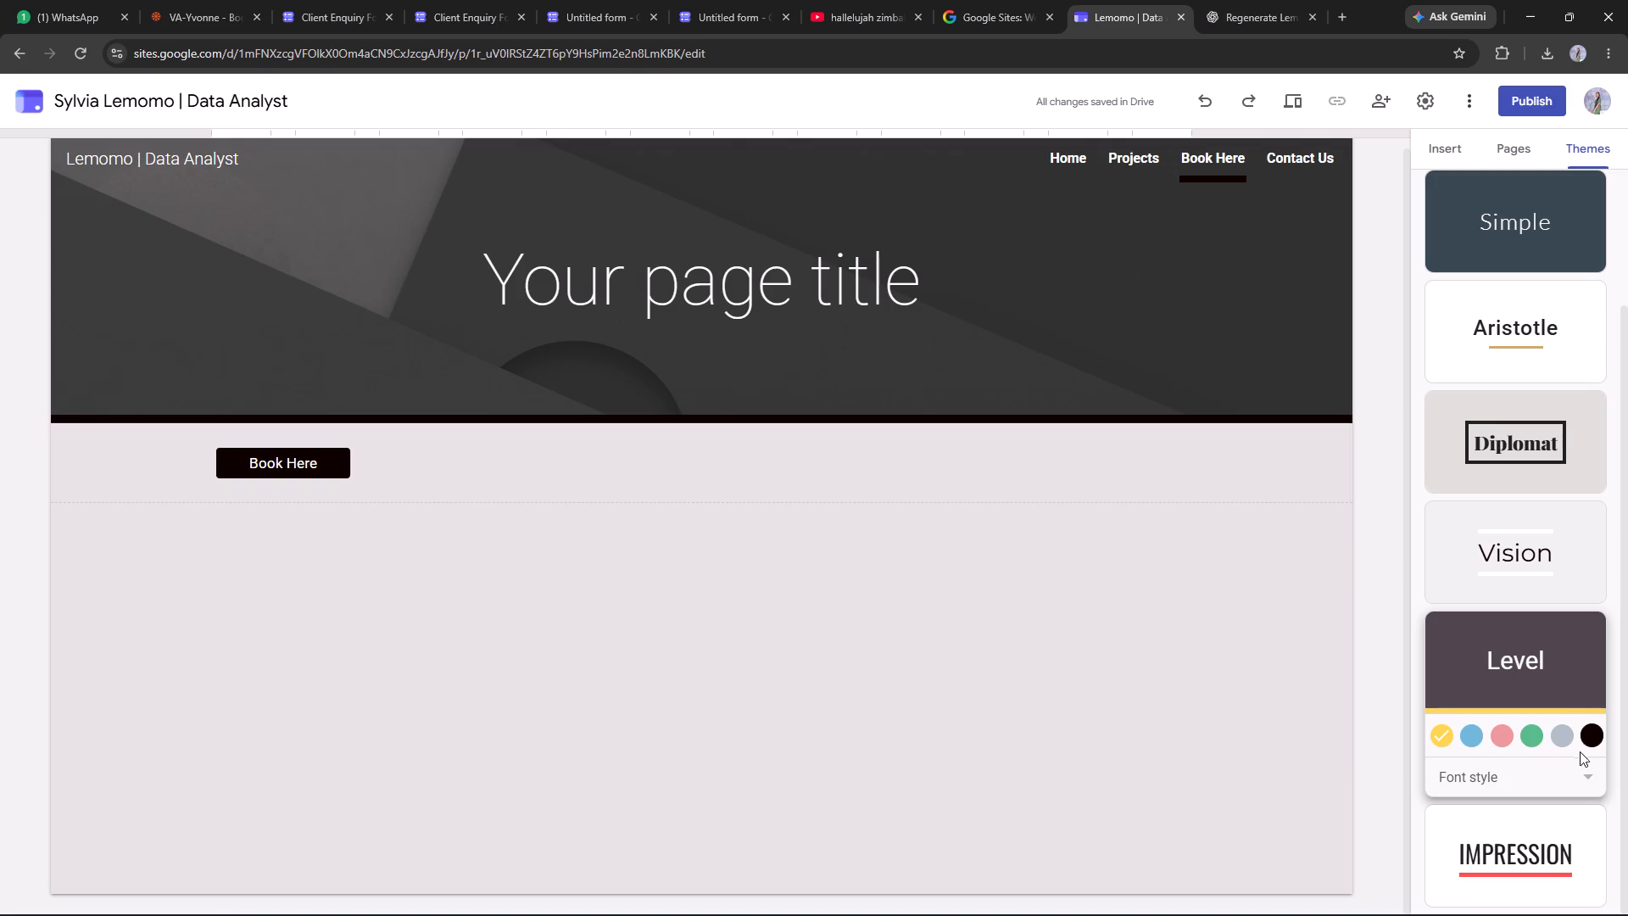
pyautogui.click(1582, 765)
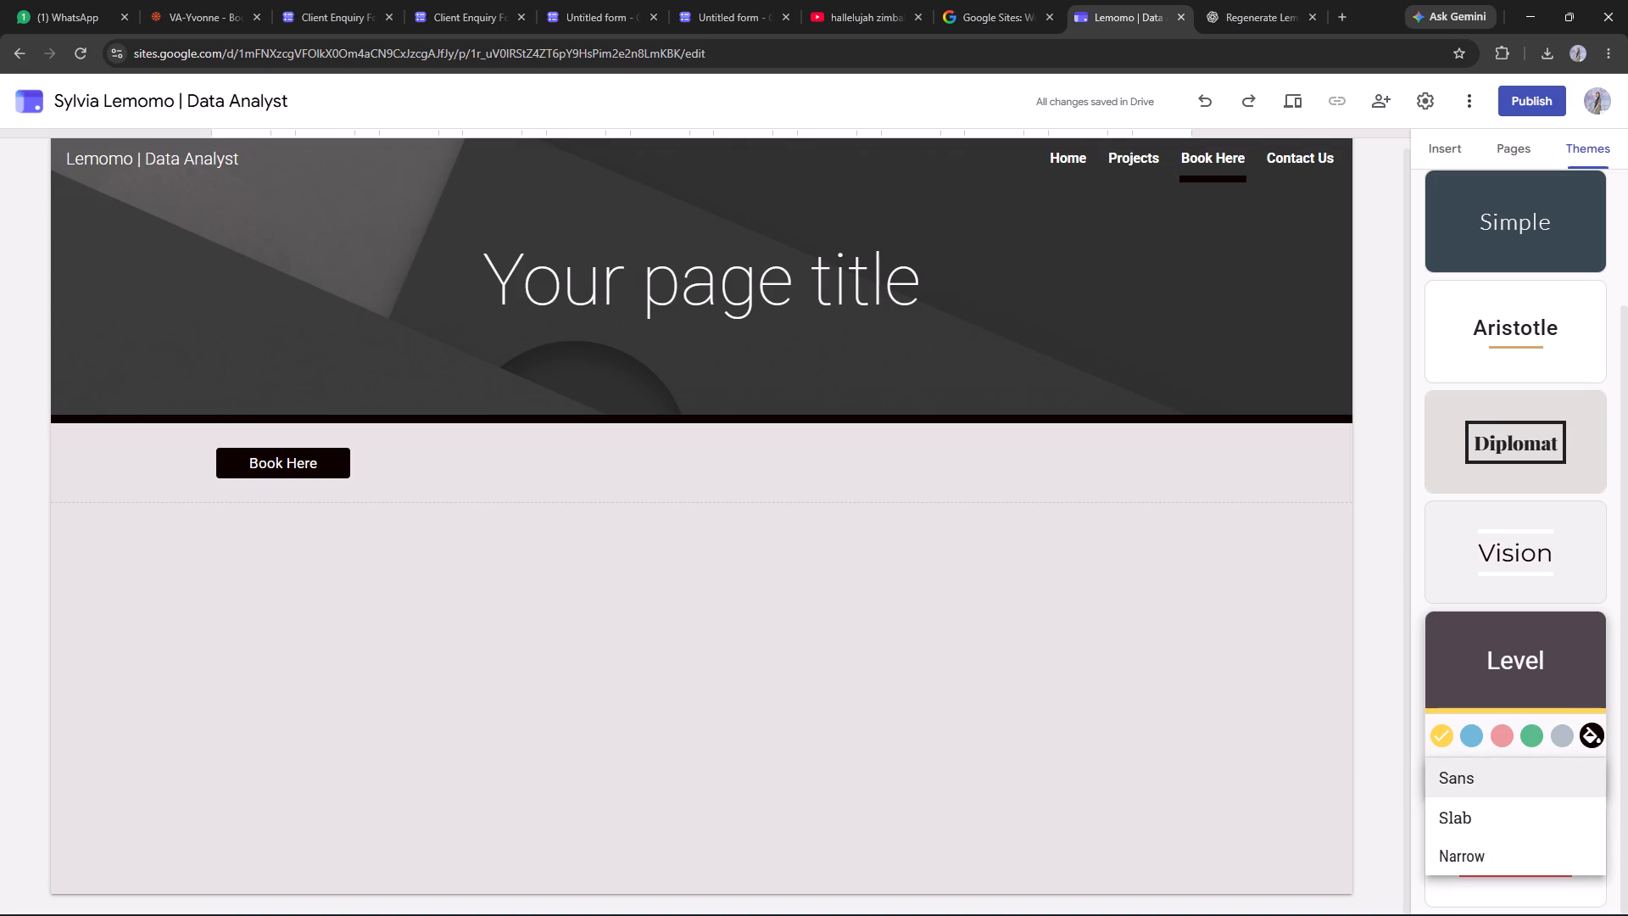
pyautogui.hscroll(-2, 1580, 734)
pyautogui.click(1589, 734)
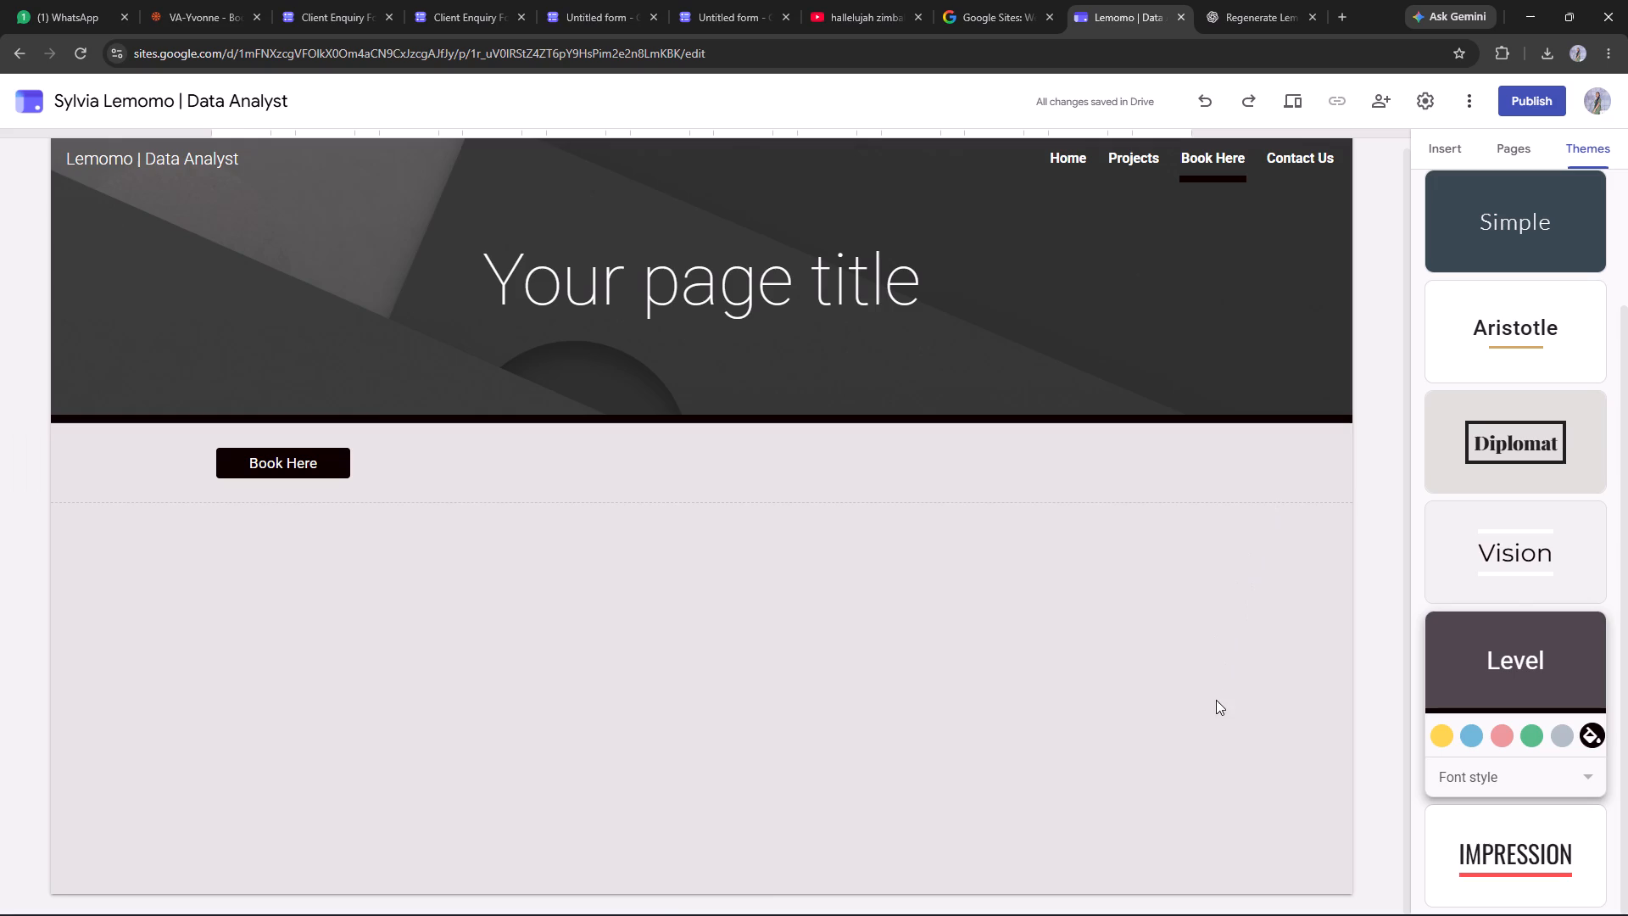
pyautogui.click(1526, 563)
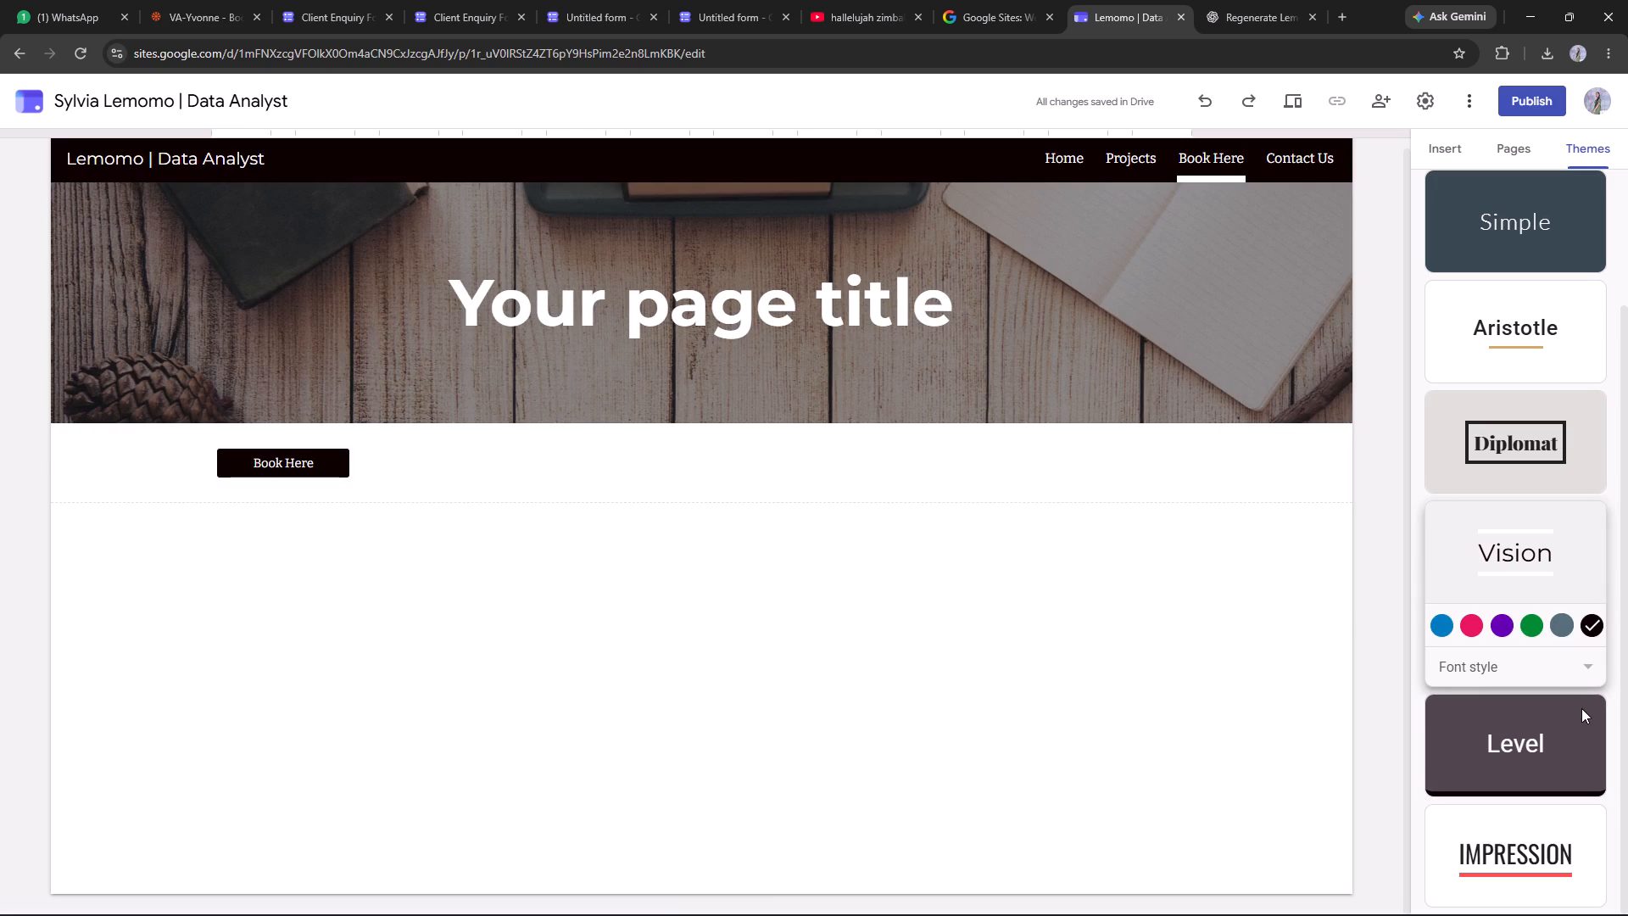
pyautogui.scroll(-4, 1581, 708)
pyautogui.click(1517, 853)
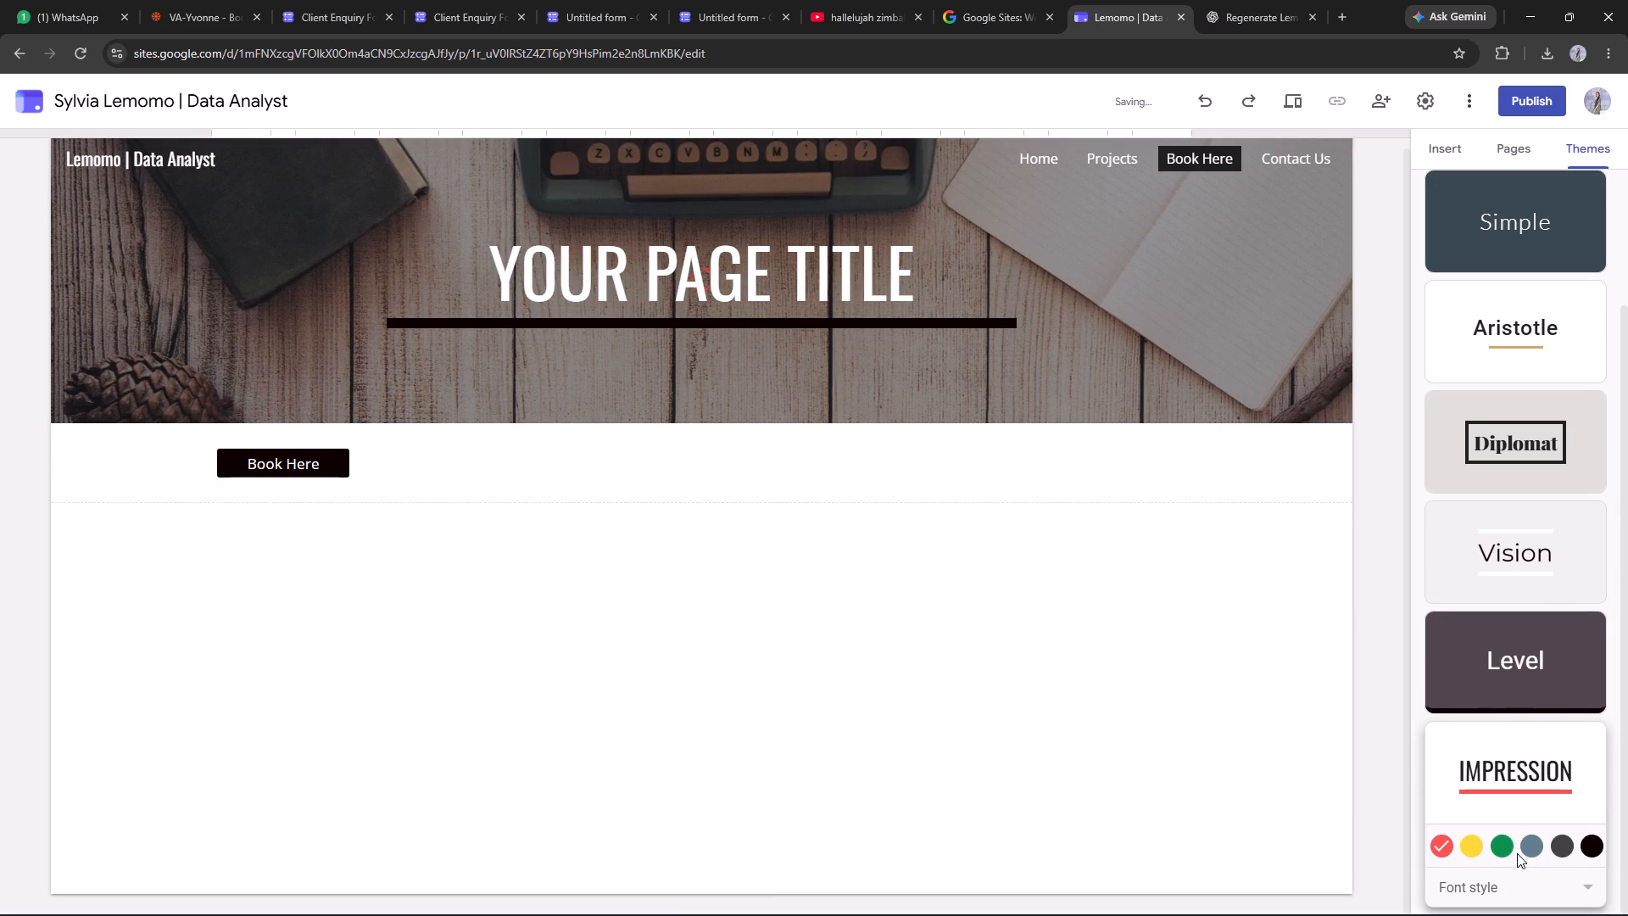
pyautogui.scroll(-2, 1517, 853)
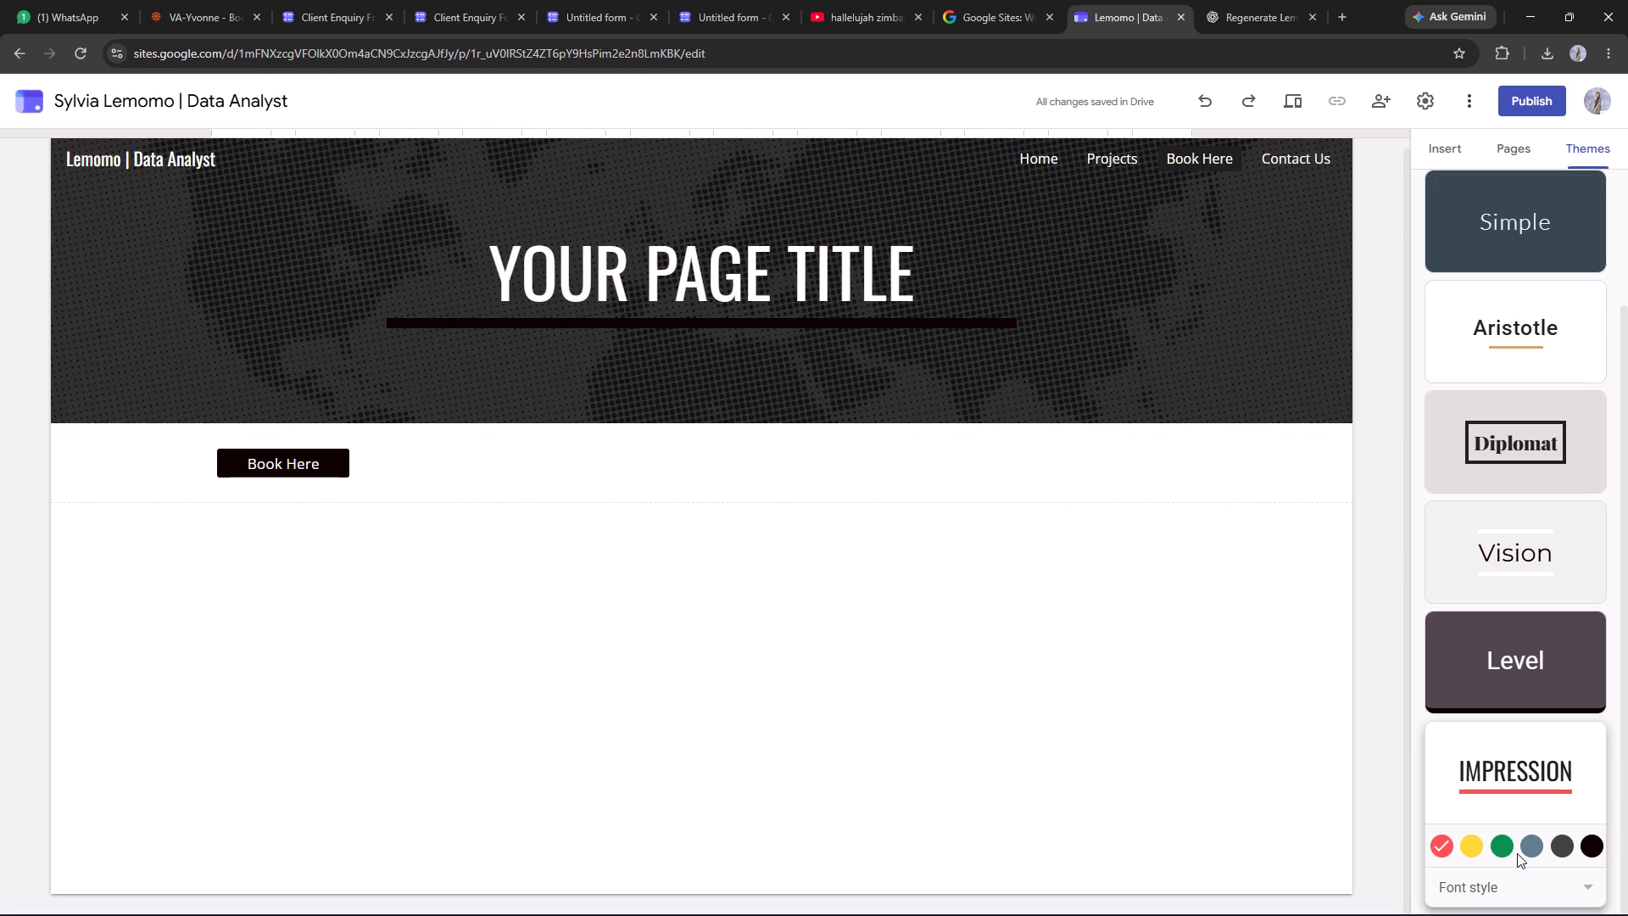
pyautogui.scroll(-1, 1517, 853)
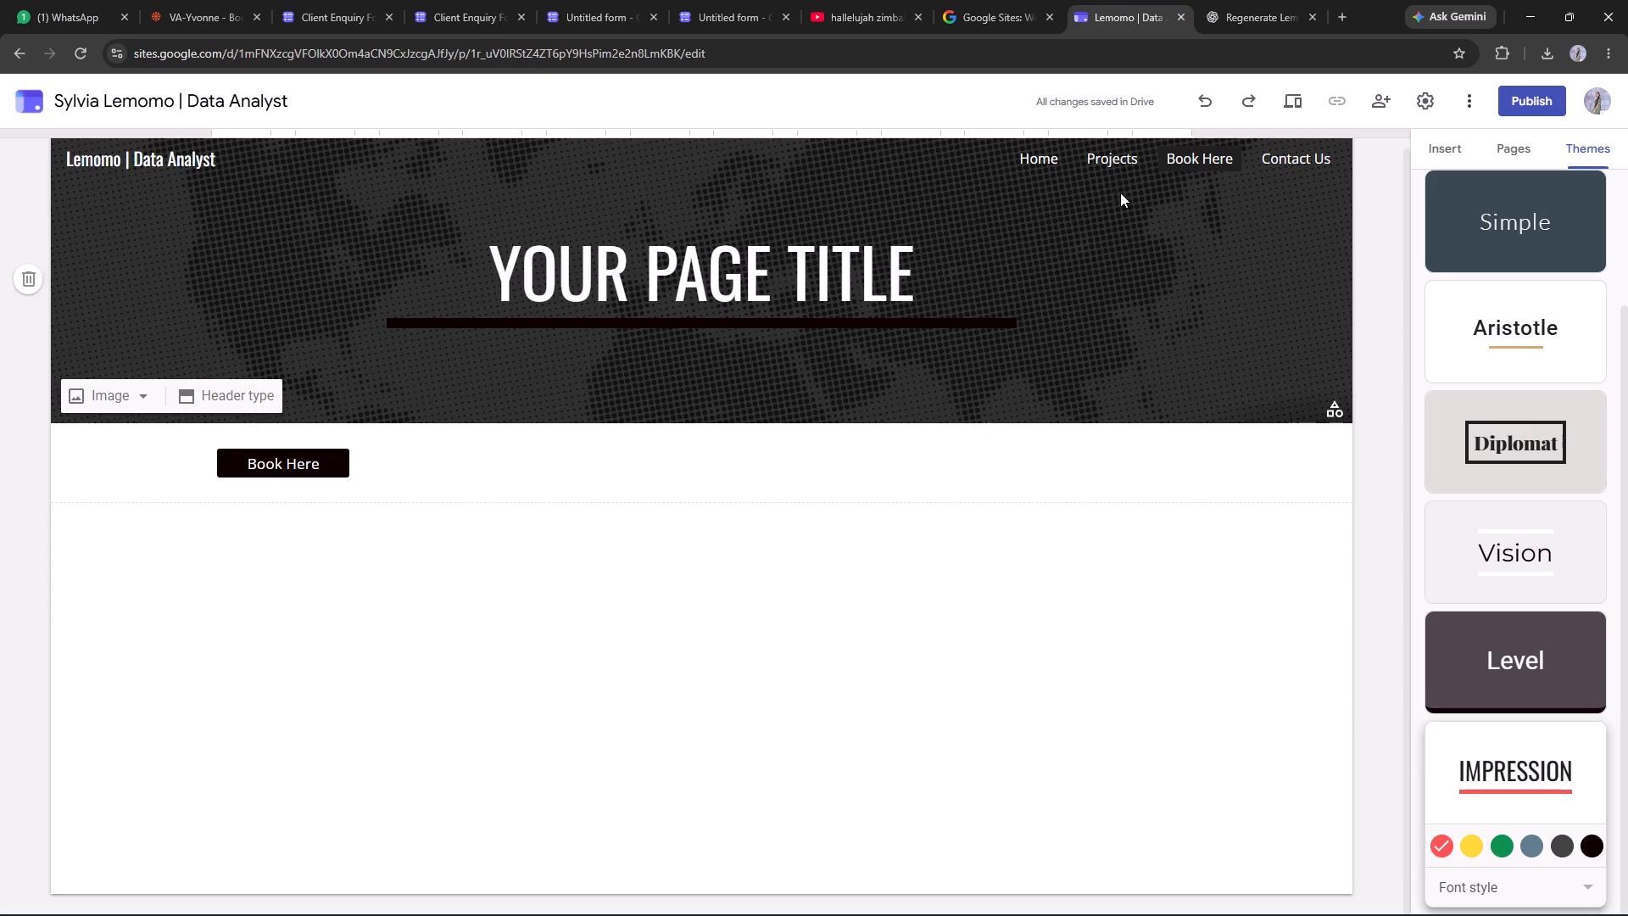
pyautogui.click(981, 155)
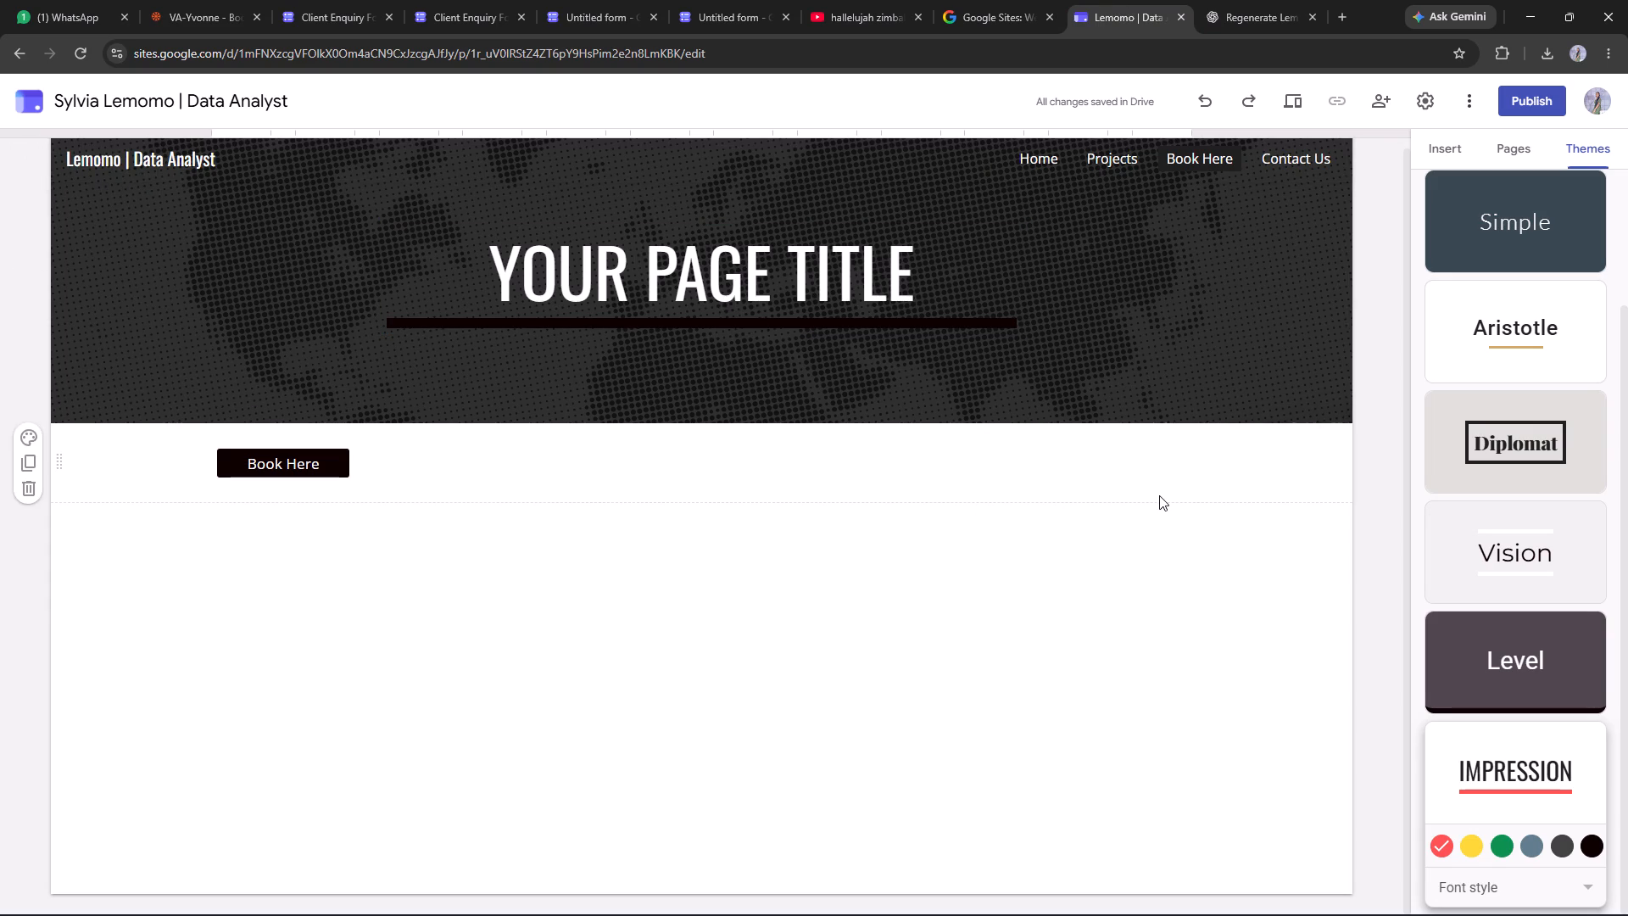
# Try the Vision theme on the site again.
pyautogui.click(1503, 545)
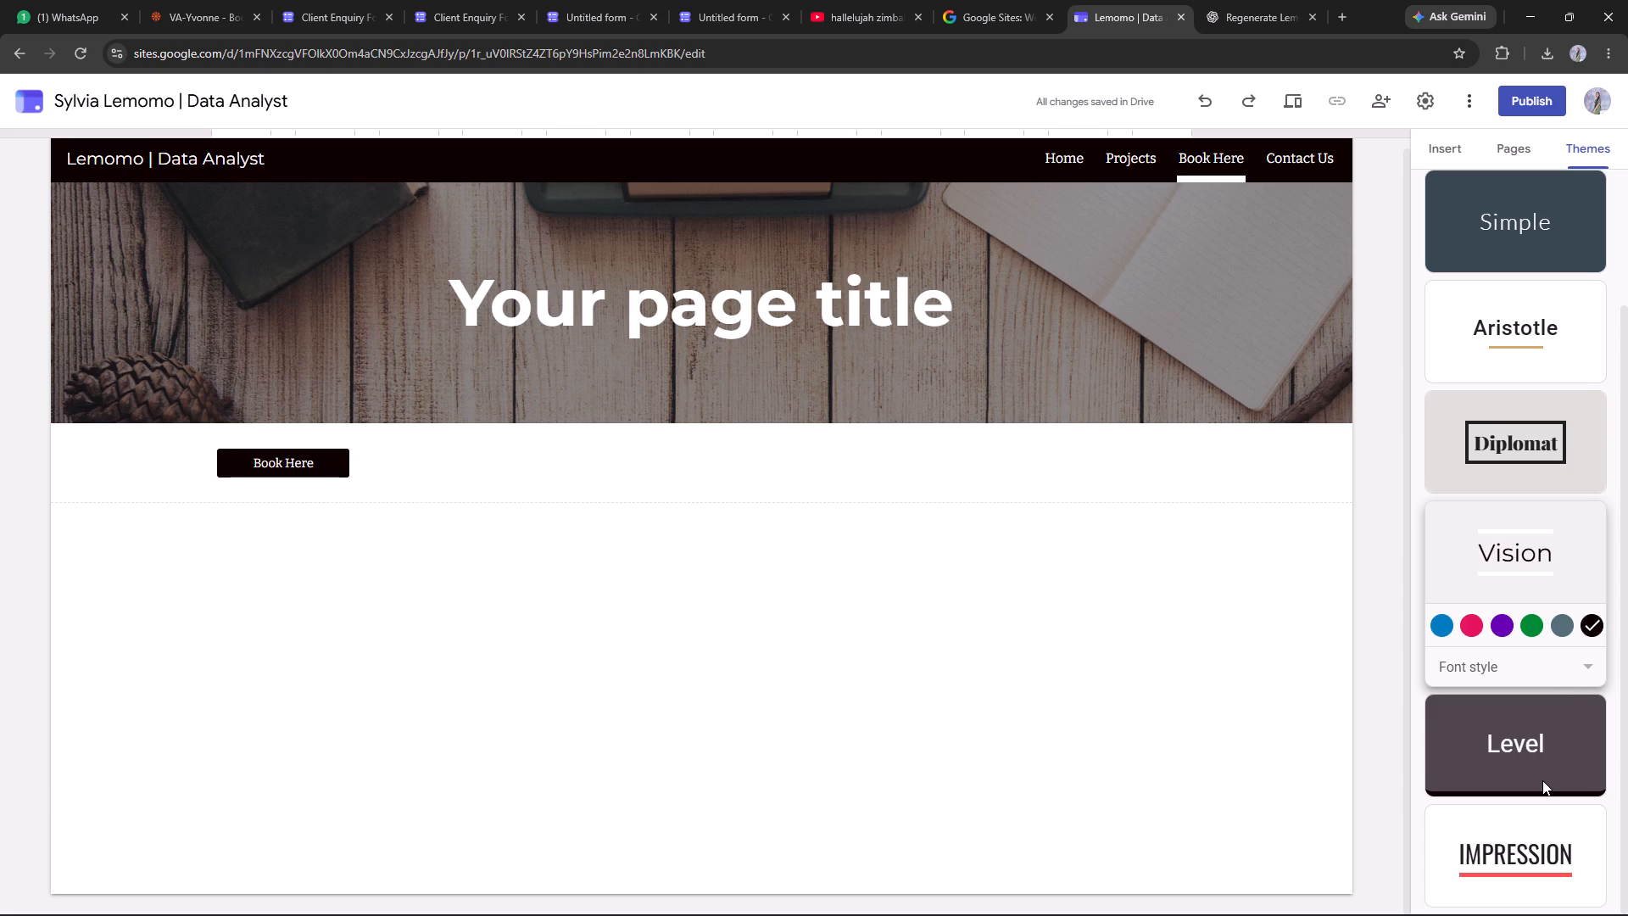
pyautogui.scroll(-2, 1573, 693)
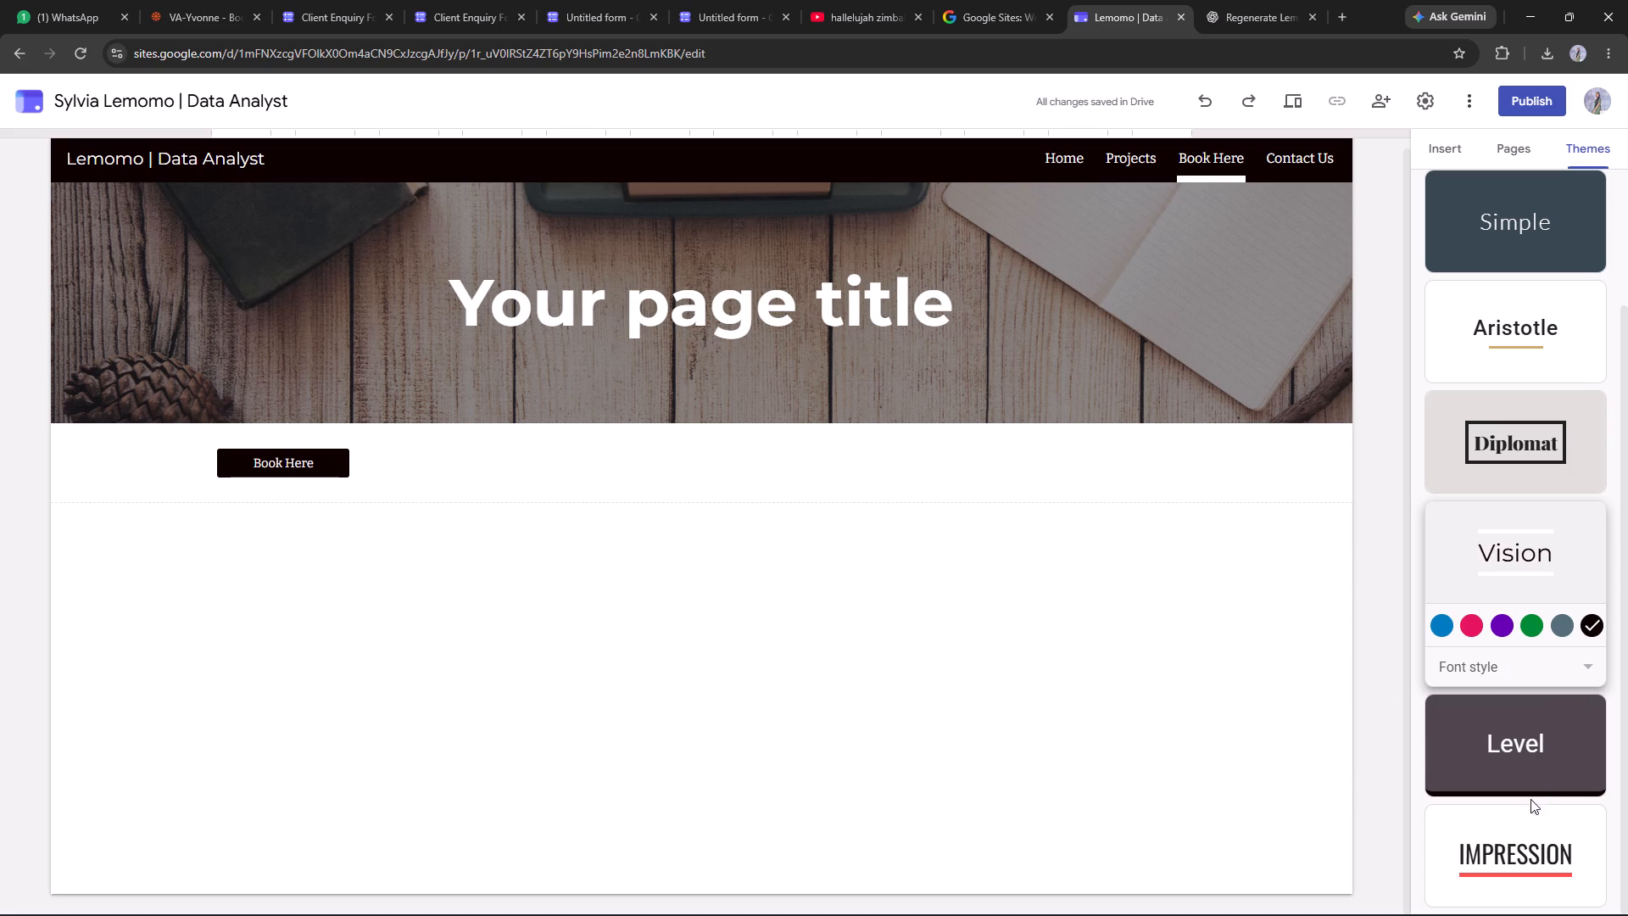
# Apply the Impression theme and set its custom colour to Warm Gold #EFAE6E.
pyautogui.click(1529, 815)
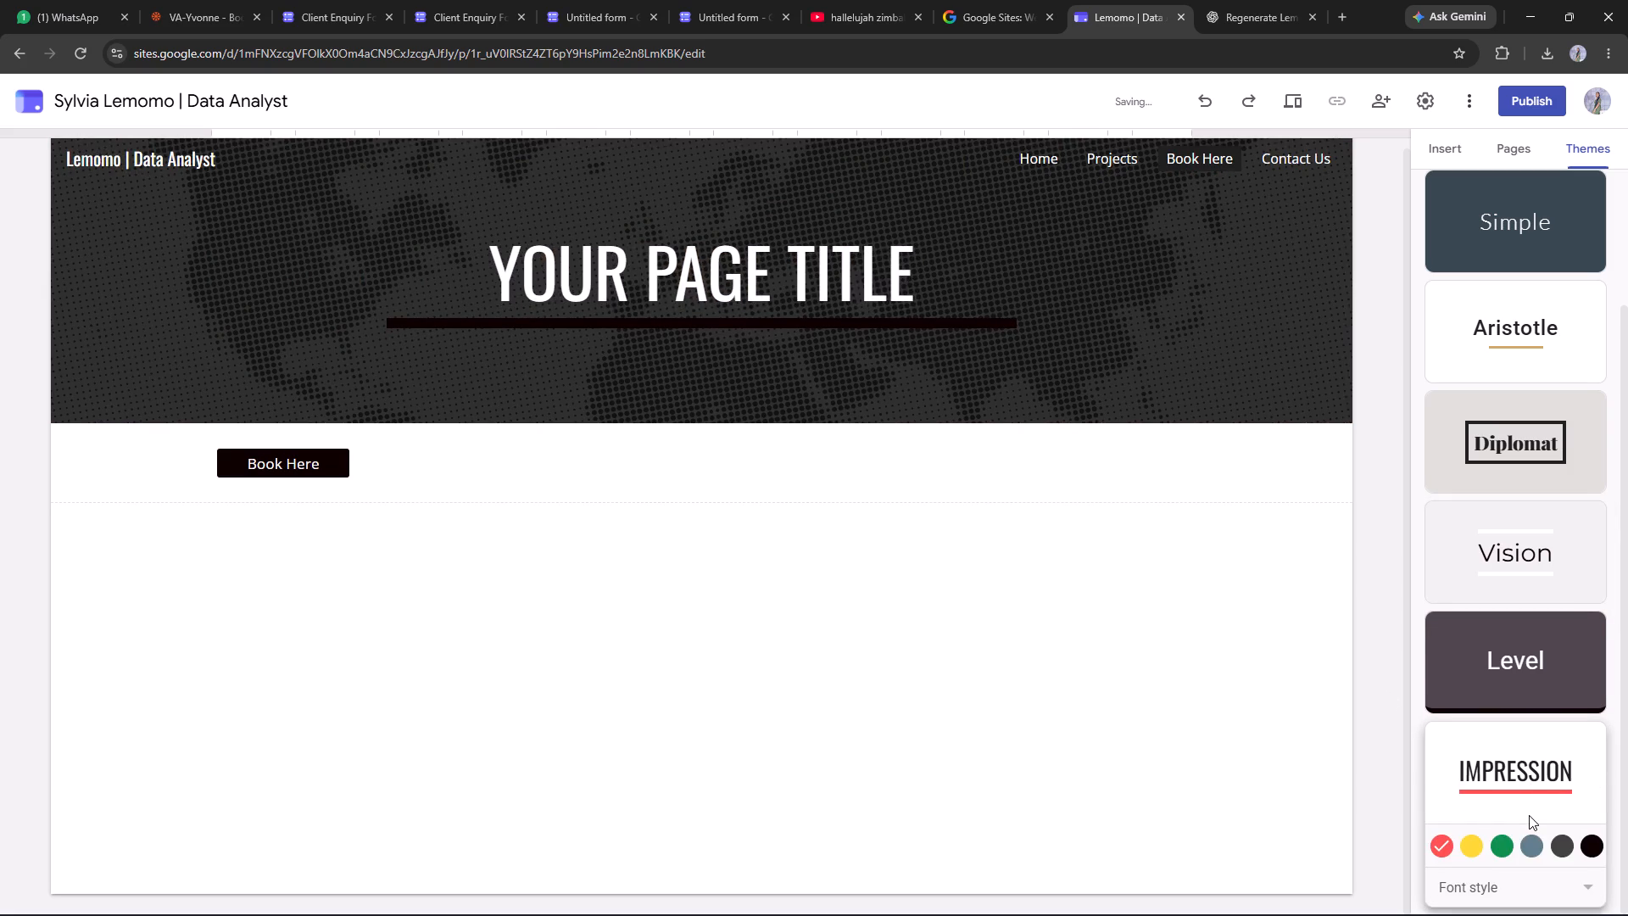
pyautogui.click(1593, 847)
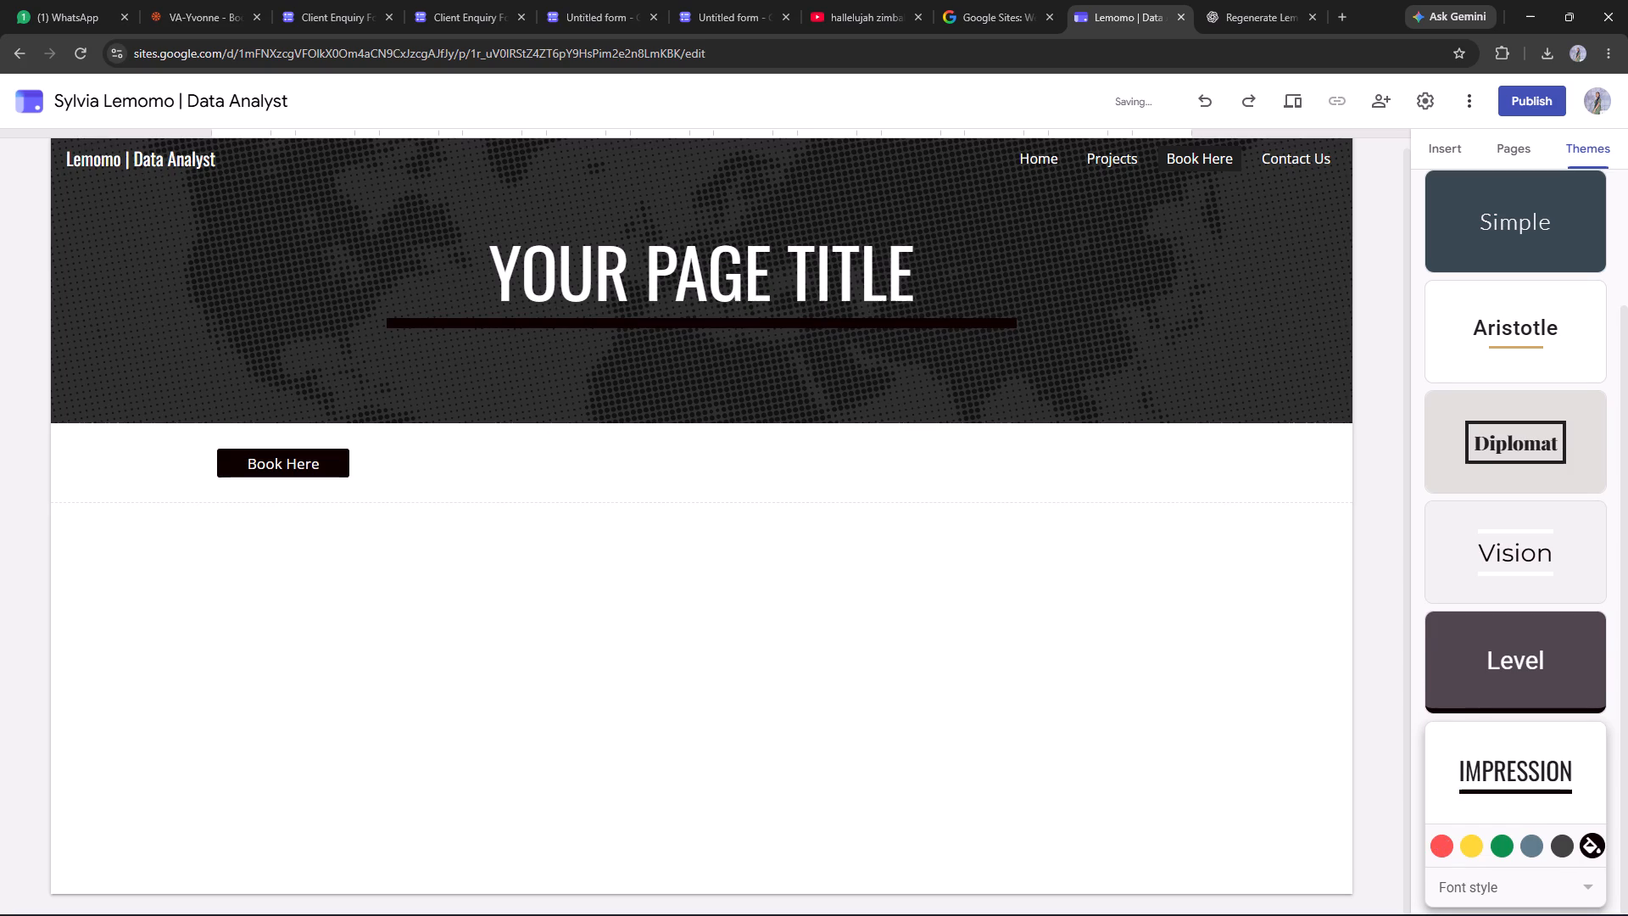
pyautogui.click(1592, 841)
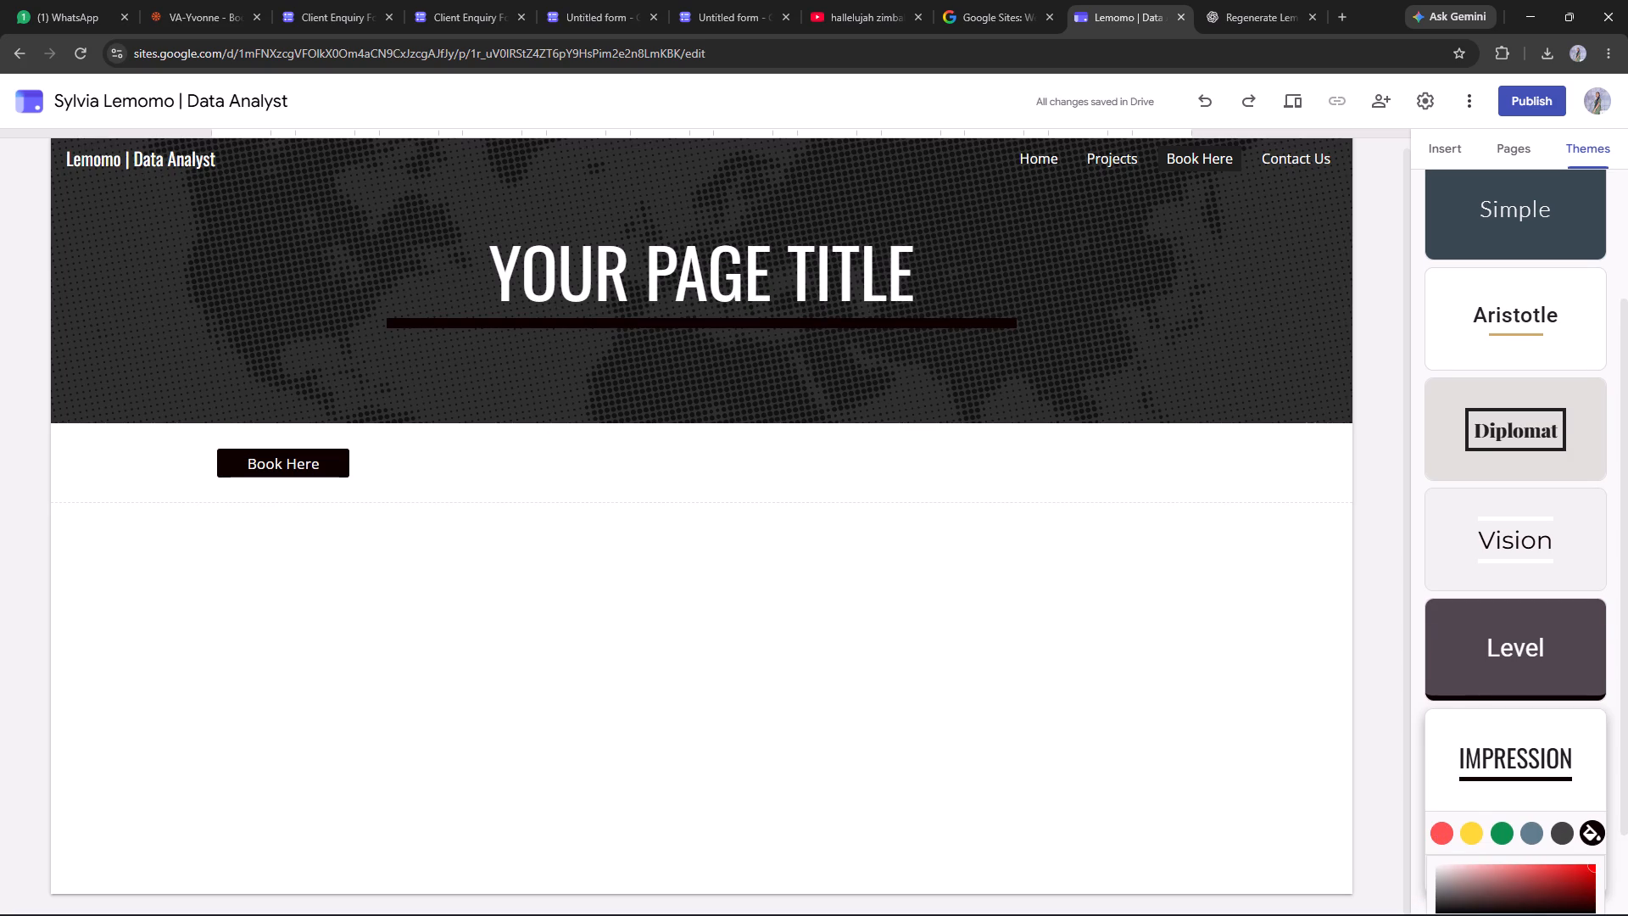
pyautogui.scroll(-4, 1555, 871)
pyautogui.tripleClick(1491, 841)
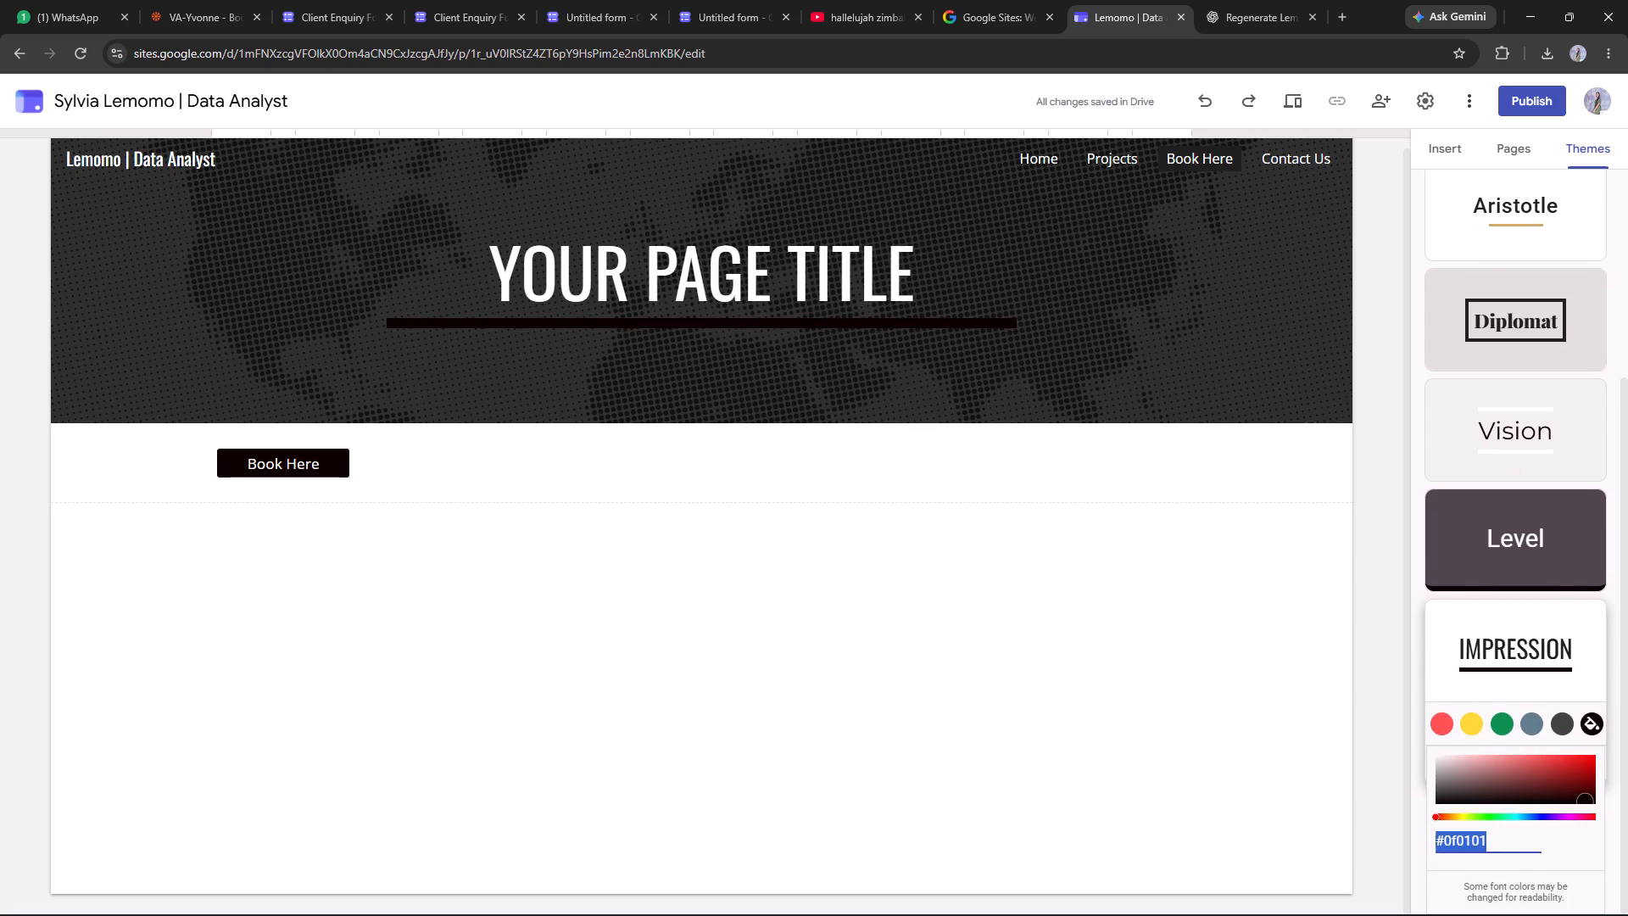
pyautogui.hotkey('ctrl', 'v')
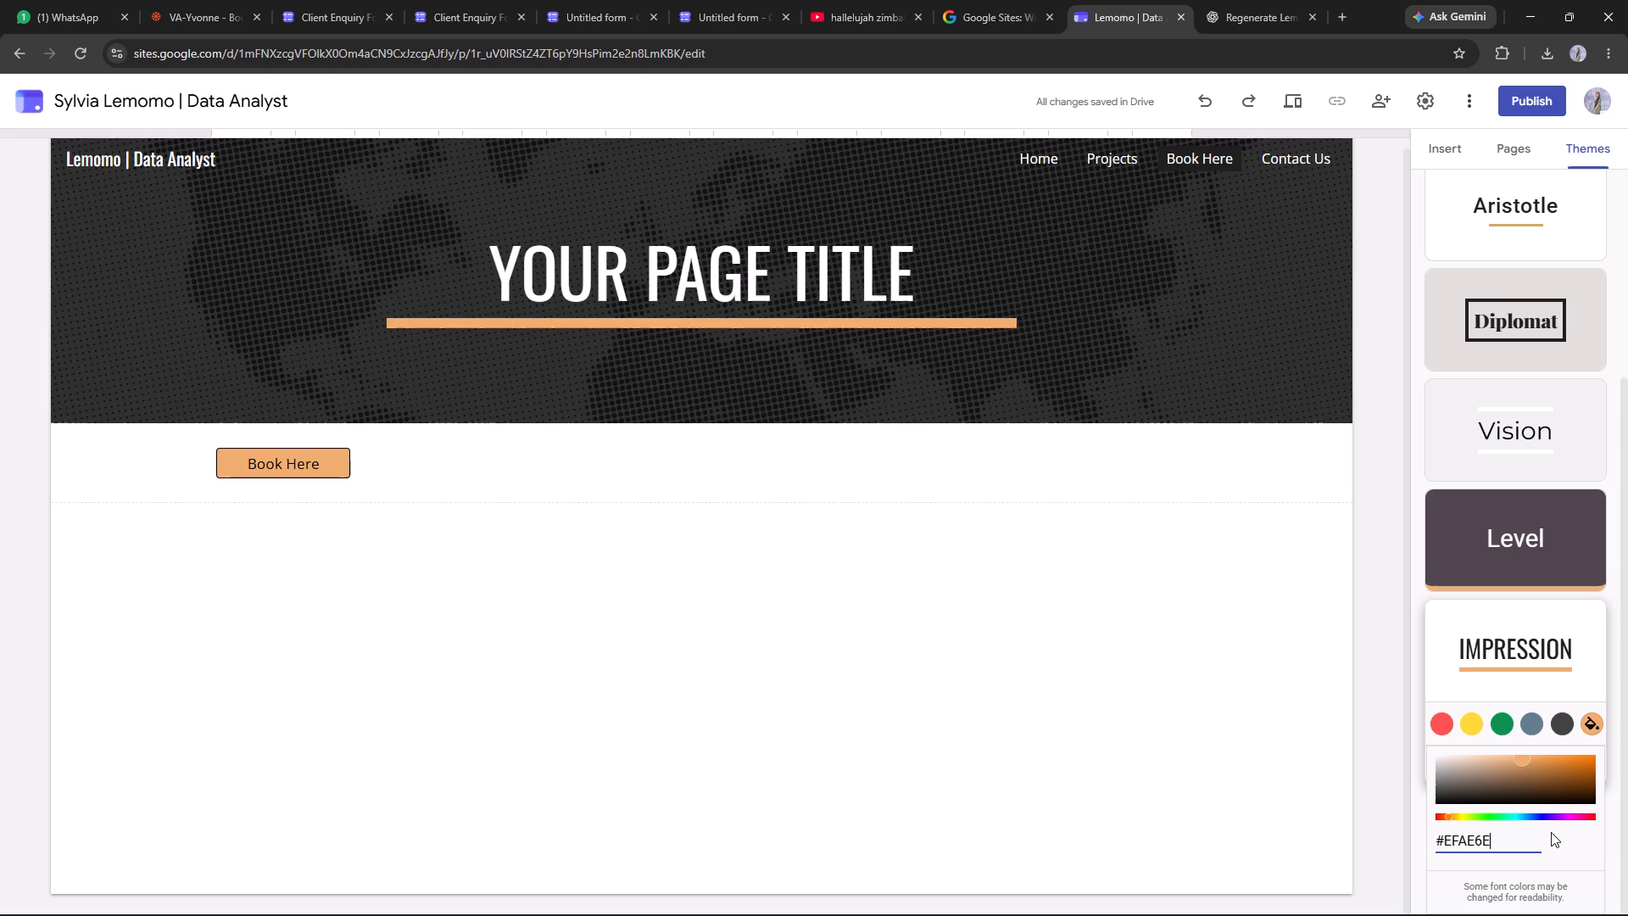
pyautogui.scroll(-3, 1562, 864)
pyautogui.click(1169, 756)
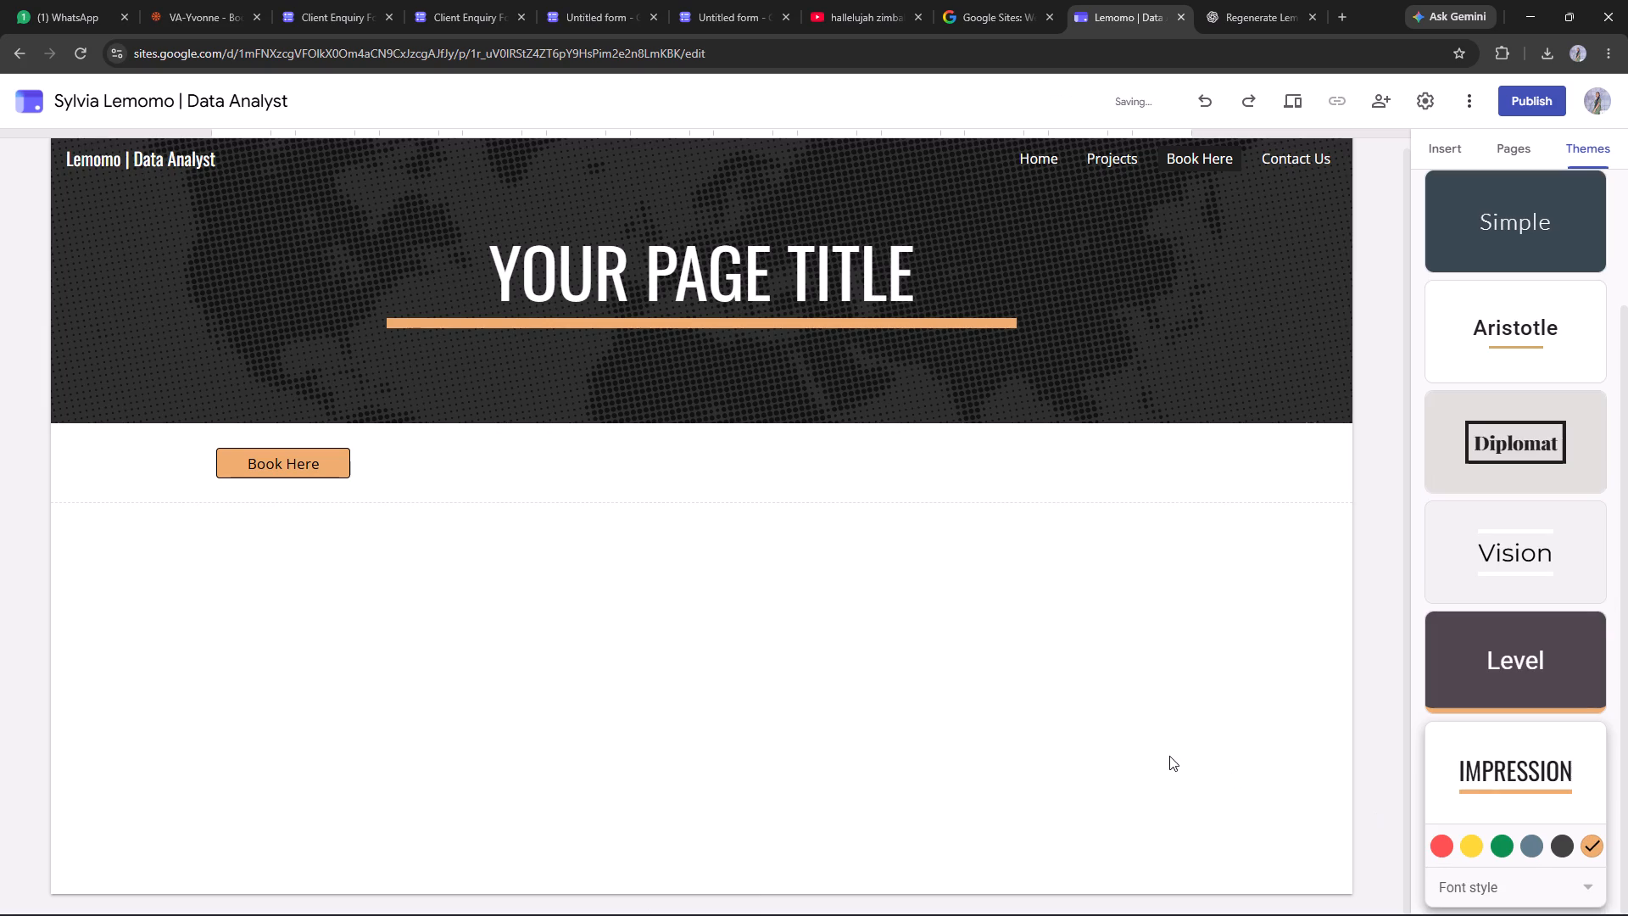
# Open the site's Home page and examine its header banner and page title in the Impression theme.
pyautogui.click(1162, 272)
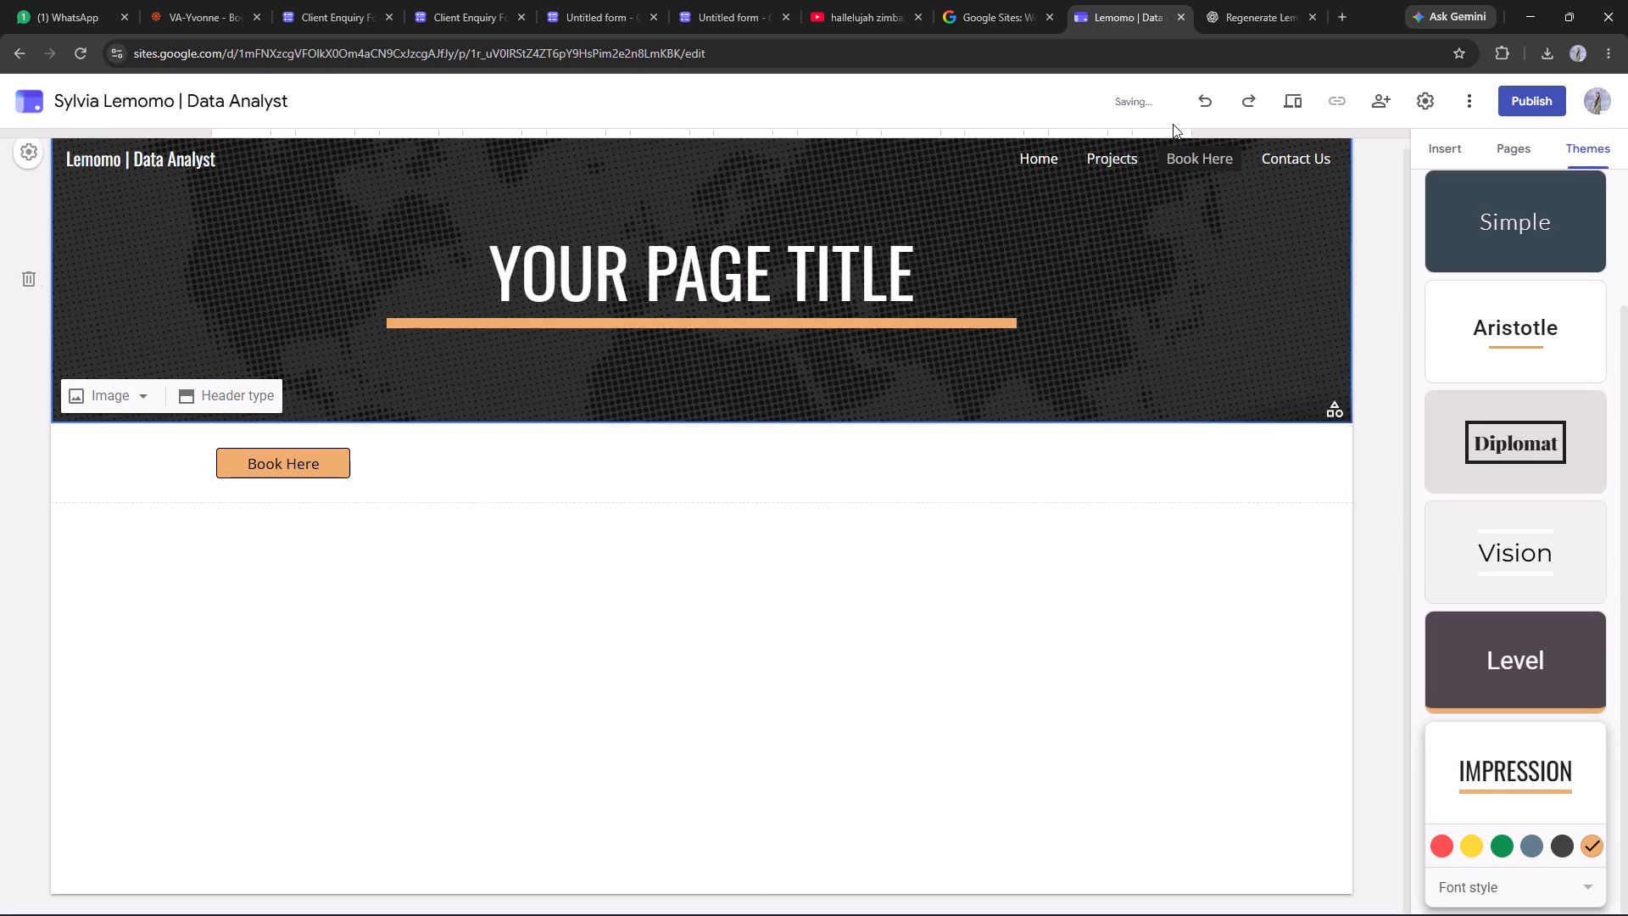
pyautogui.click(1065, 162)
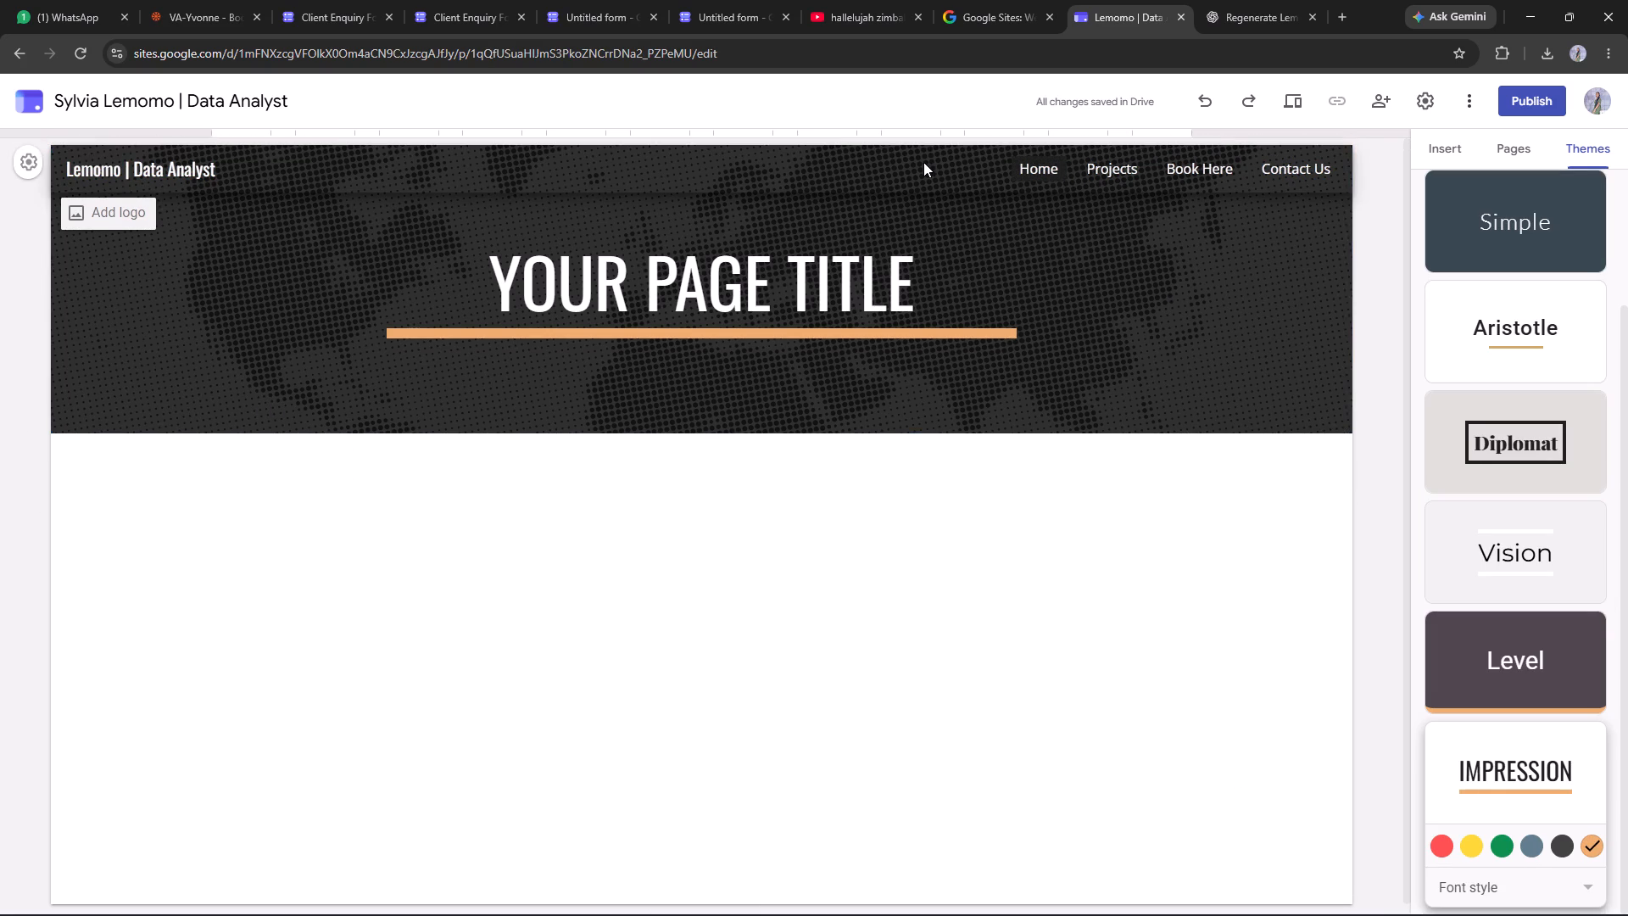
pyautogui.click(923, 162)
pyautogui.click(847, 260)
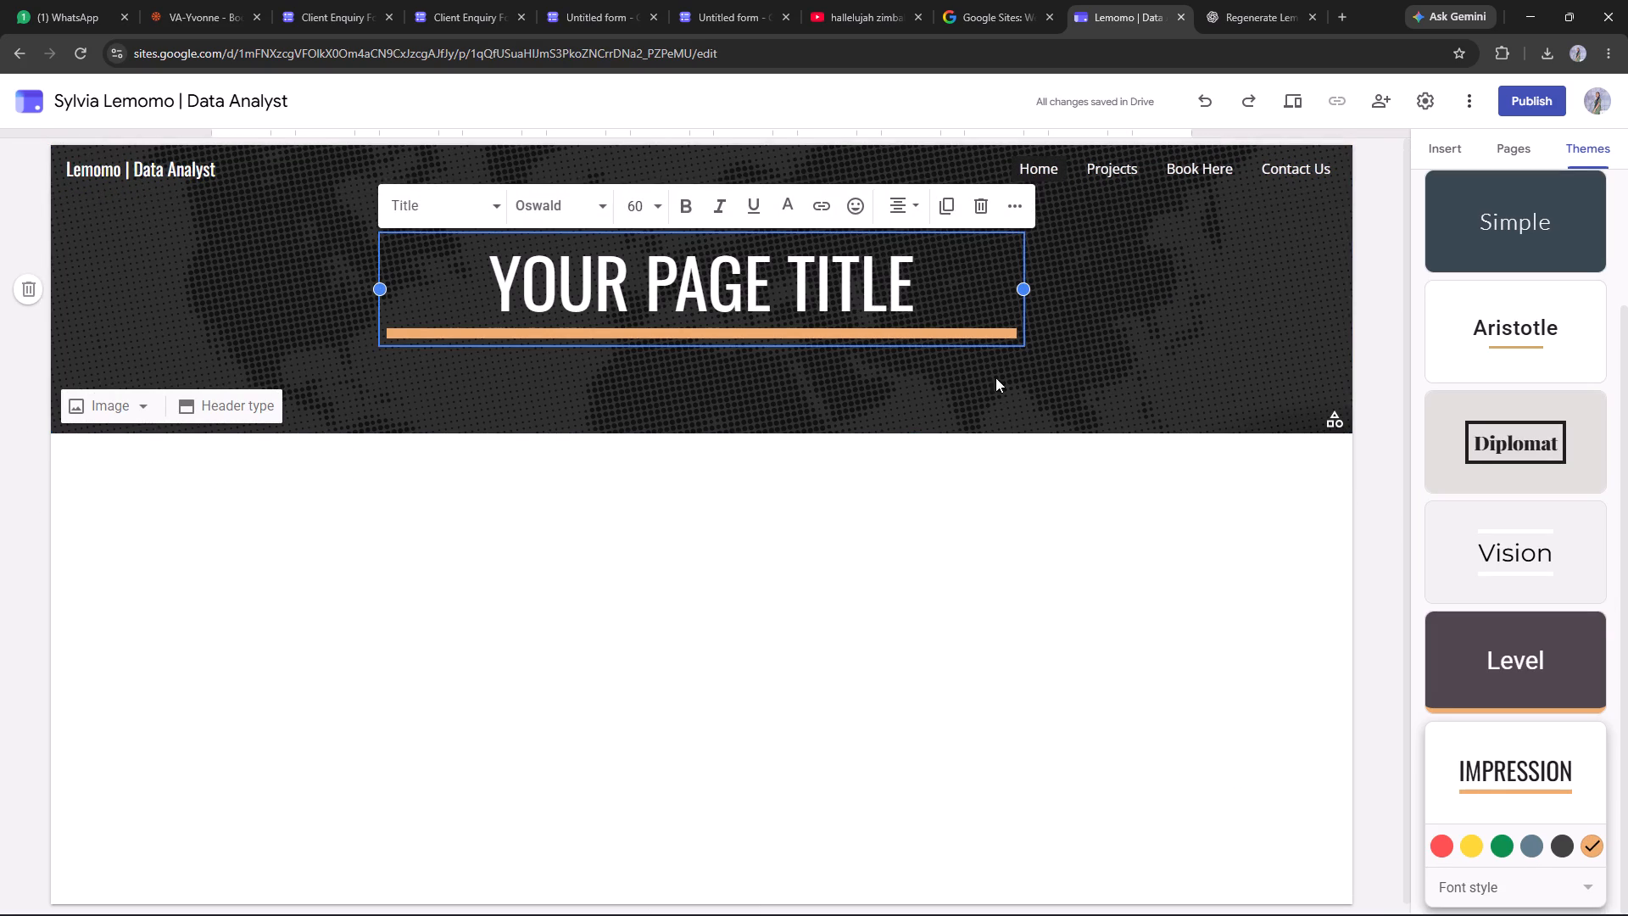
pyautogui.click(1004, 365)
pyautogui.click(1002, 258)
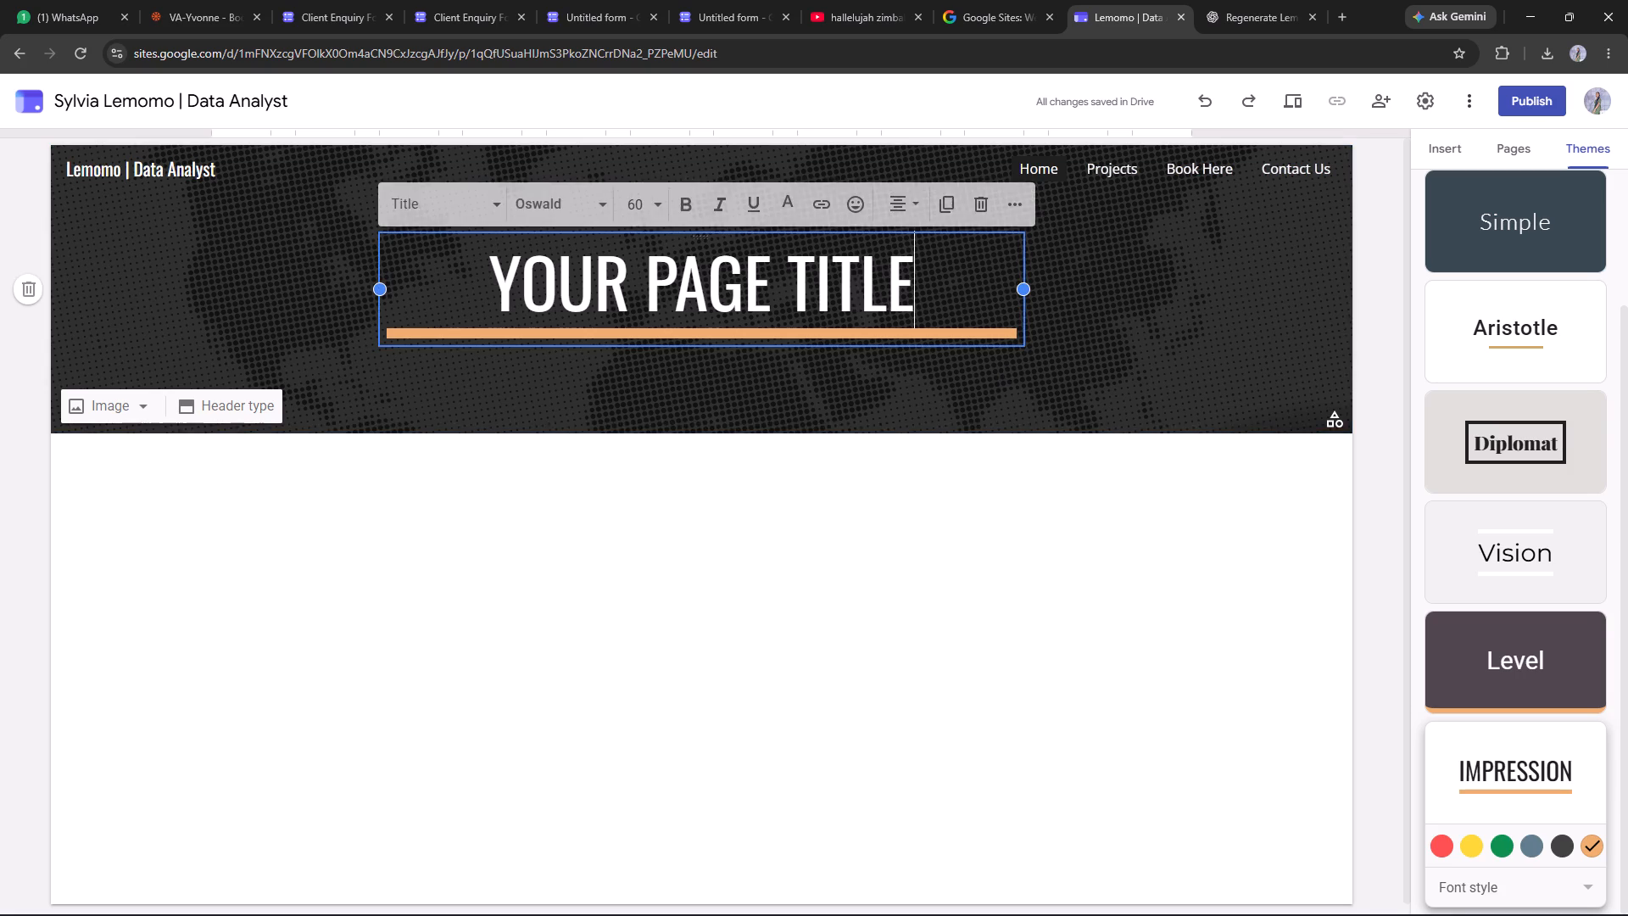
pyautogui.click(913, 148)
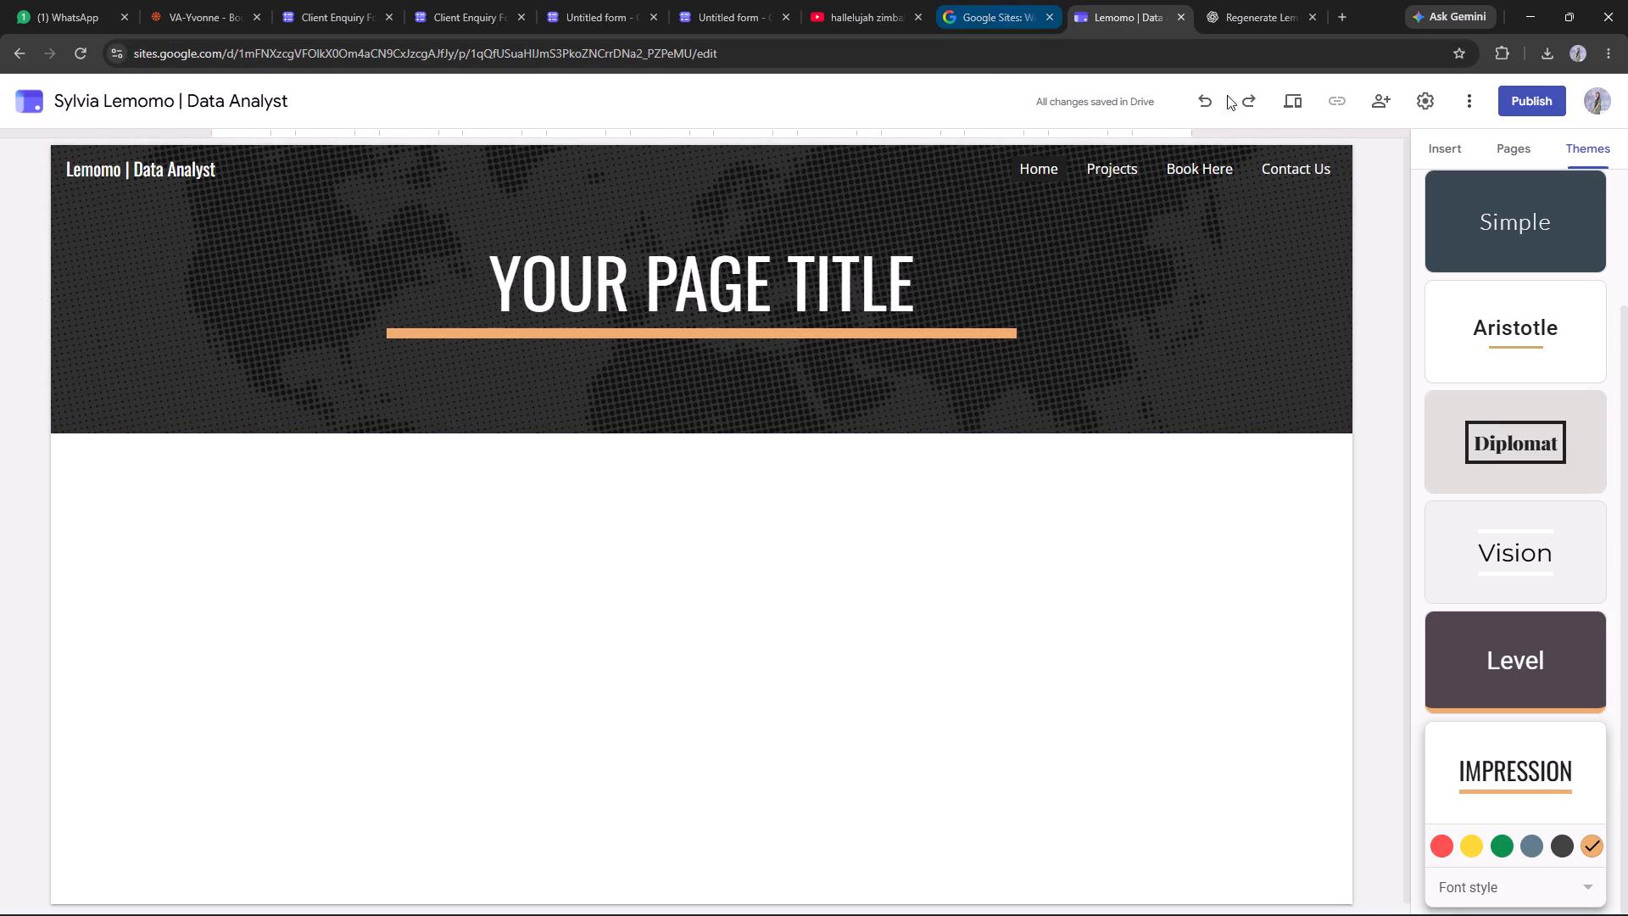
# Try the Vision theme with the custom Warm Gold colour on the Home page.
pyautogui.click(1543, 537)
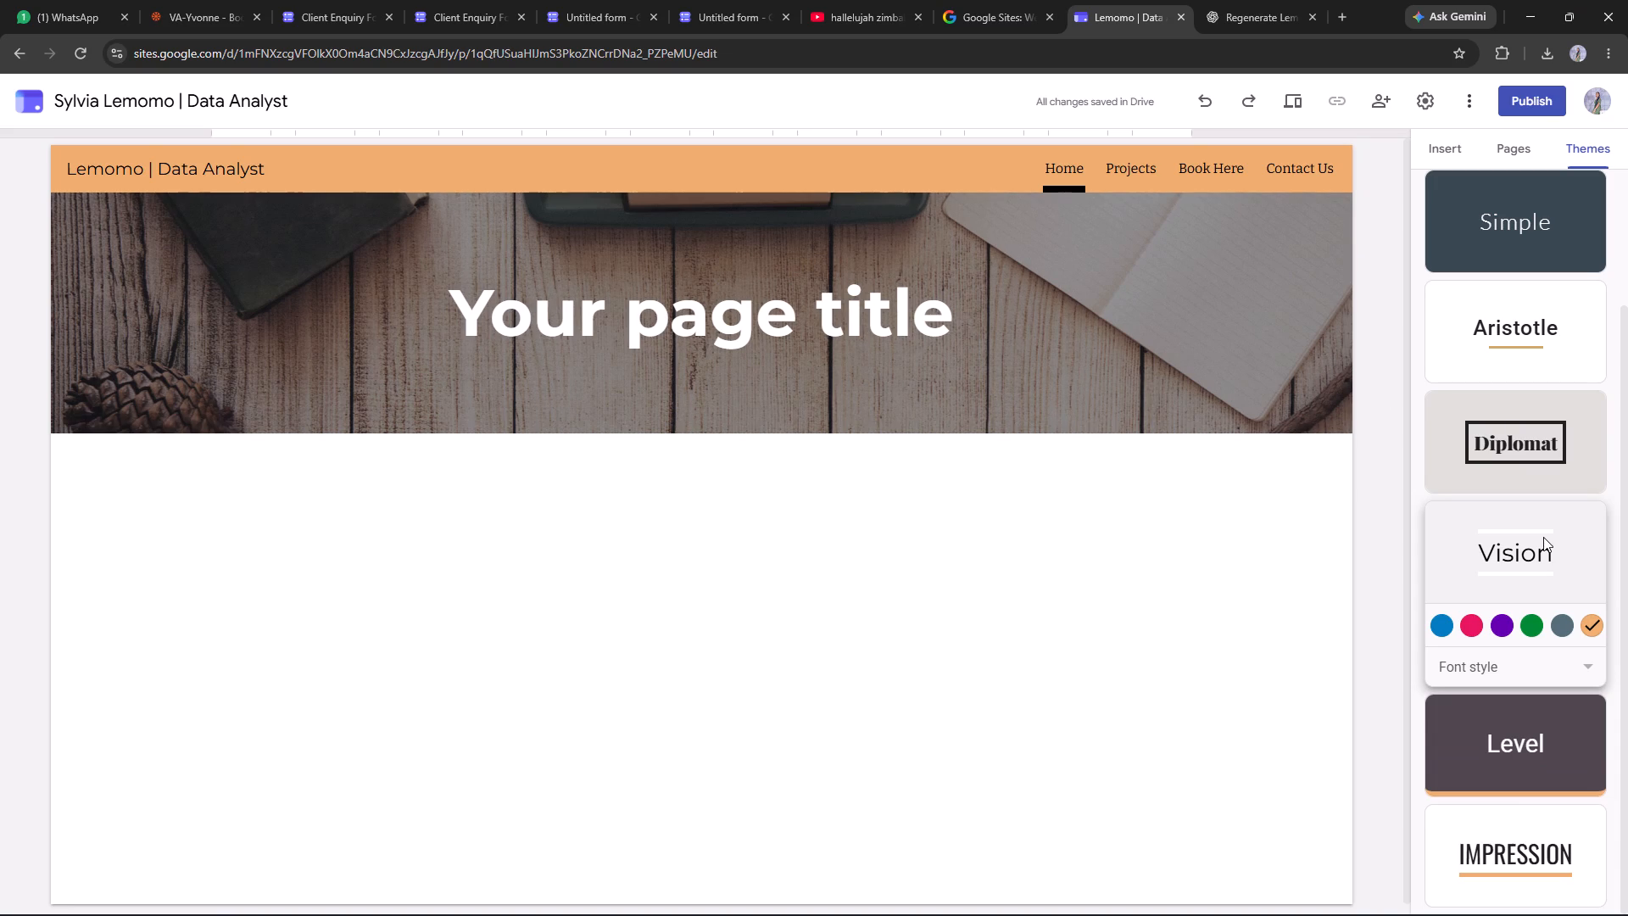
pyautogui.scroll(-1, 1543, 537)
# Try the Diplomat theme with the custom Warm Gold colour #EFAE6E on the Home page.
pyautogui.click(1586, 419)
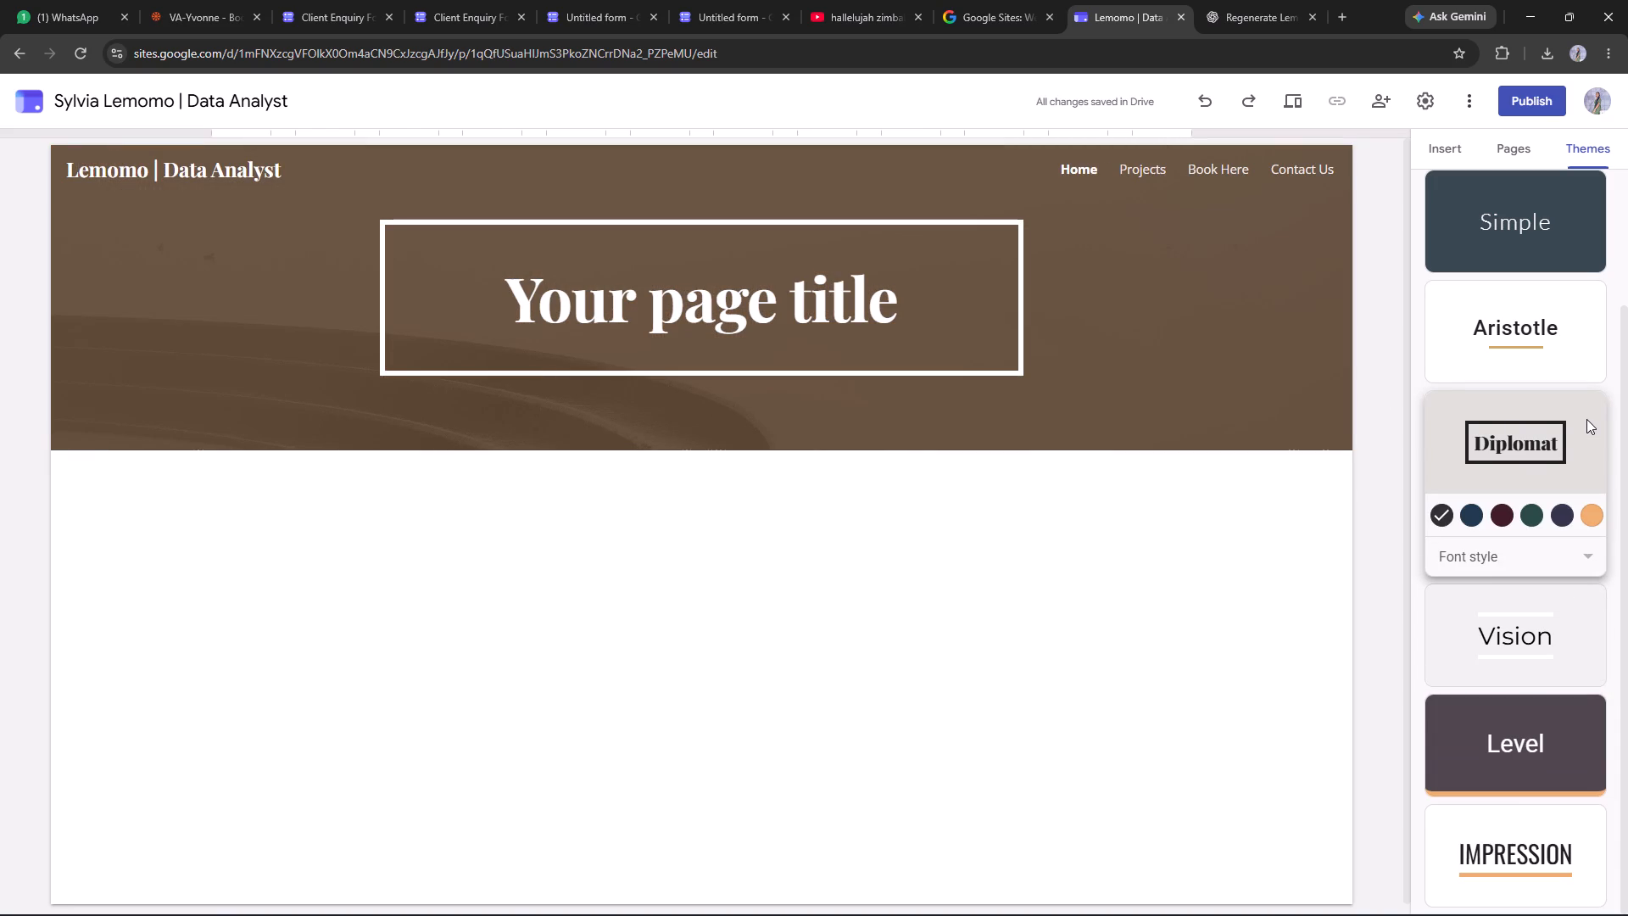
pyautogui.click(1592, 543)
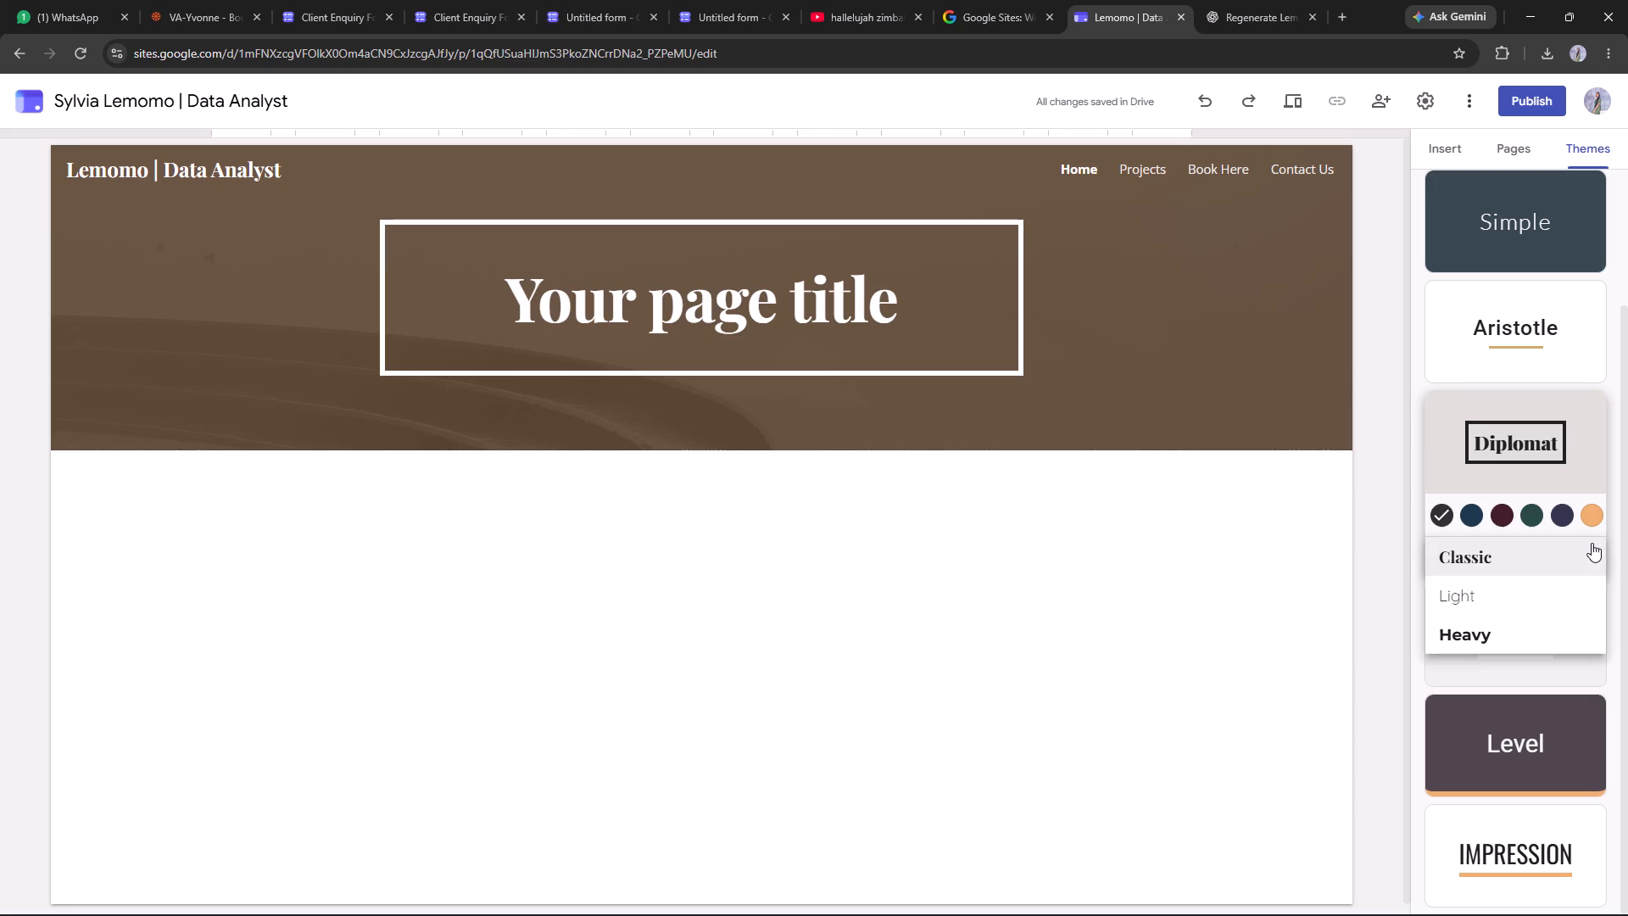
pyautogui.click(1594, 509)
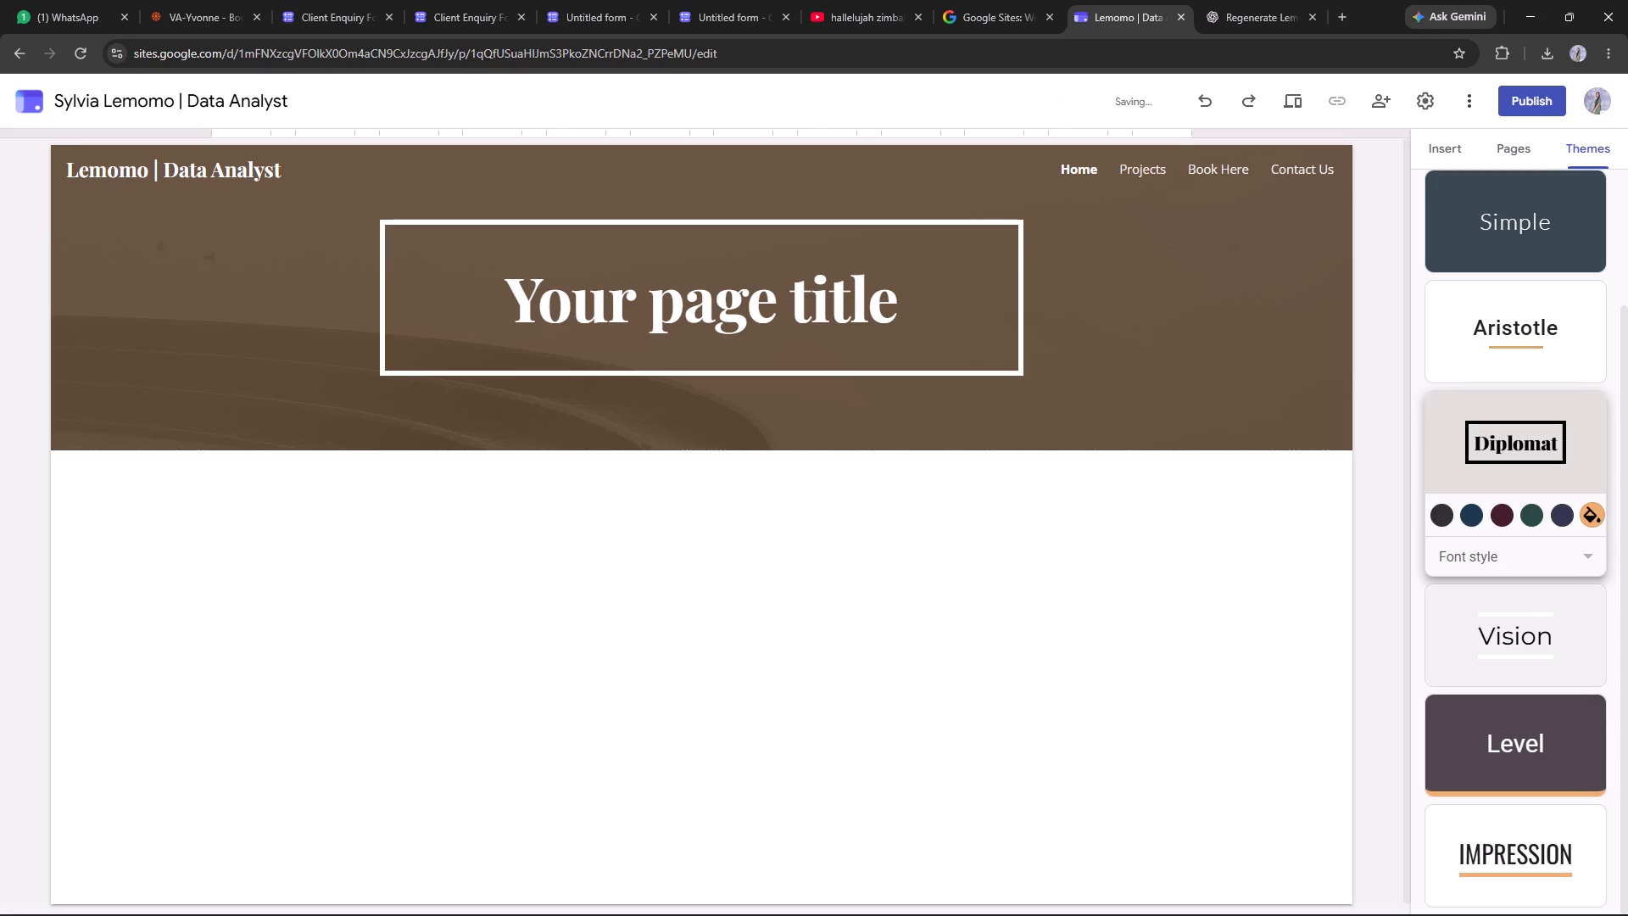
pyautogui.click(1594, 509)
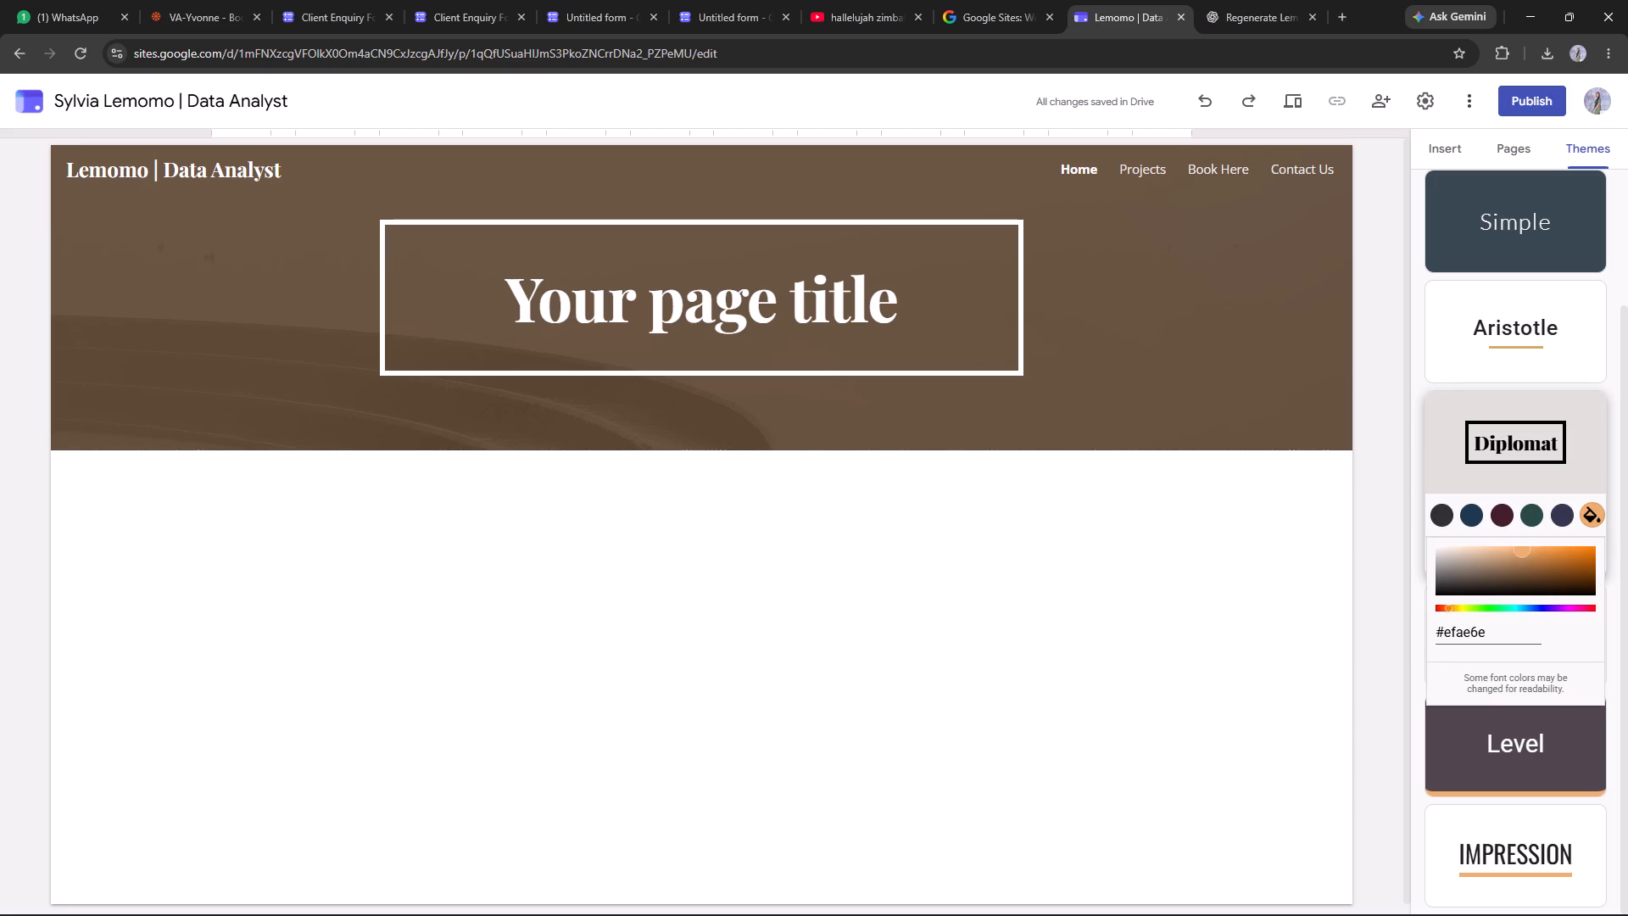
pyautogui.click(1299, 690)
pyautogui.click(1539, 680)
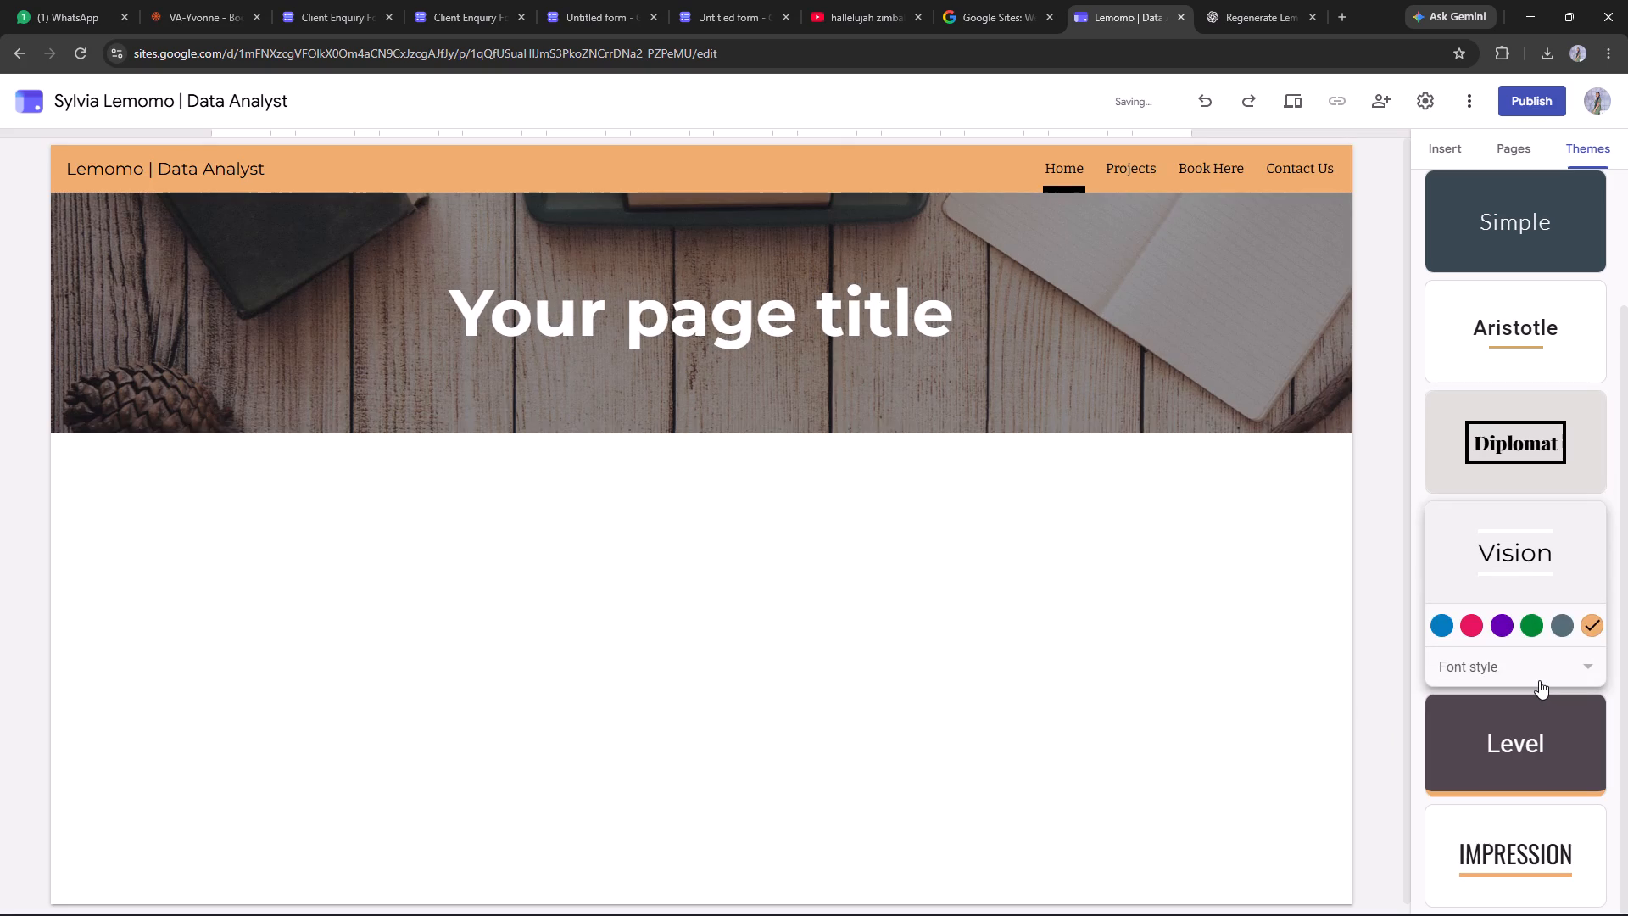
pyautogui.click(1587, 659)
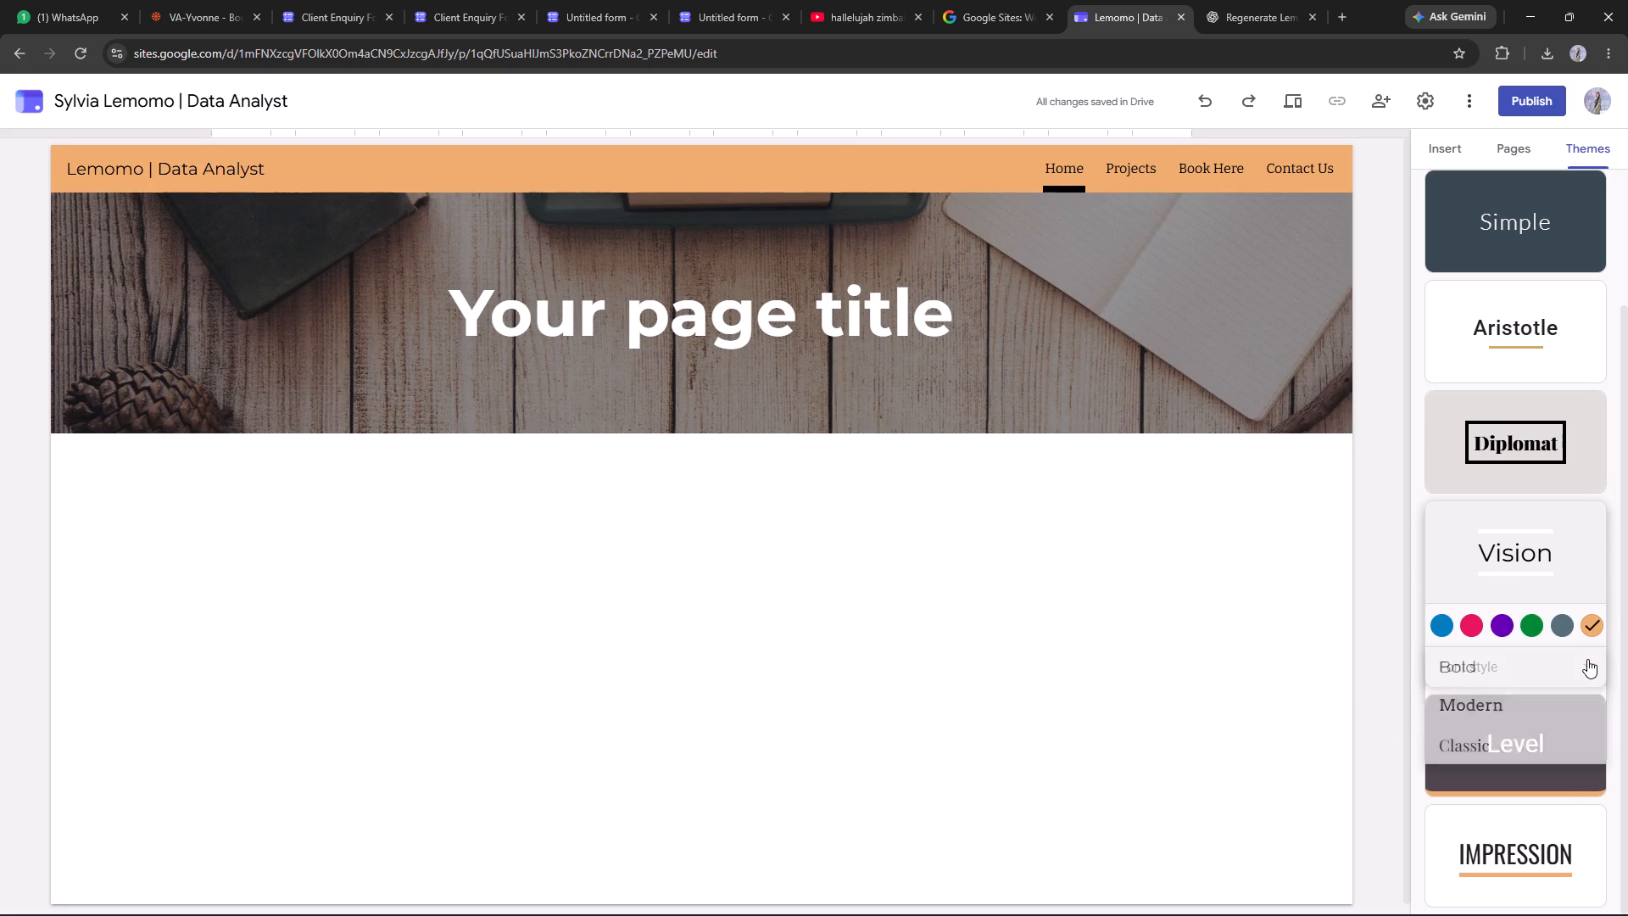
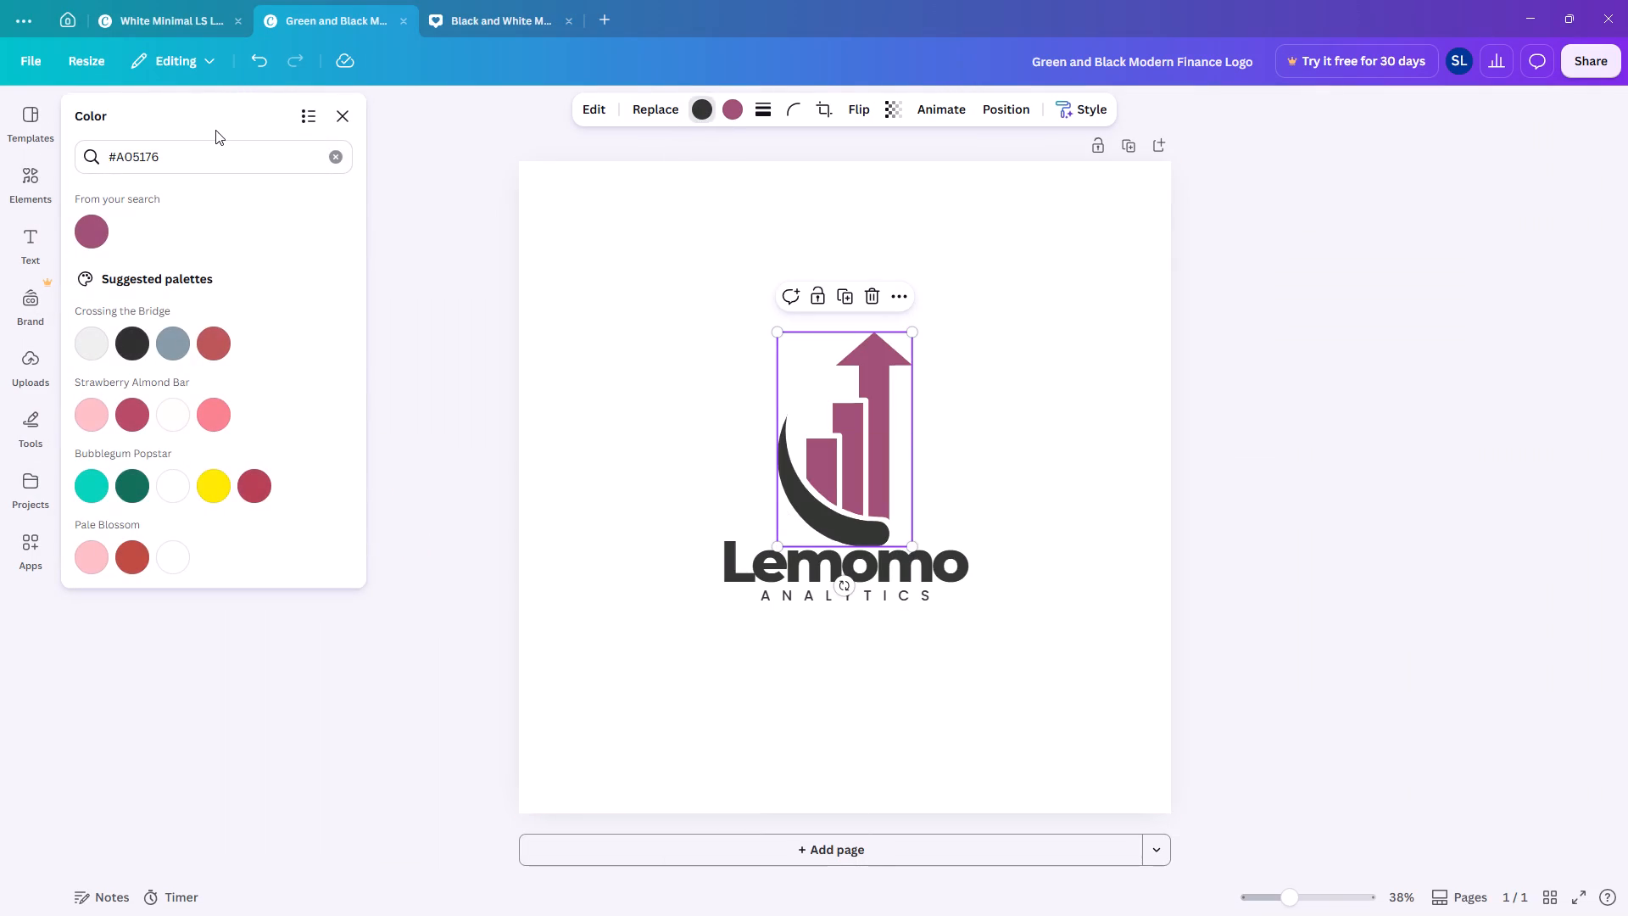
pyautogui.doubleClick(198, 156)
pyautogui.tripleClick(198, 156)
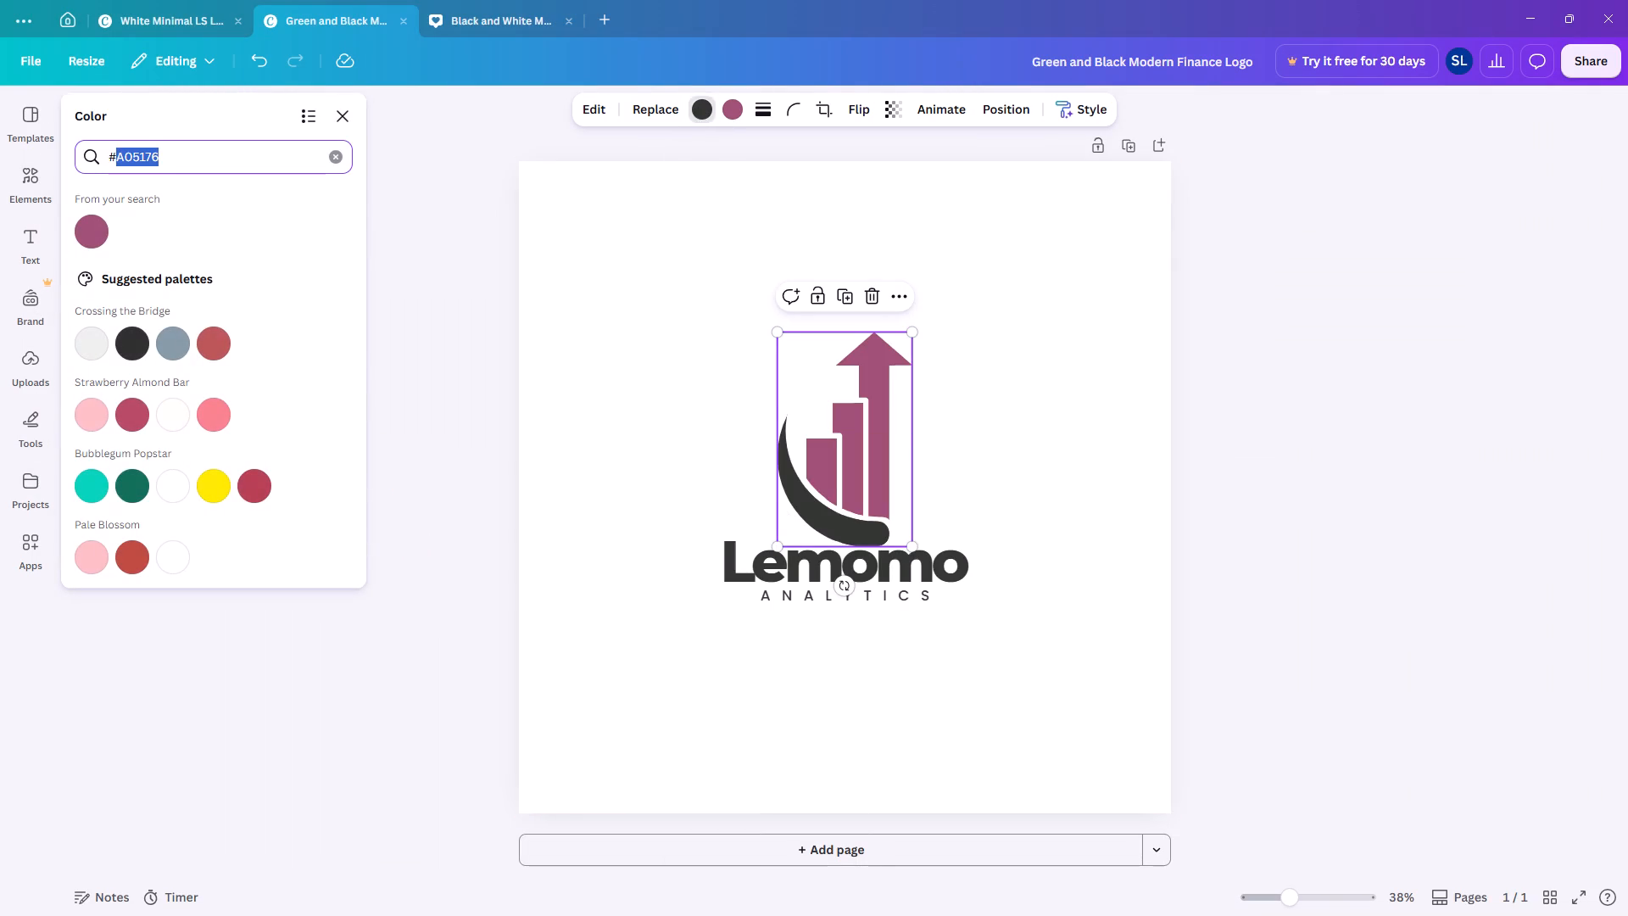
pyautogui.click(198, 156)
pyautogui.hotkey('ctrl', 'v')
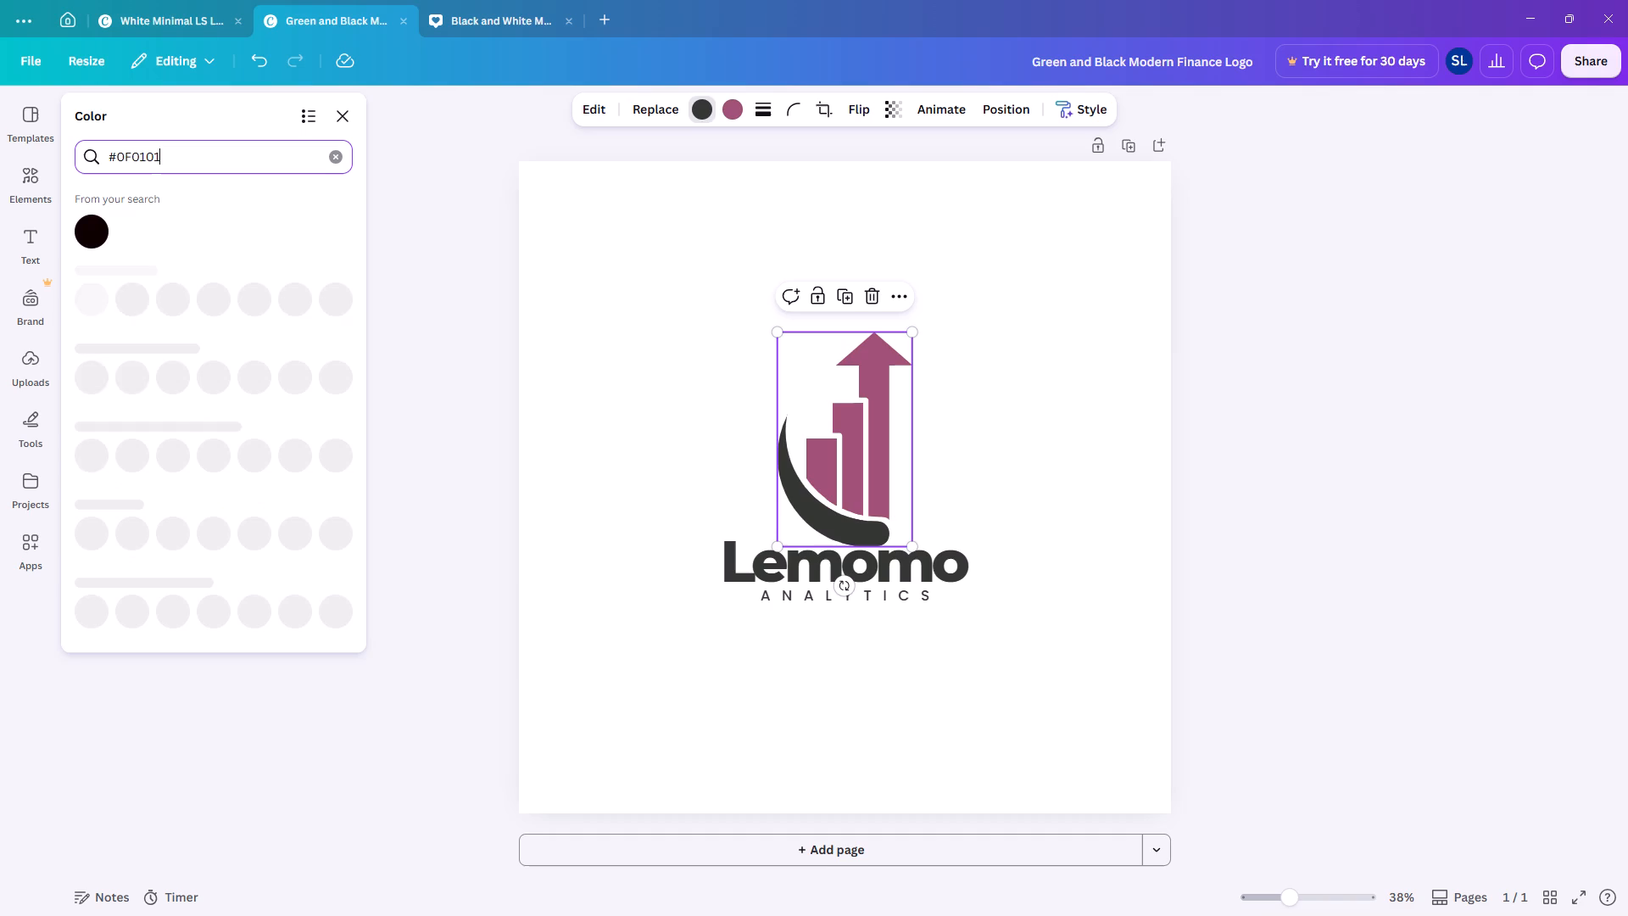
pyautogui.click(89, 226)
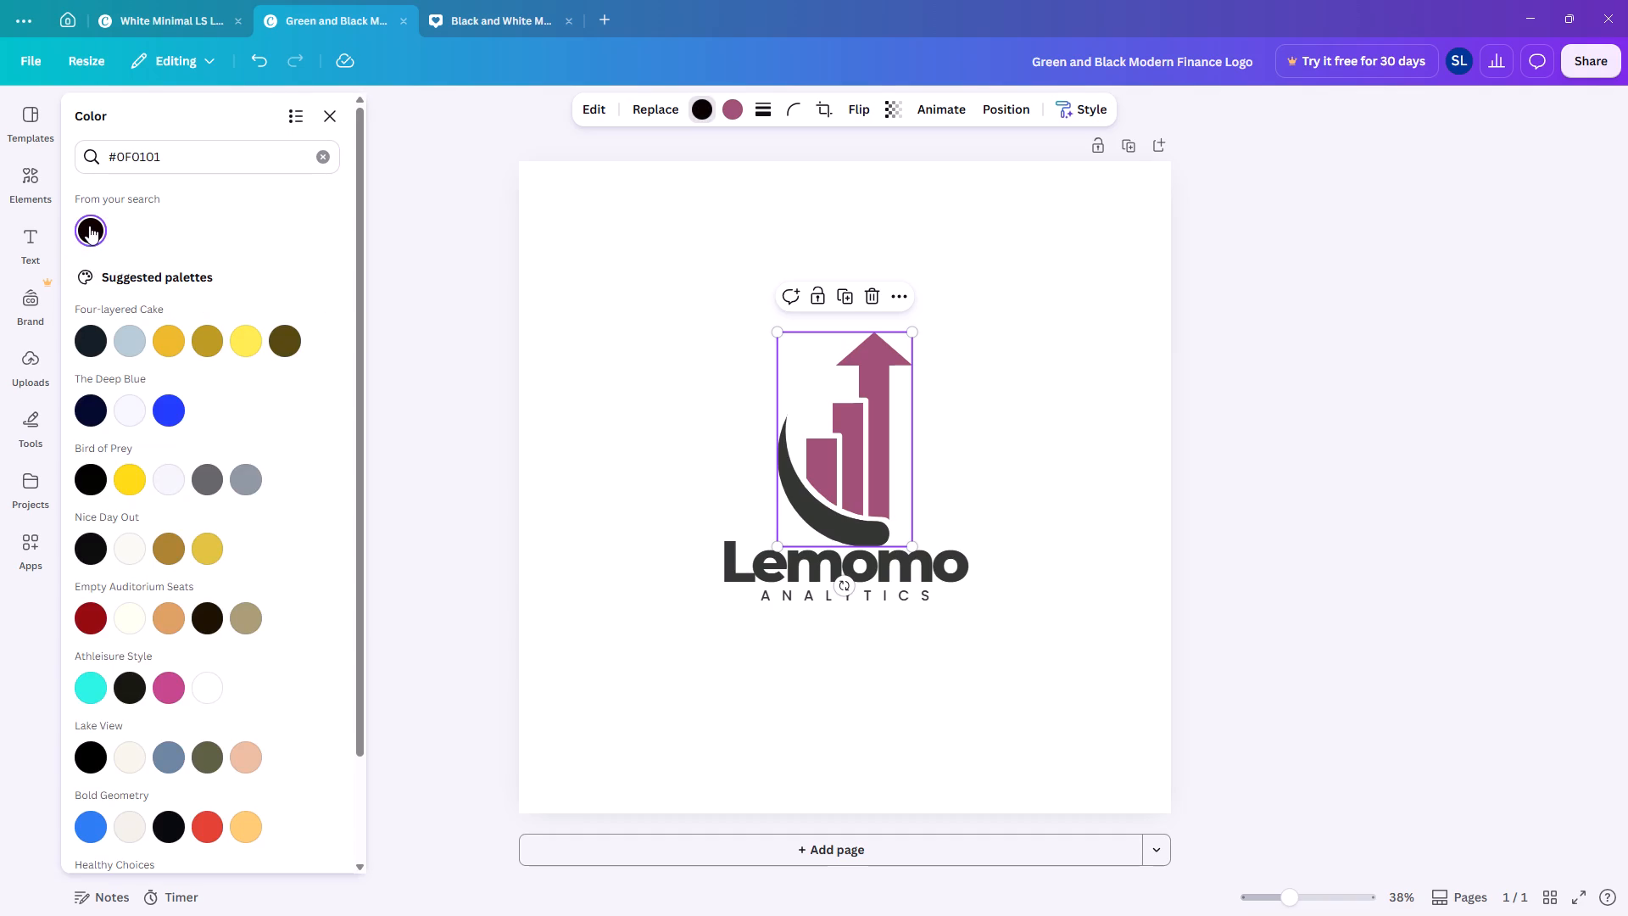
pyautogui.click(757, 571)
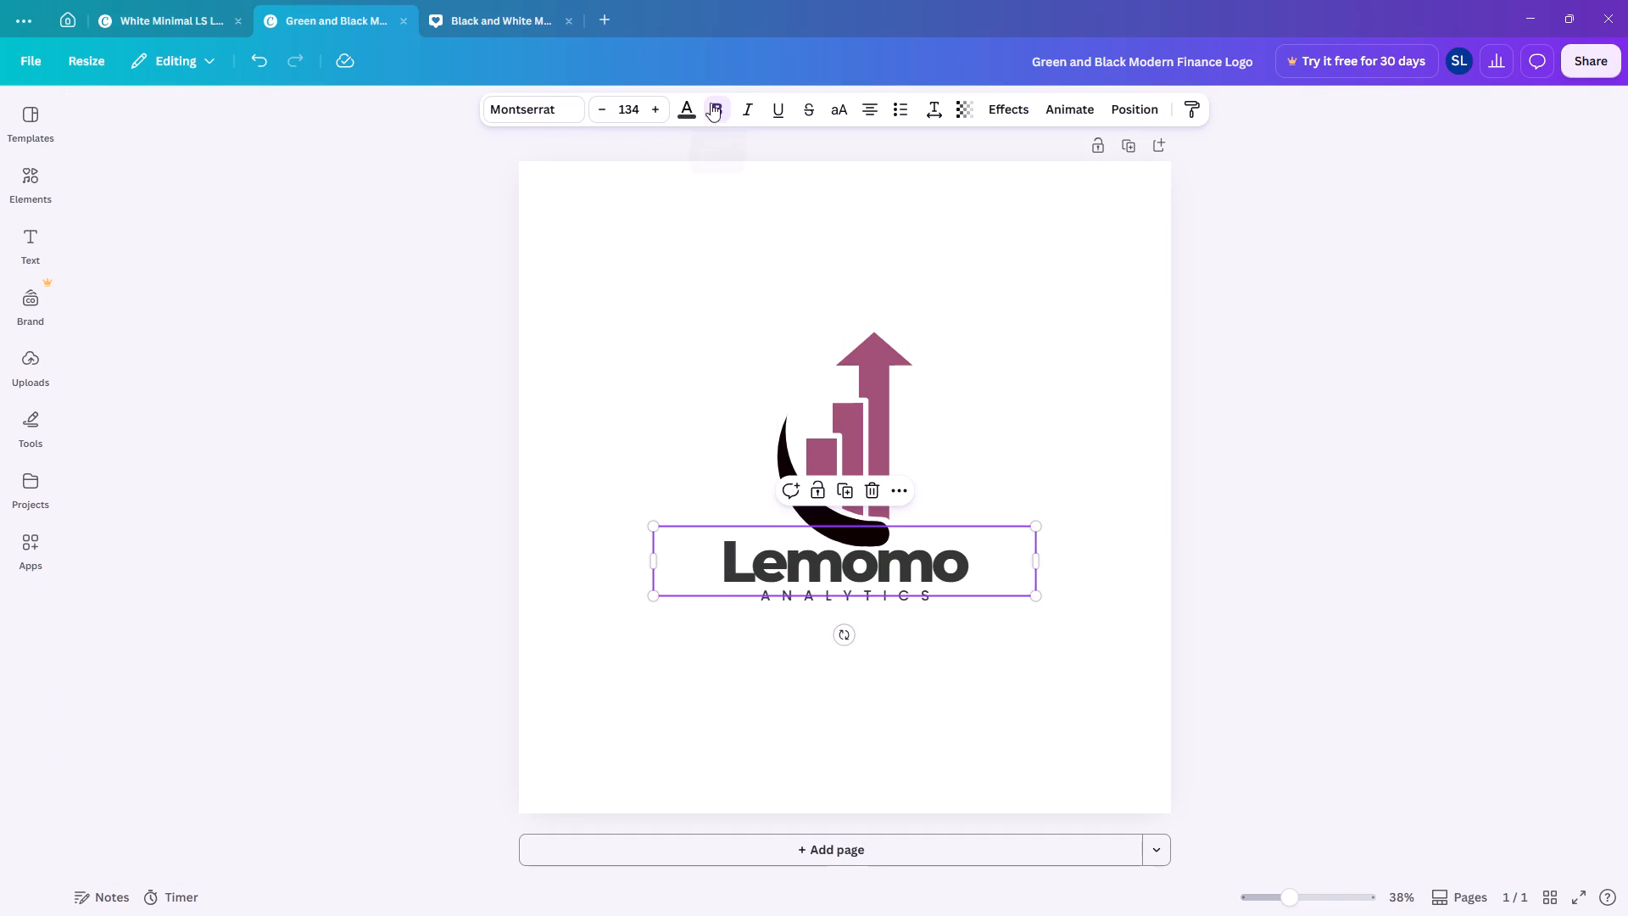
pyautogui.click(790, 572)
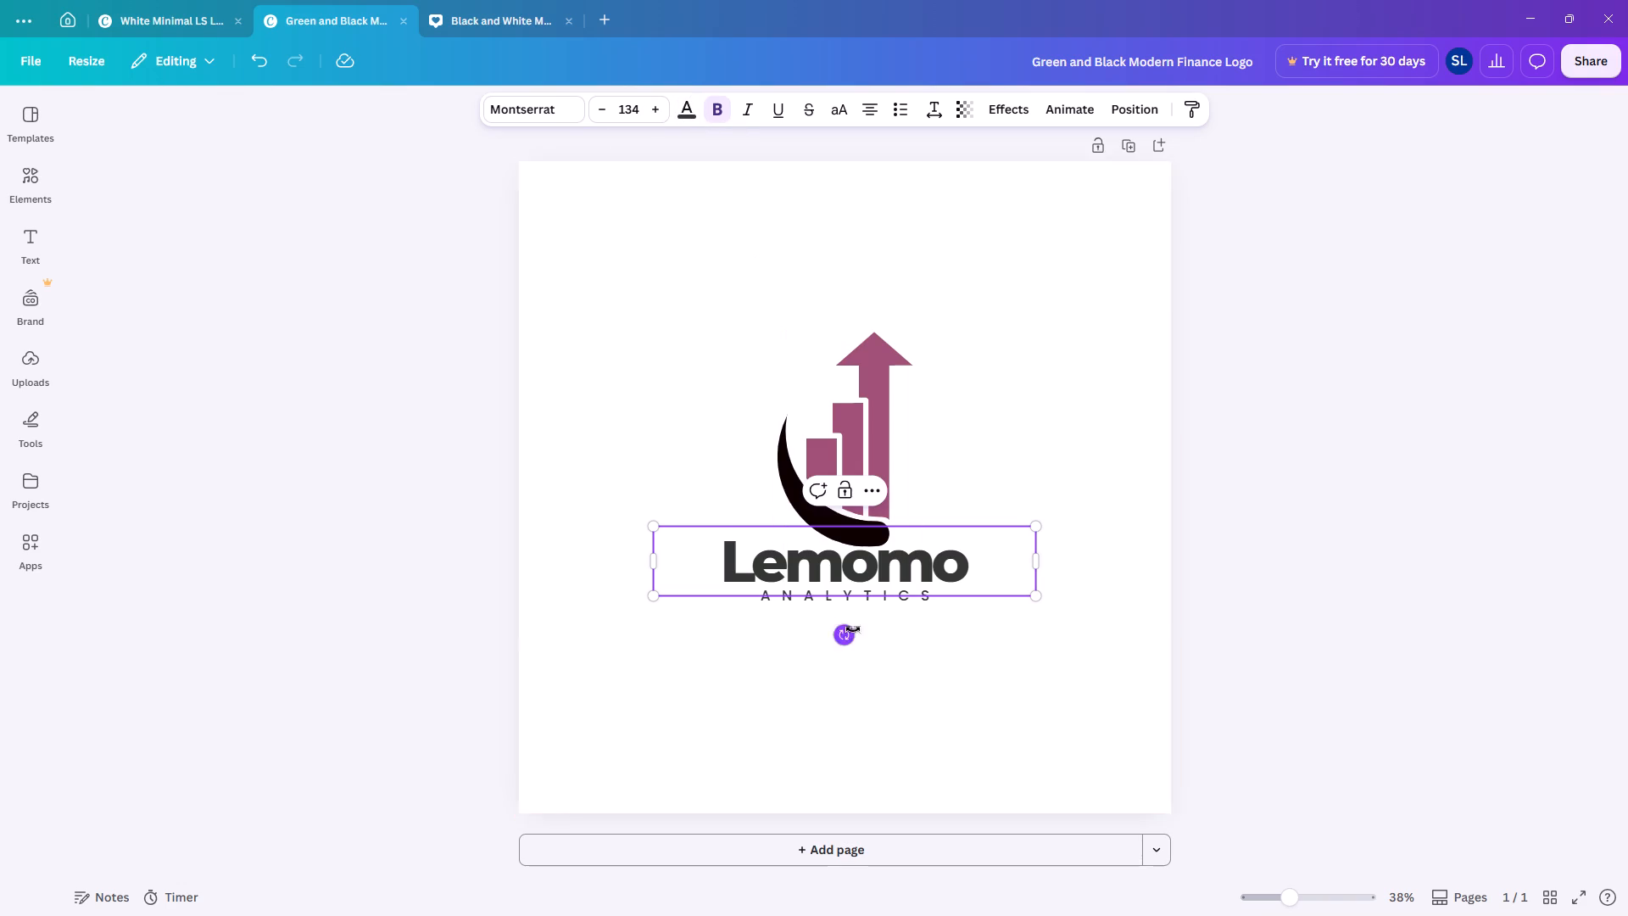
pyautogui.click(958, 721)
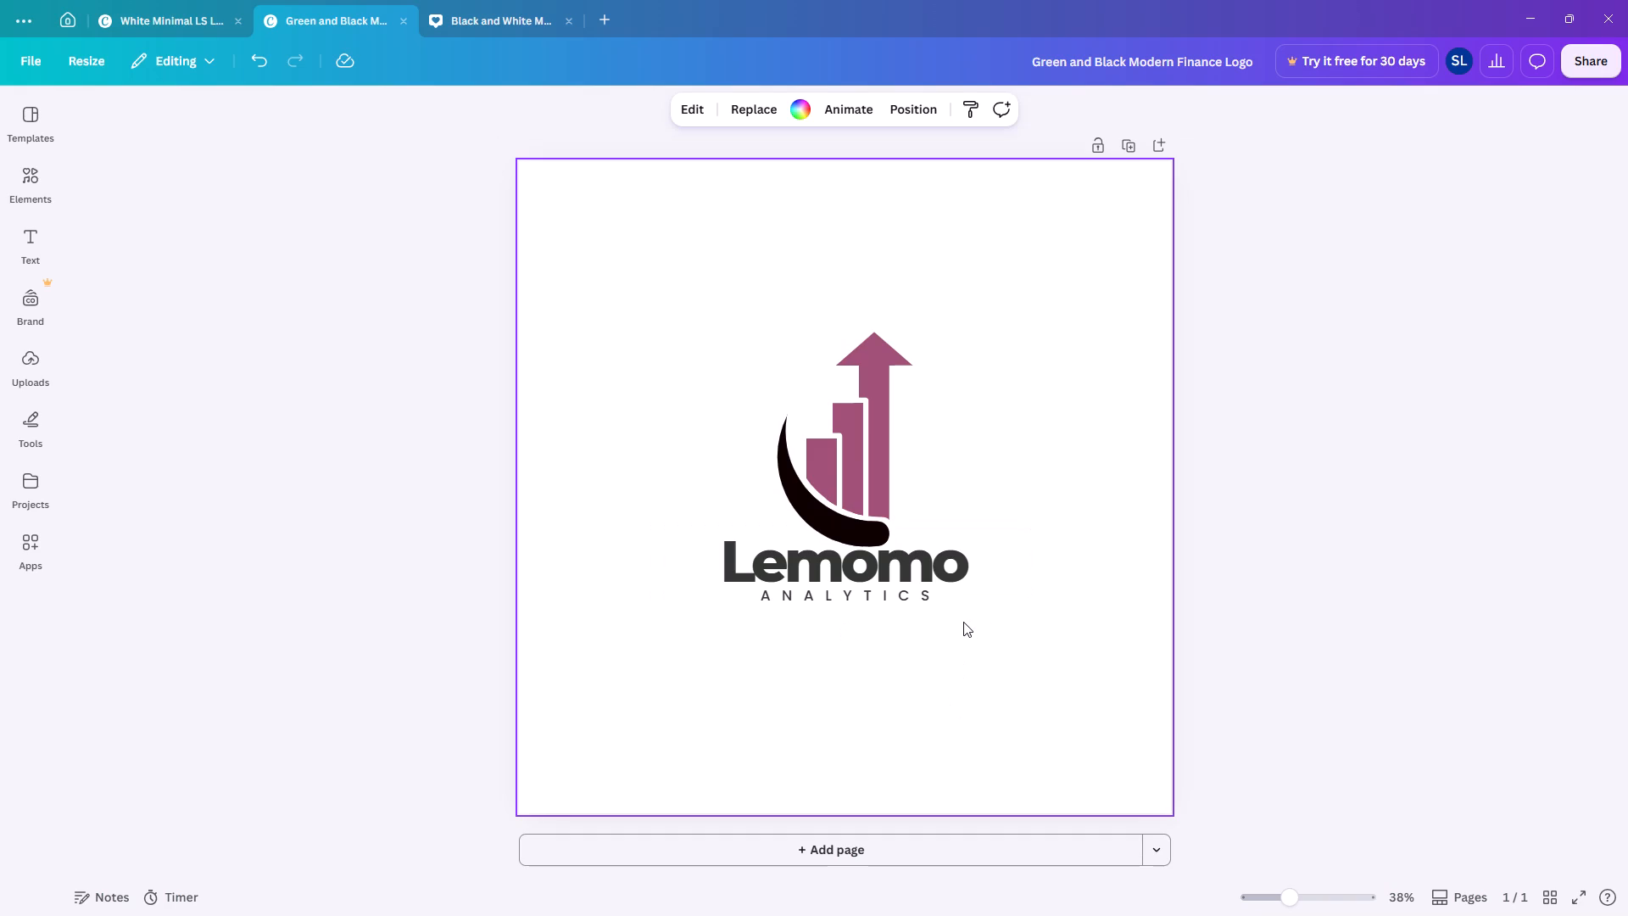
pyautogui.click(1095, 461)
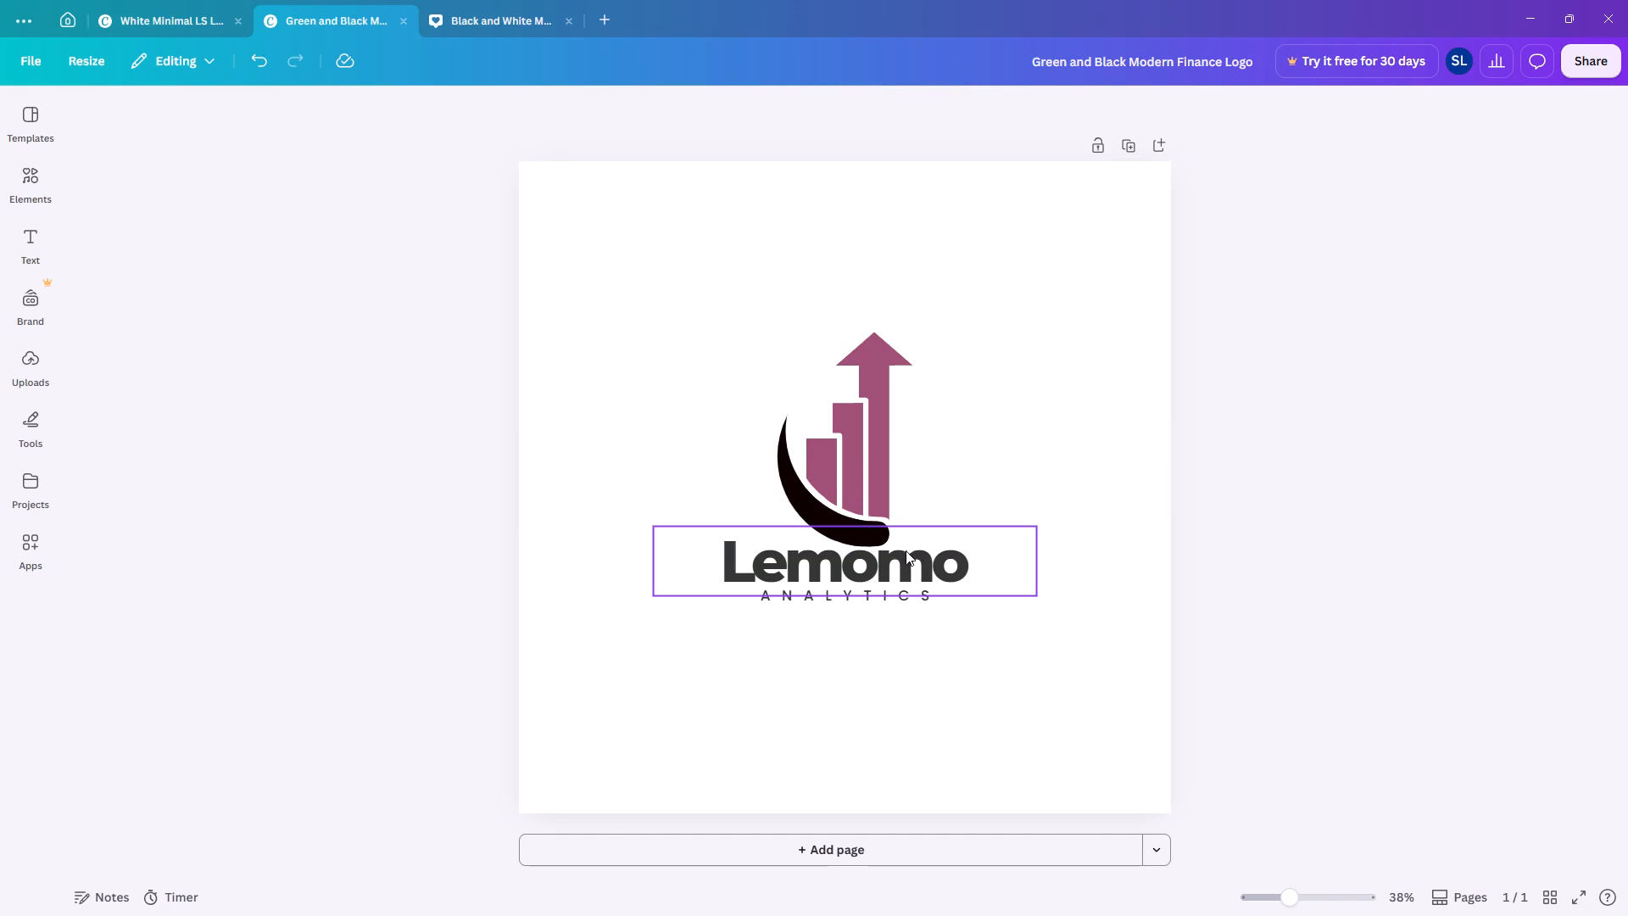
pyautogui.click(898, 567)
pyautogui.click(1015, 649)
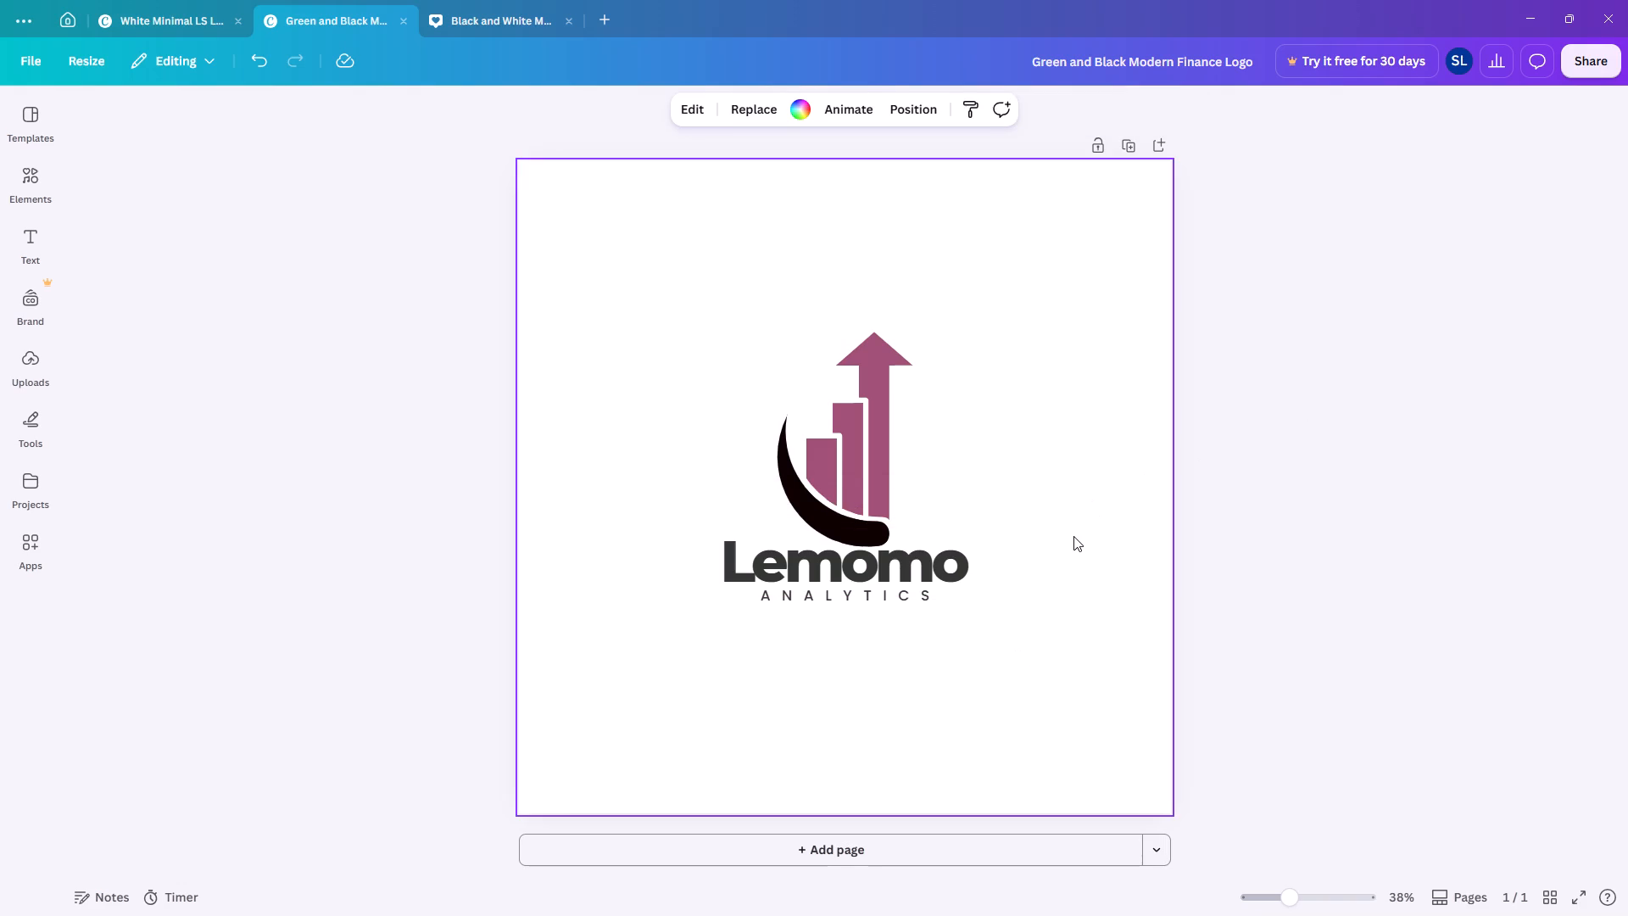
# Save the recoloured Lemomo logo design.
pyautogui.hotkey('ctrl', 's')
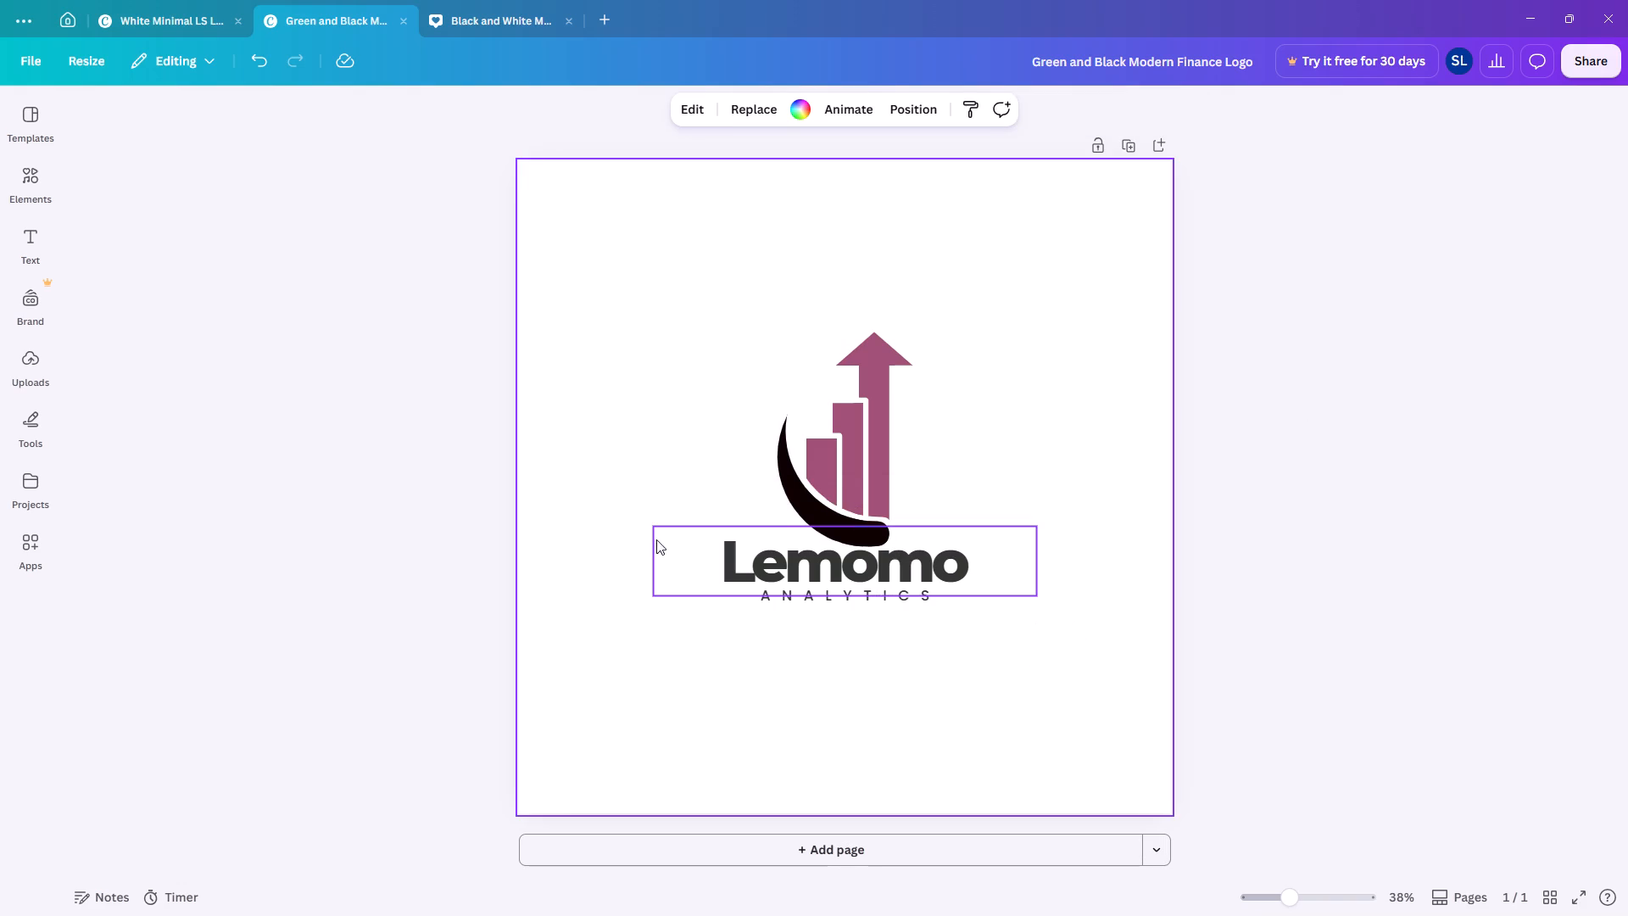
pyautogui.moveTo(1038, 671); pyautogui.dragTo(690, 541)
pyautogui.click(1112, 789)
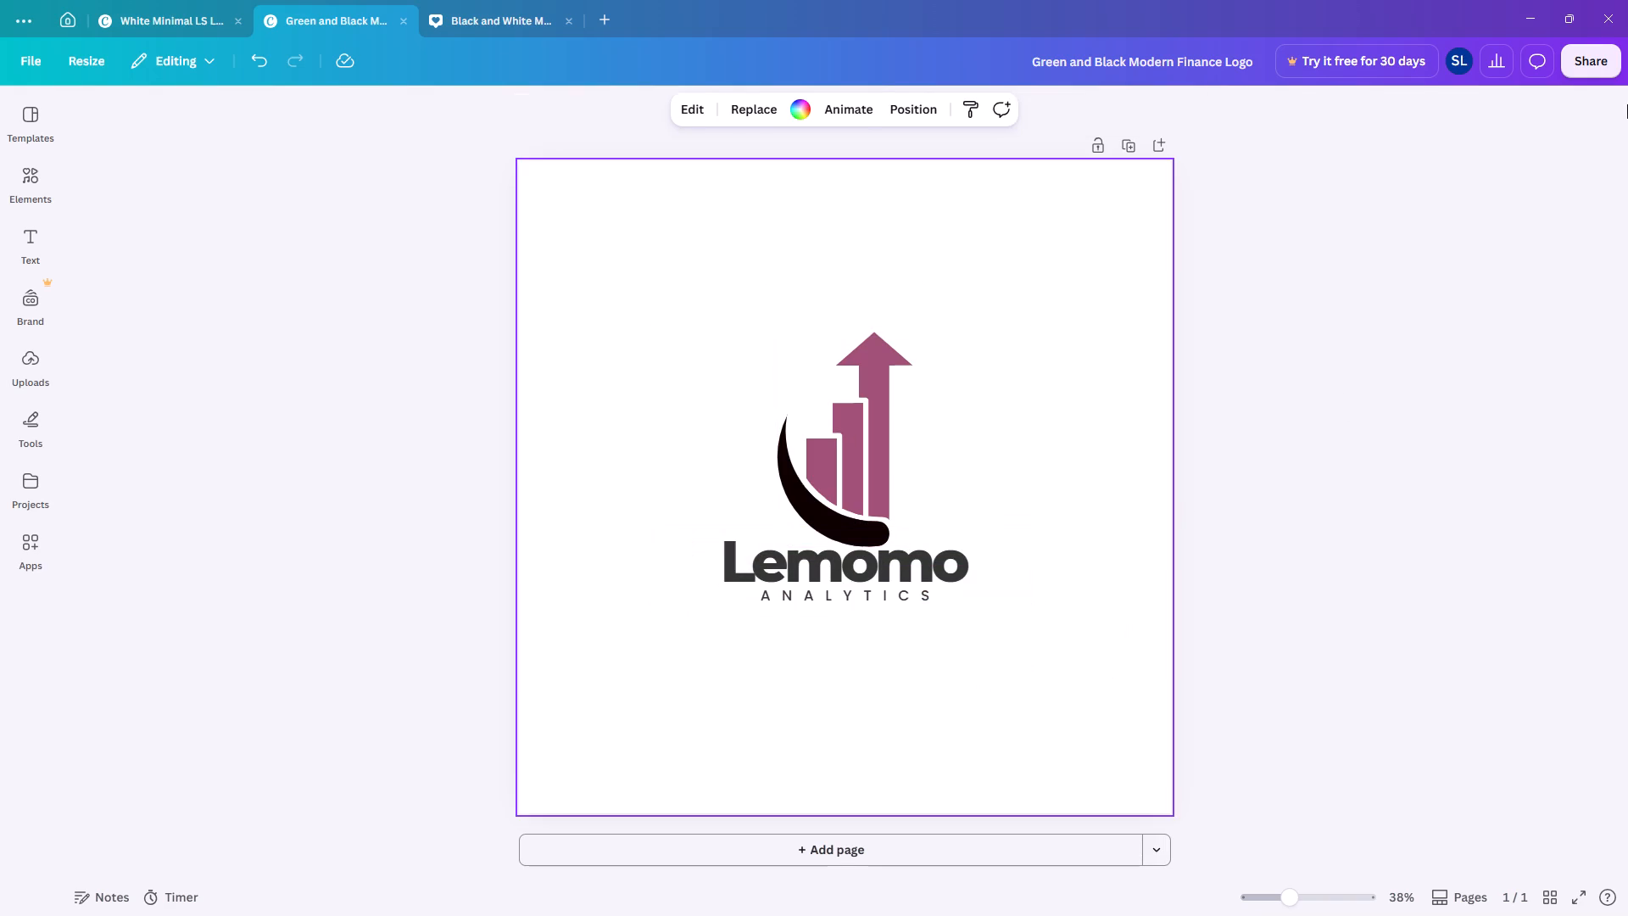
# Download the complete Lemomo Analytics logo as a PNG into the desktop's Sly folder as Green and Black Modern Finance Logo.
pyautogui.click(1599, 54)
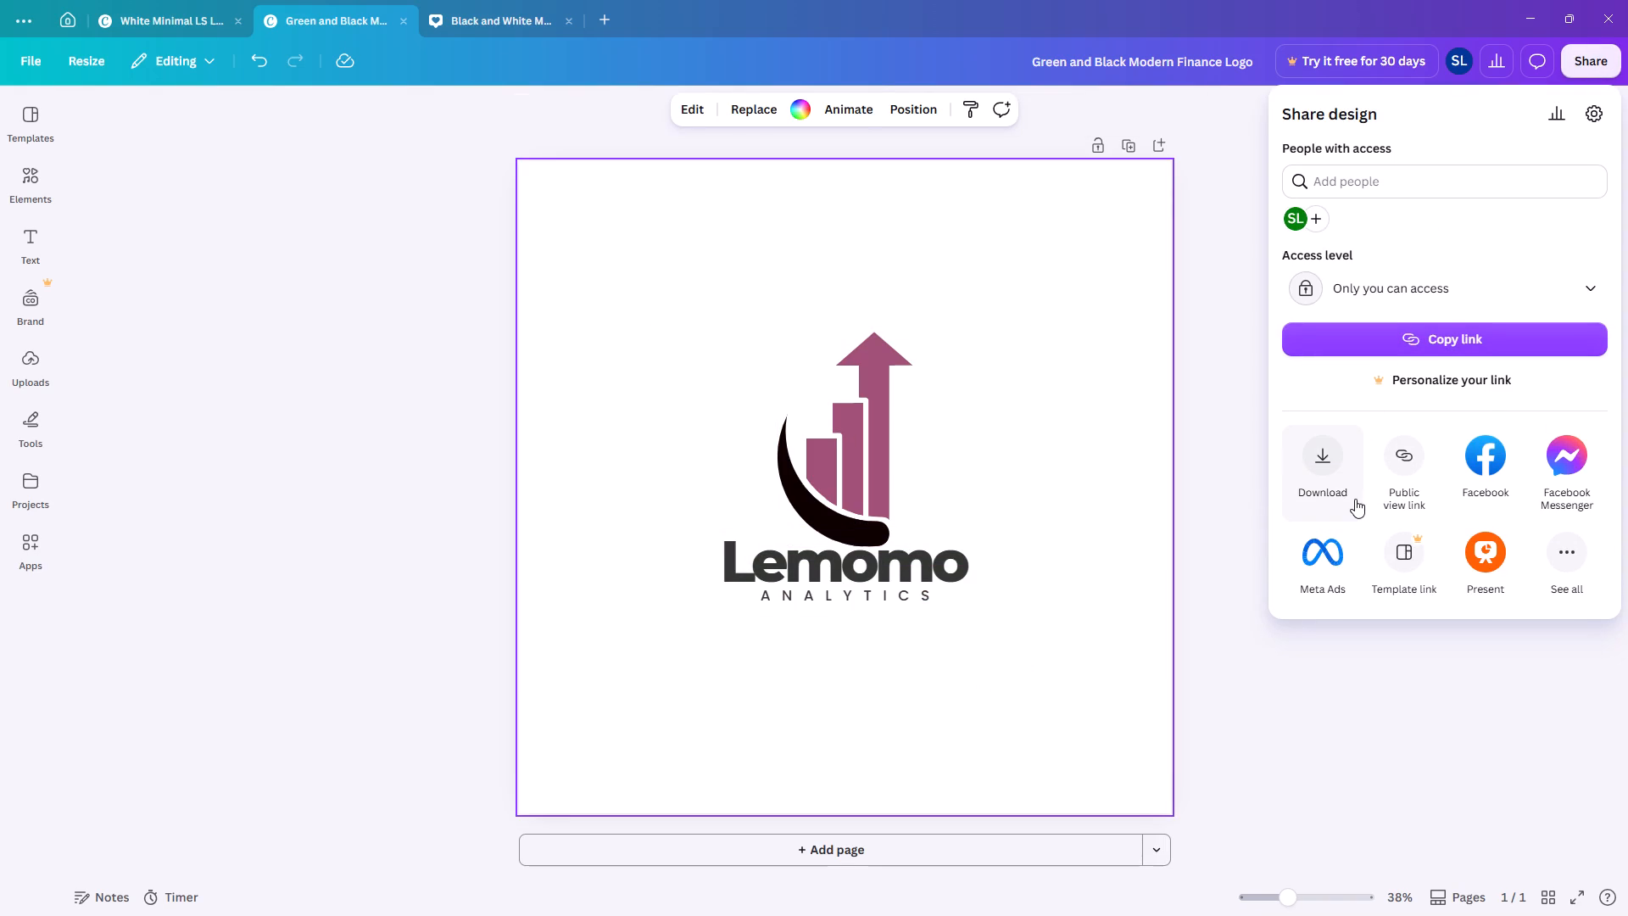
pyautogui.click(1335, 462)
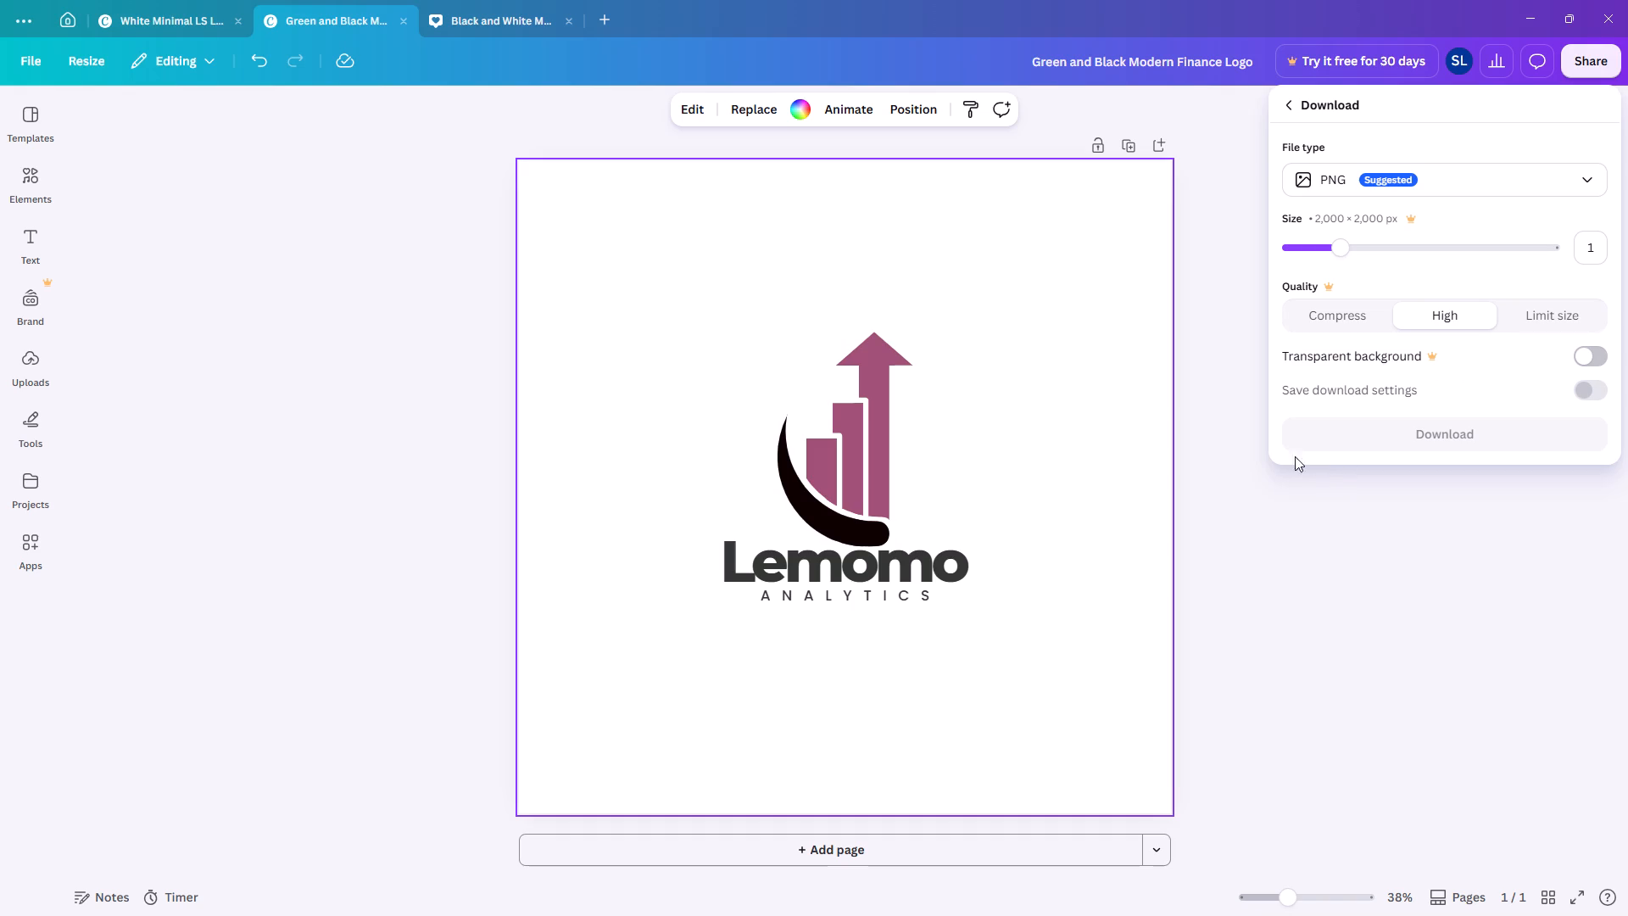
pyautogui.click(1413, 427)
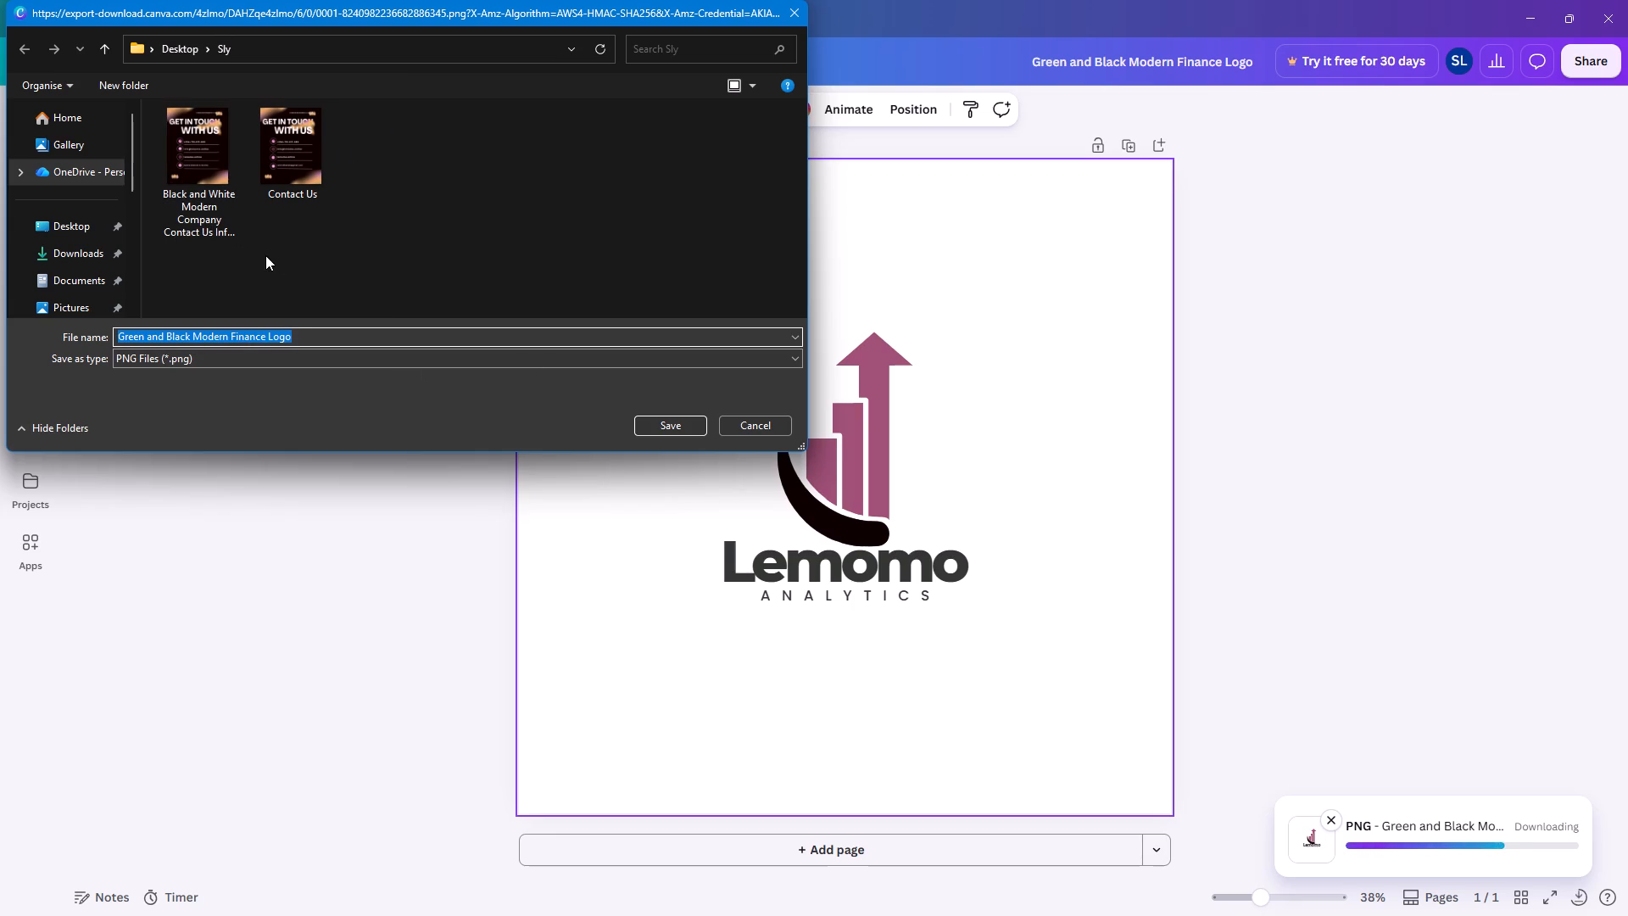
pyautogui.click(85, 222)
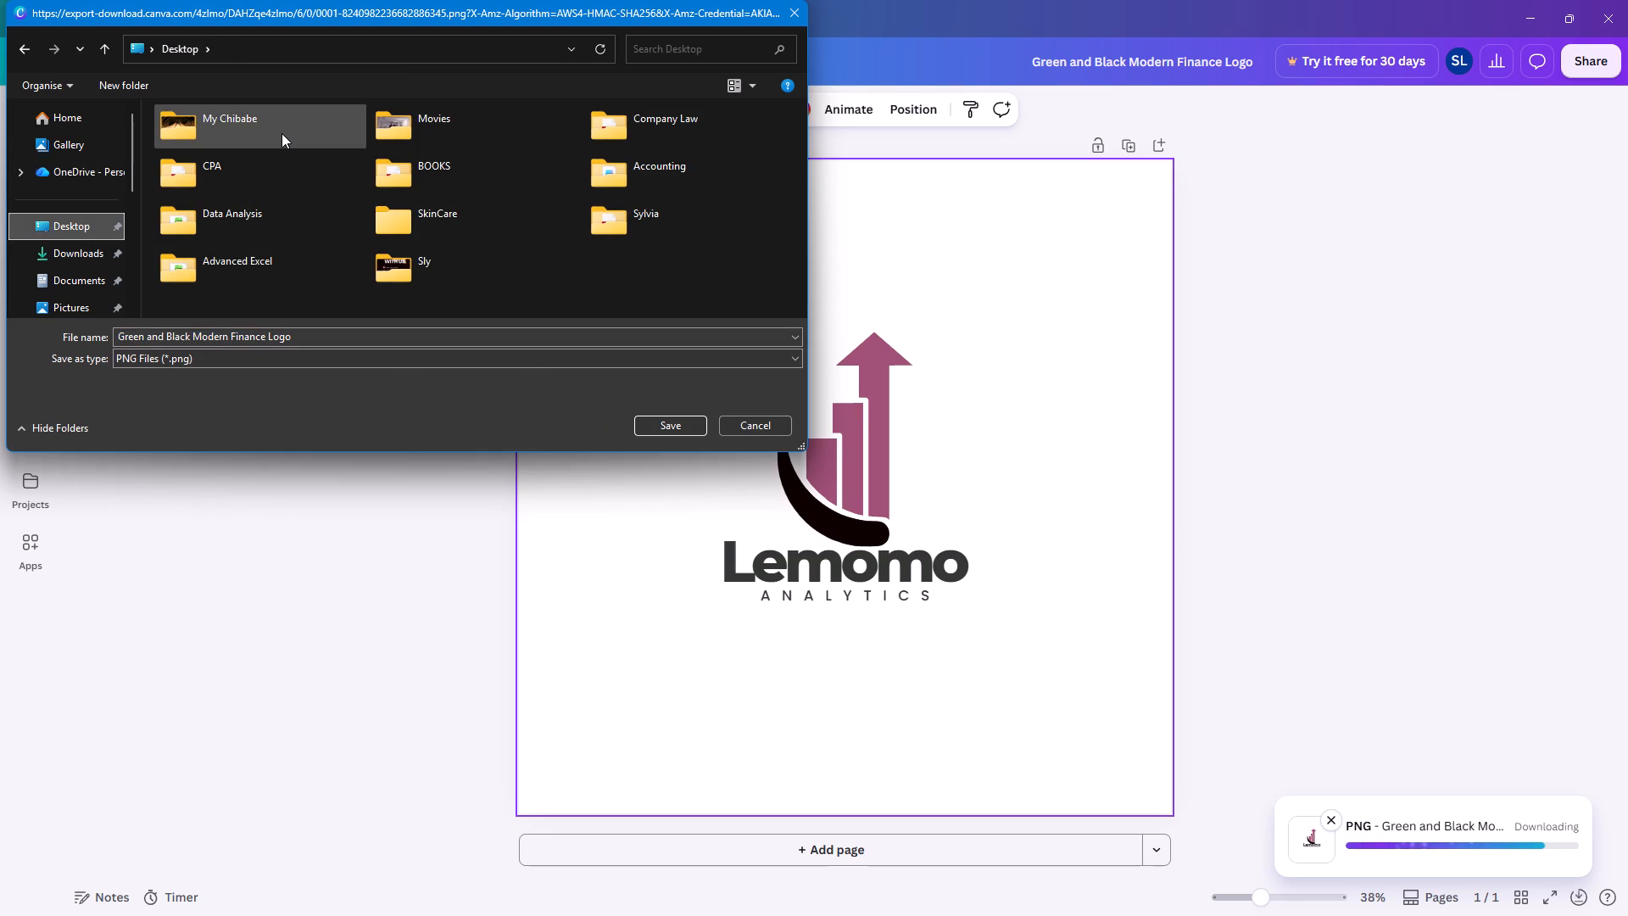
pyautogui.click(466, 259)
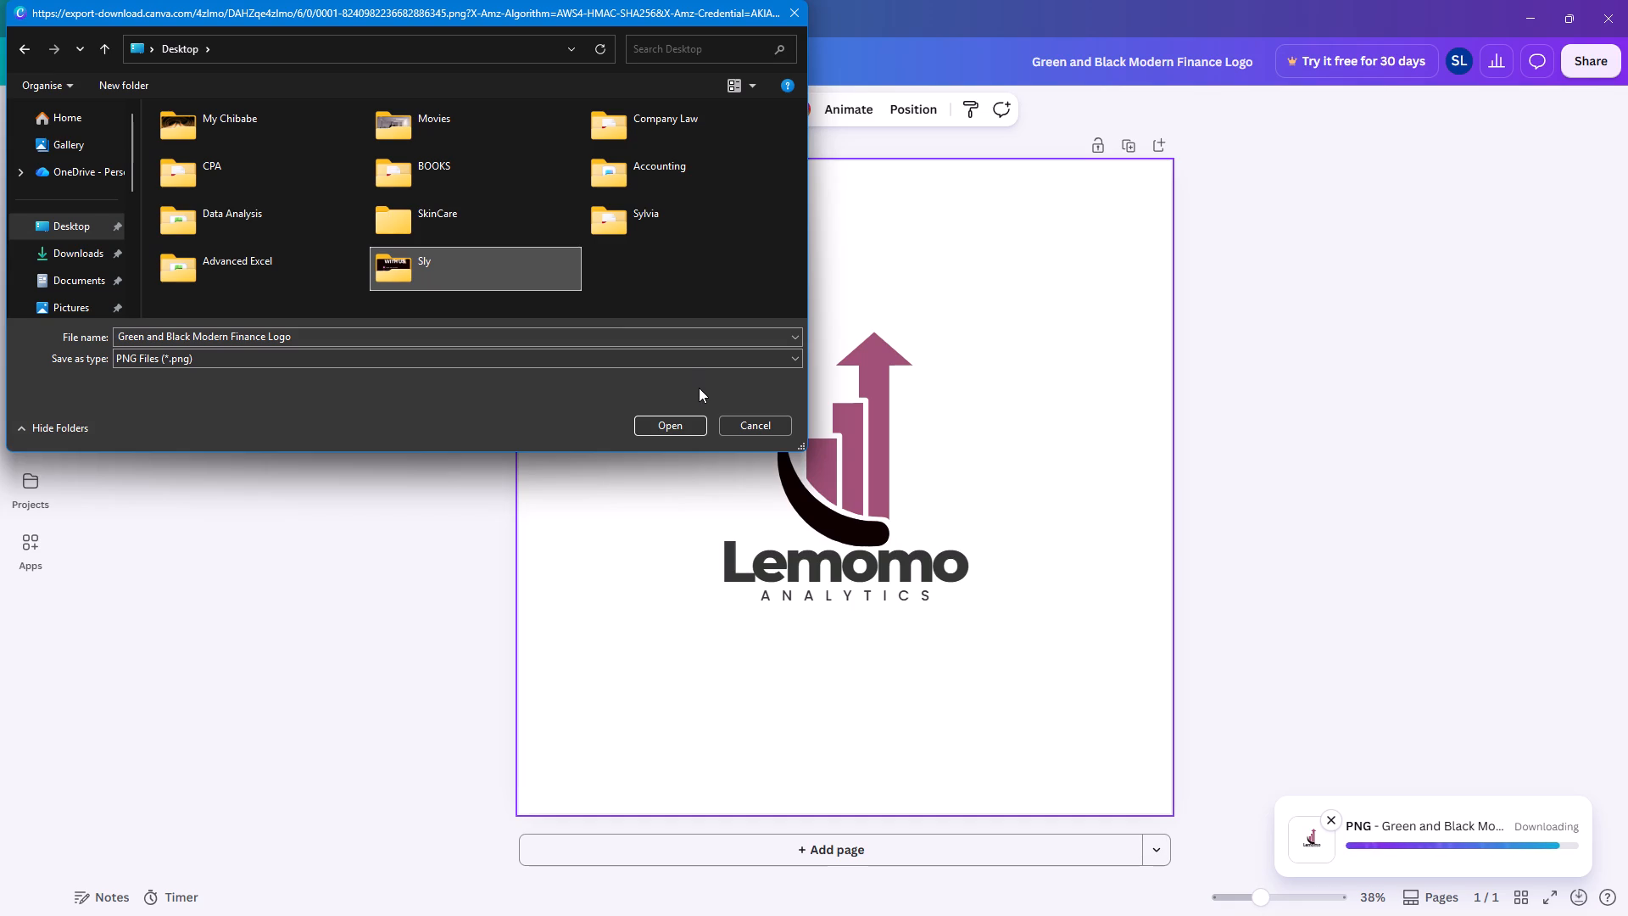
pyautogui.click(684, 420)
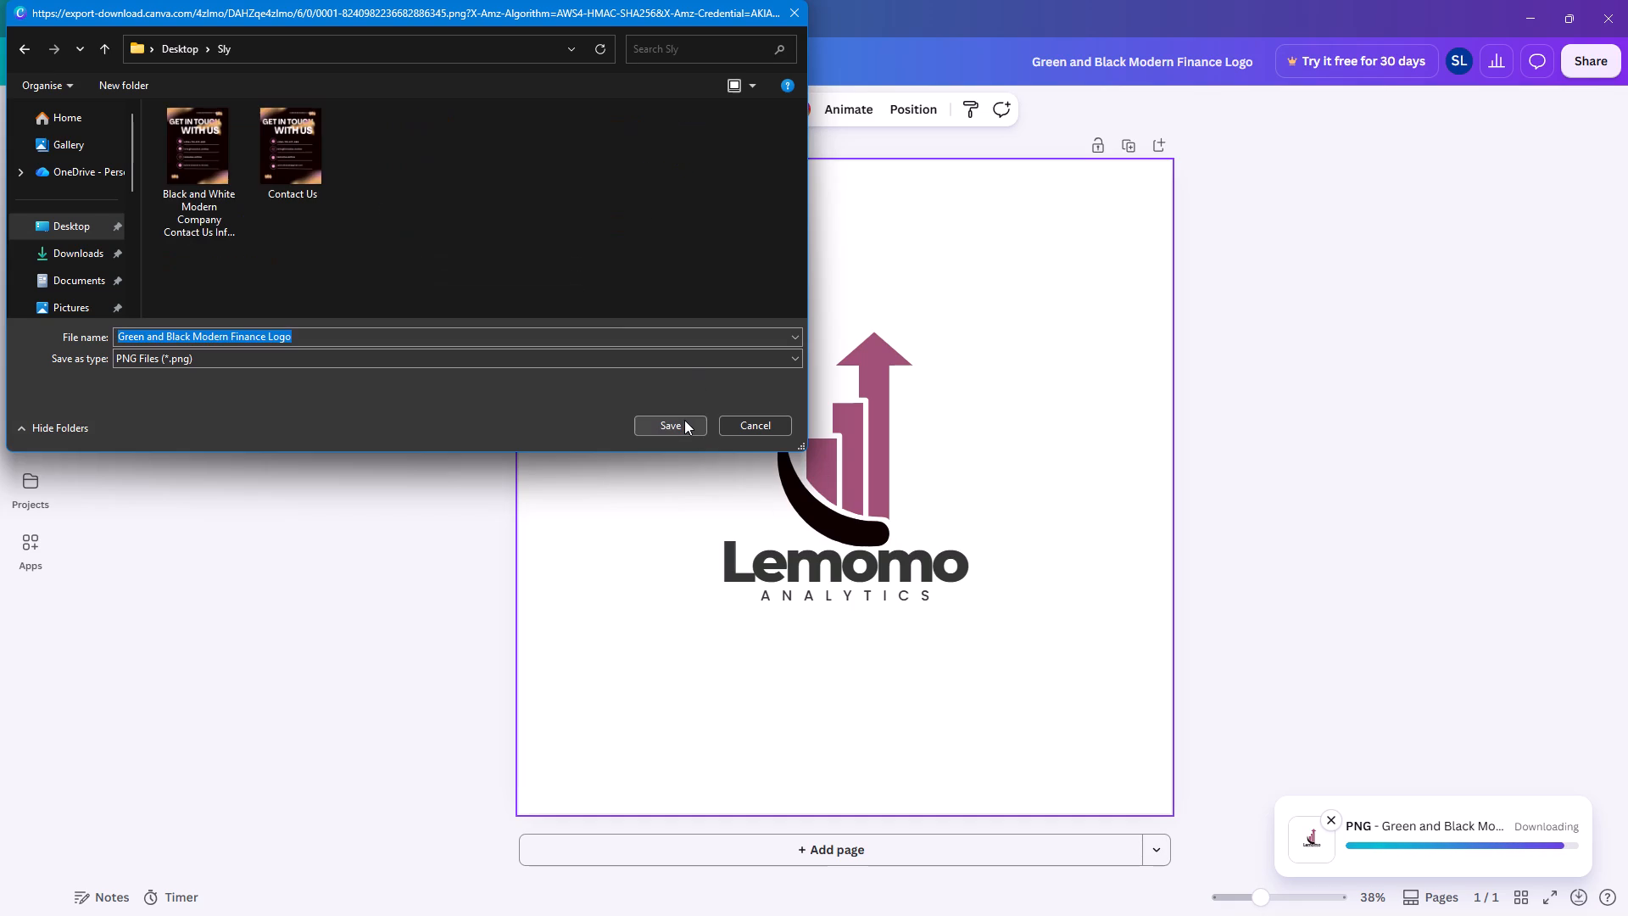
pyautogui.click(684, 420)
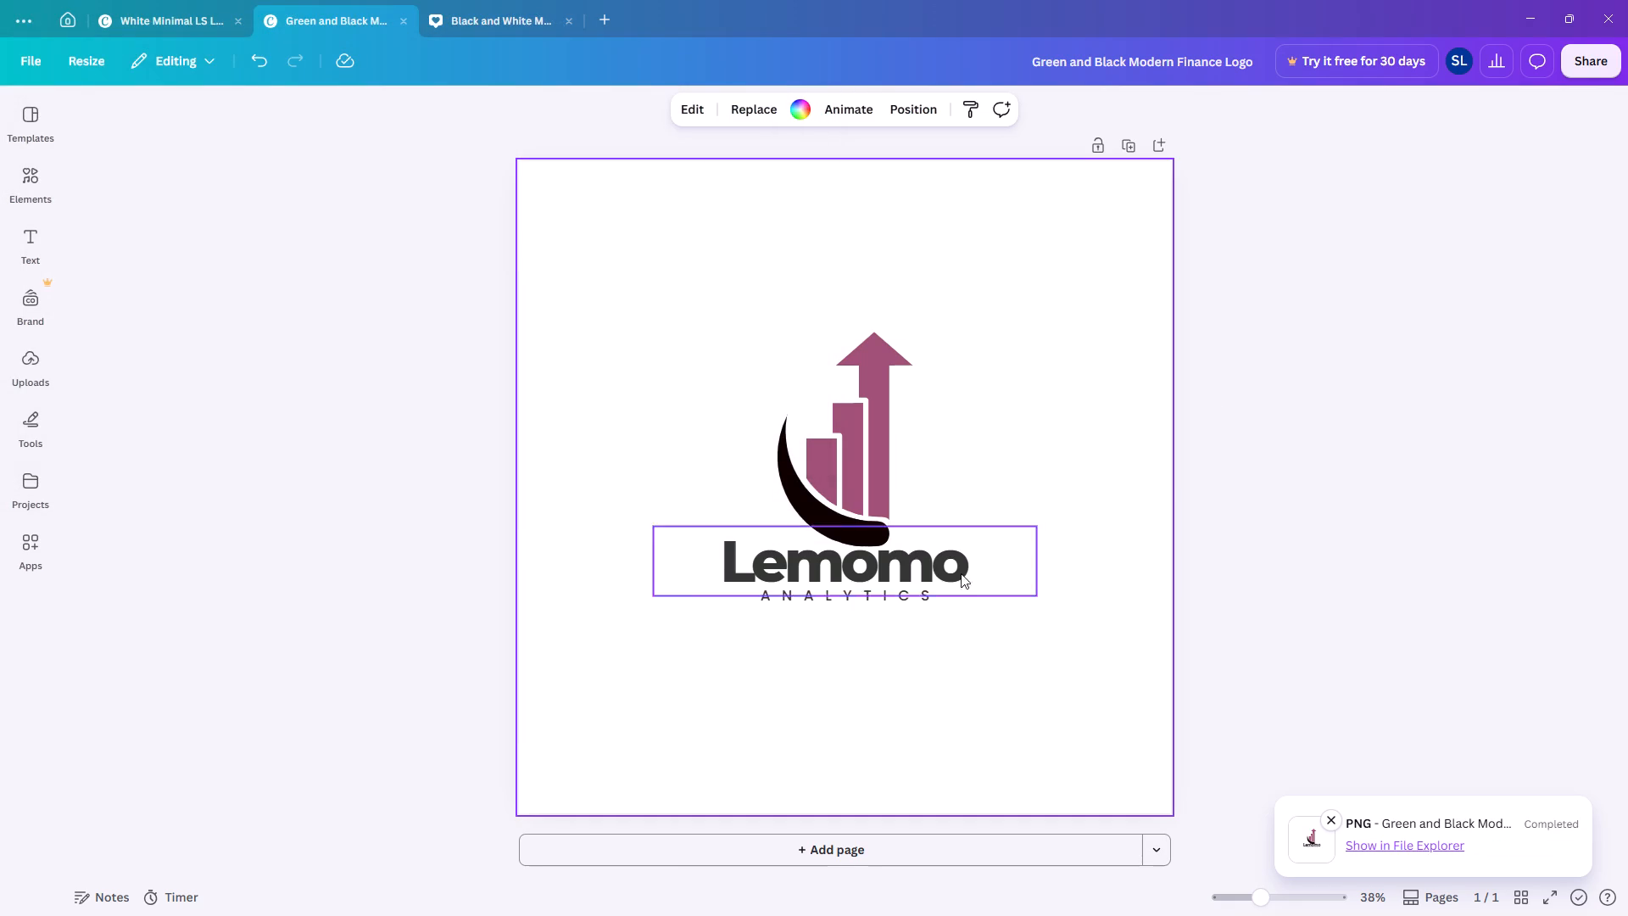
# Delete the Lemomo and ANALYTICS text from the logo design, keeping only the bars, arrow and swoosh graphic.
pyautogui.click(934, 565)
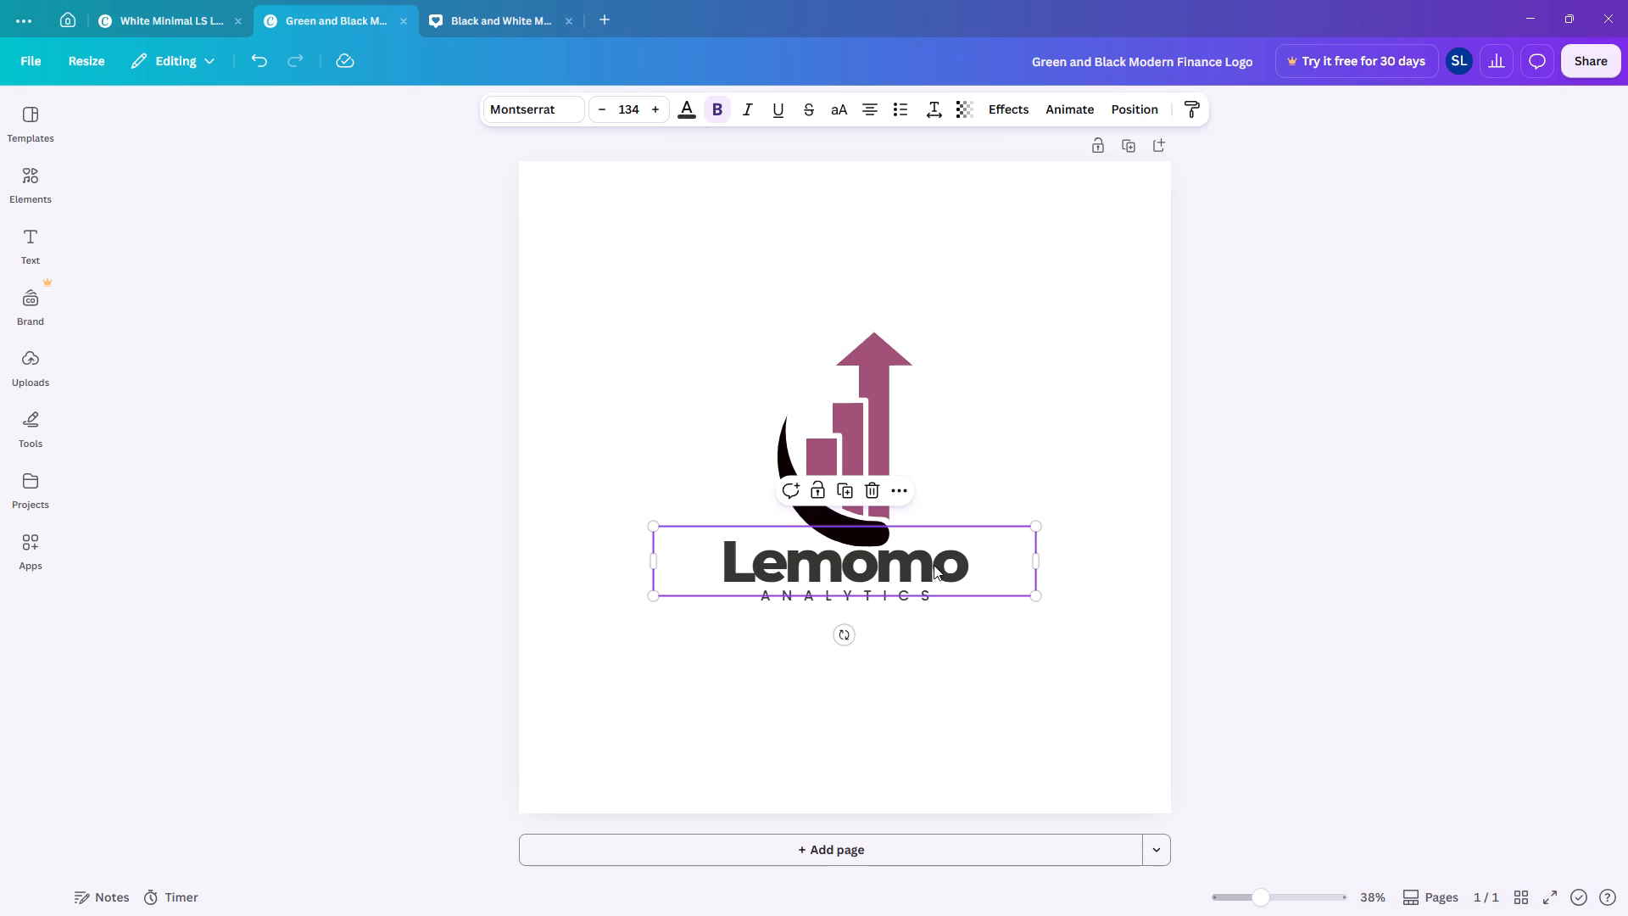
pyautogui.press('Delete')
pyautogui.click(890, 584)
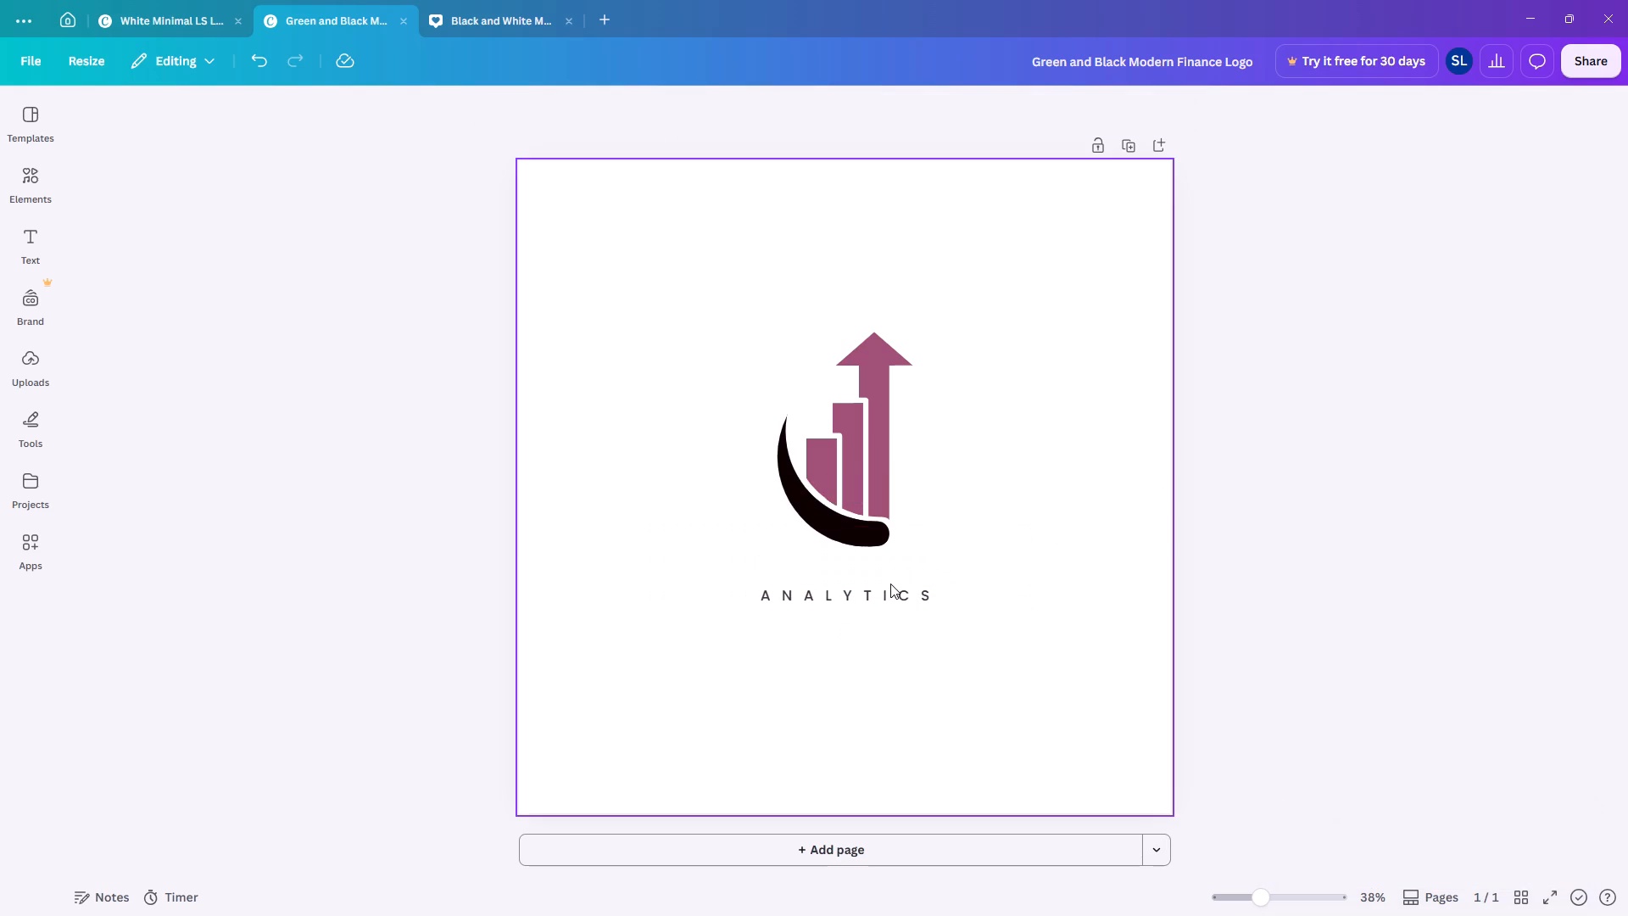
pyautogui.click(886, 590)
pyautogui.press('BackSpace')
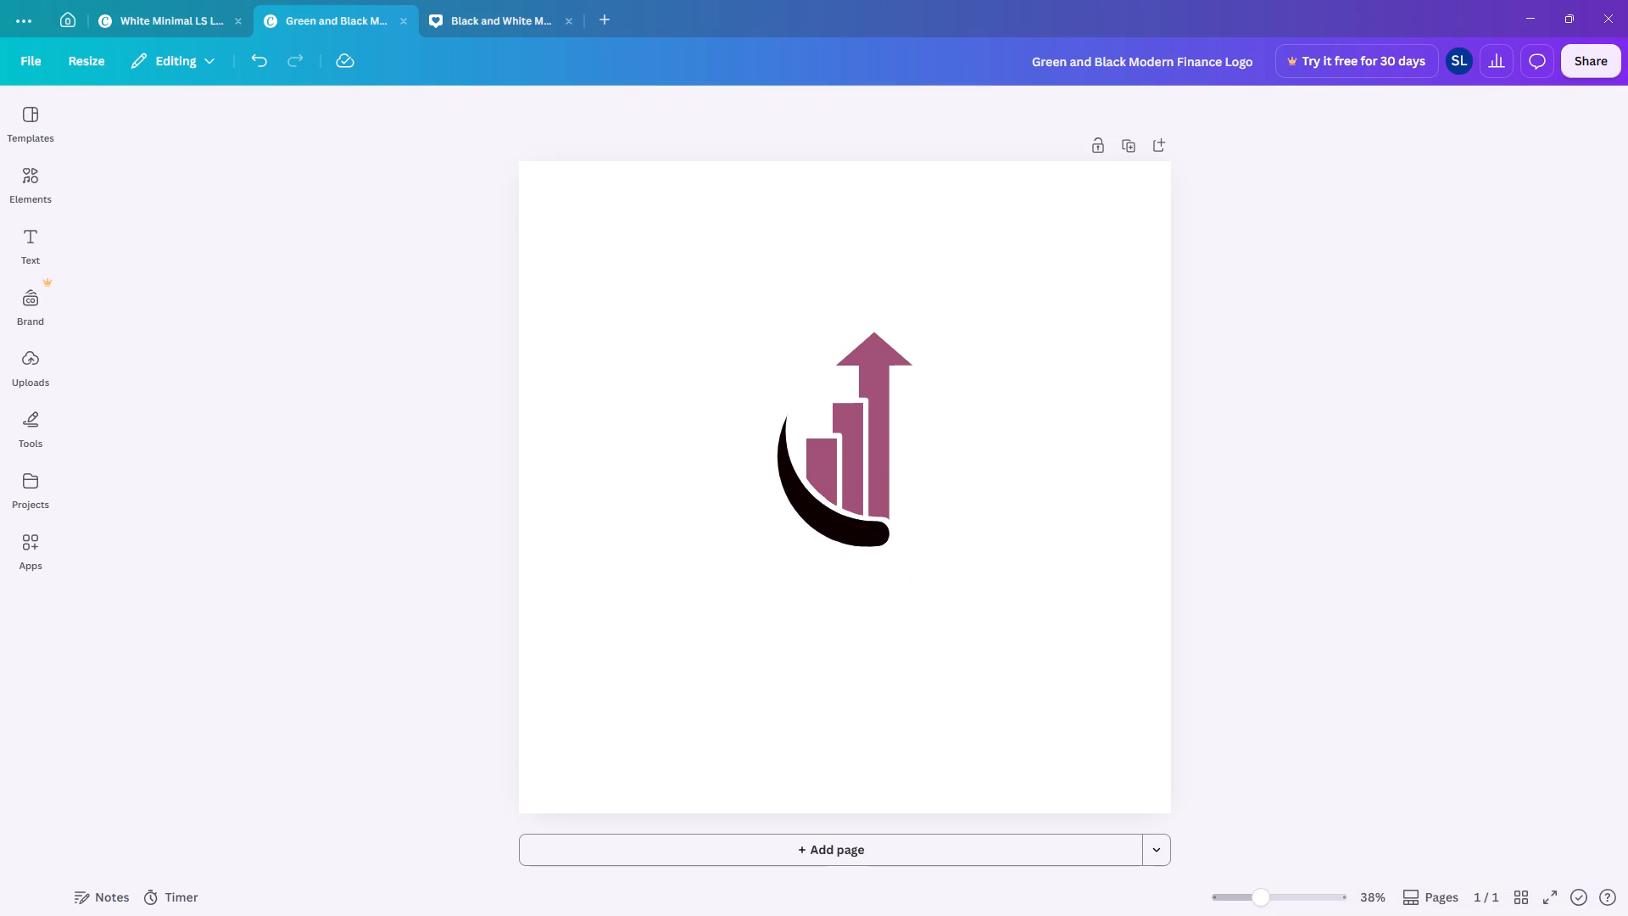
pyautogui.click(978, 432)
pyautogui.click(1310, 421)
# Download the text-free logo graphic as a PNG named My Logo into the desktop's Sly folder.
pyautogui.click(1596, 58)
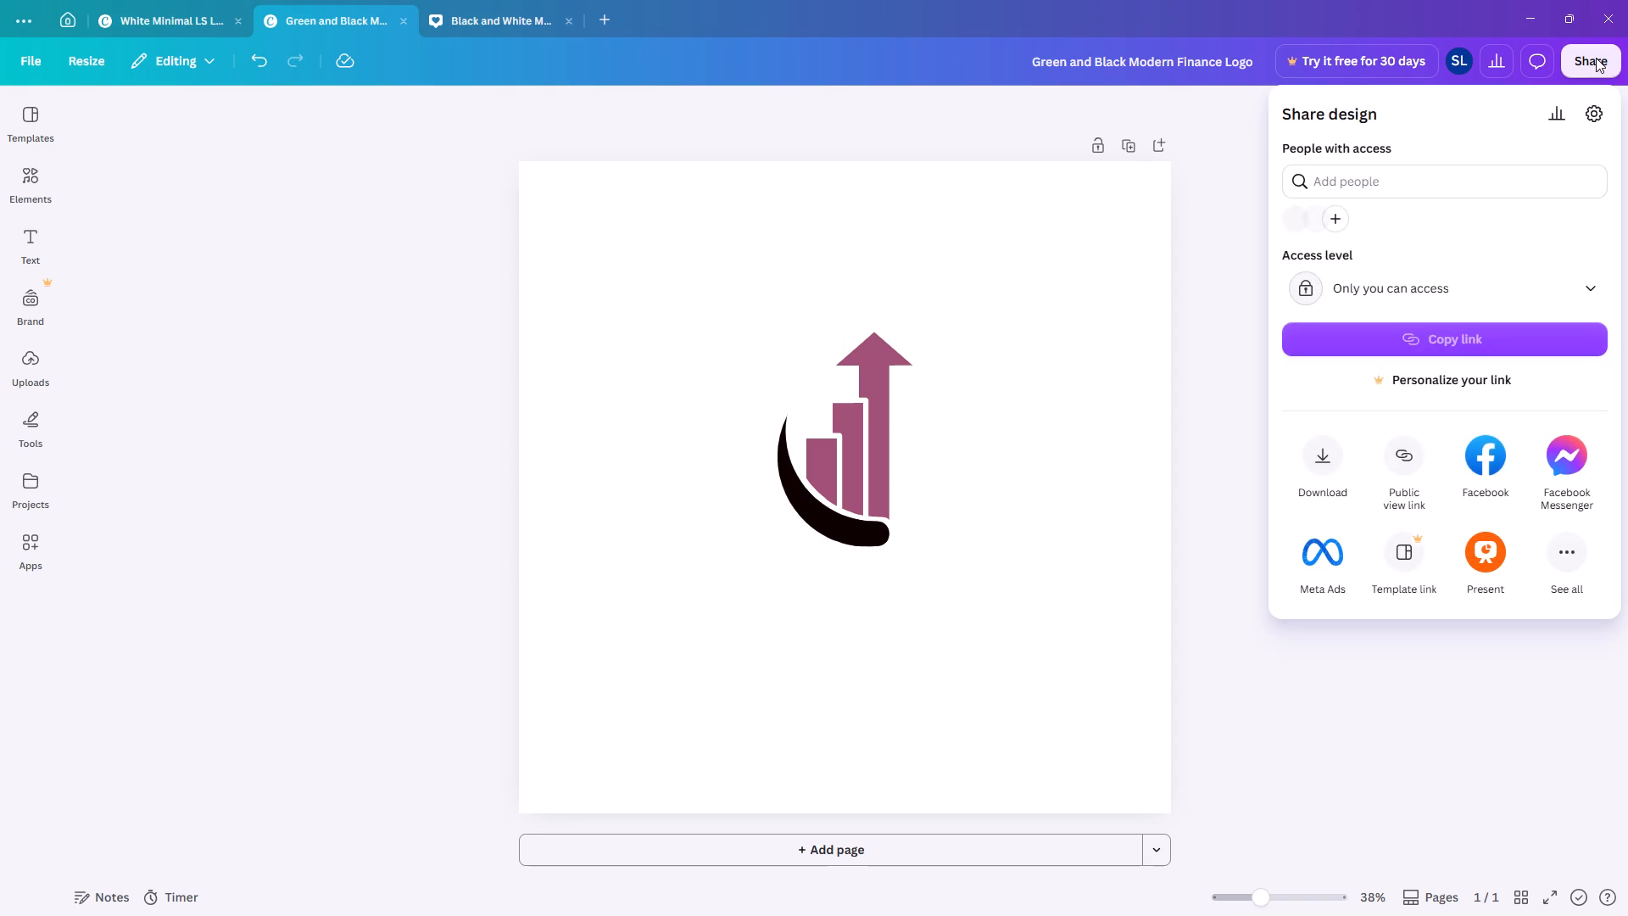
pyautogui.click(1333, 460)
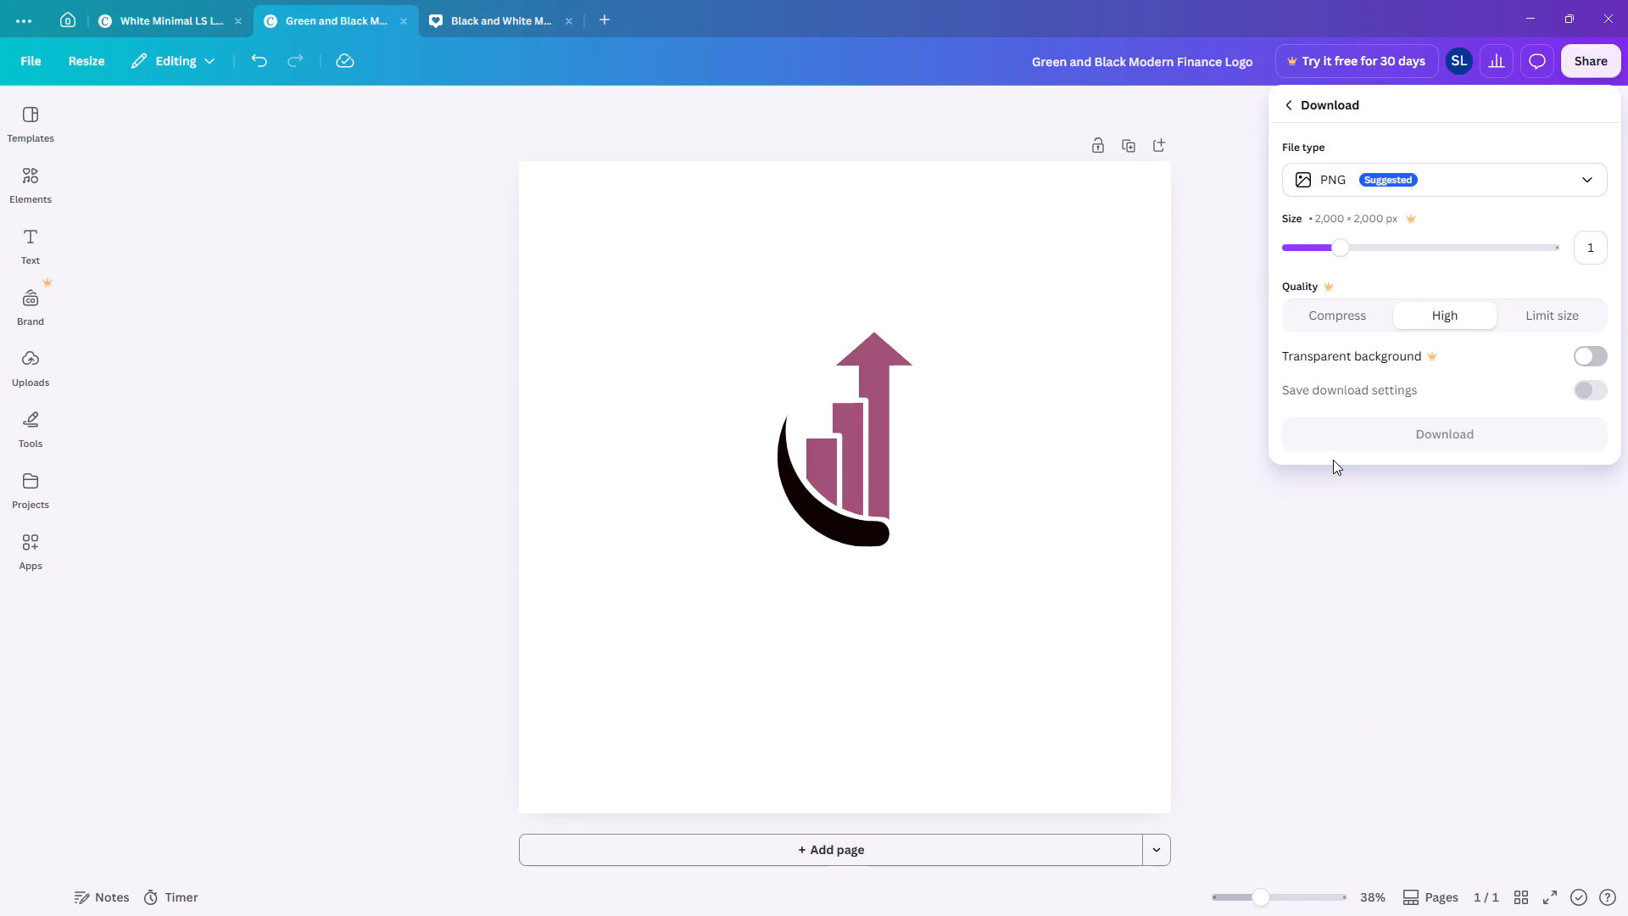
pyautogui.click(1371, 433)
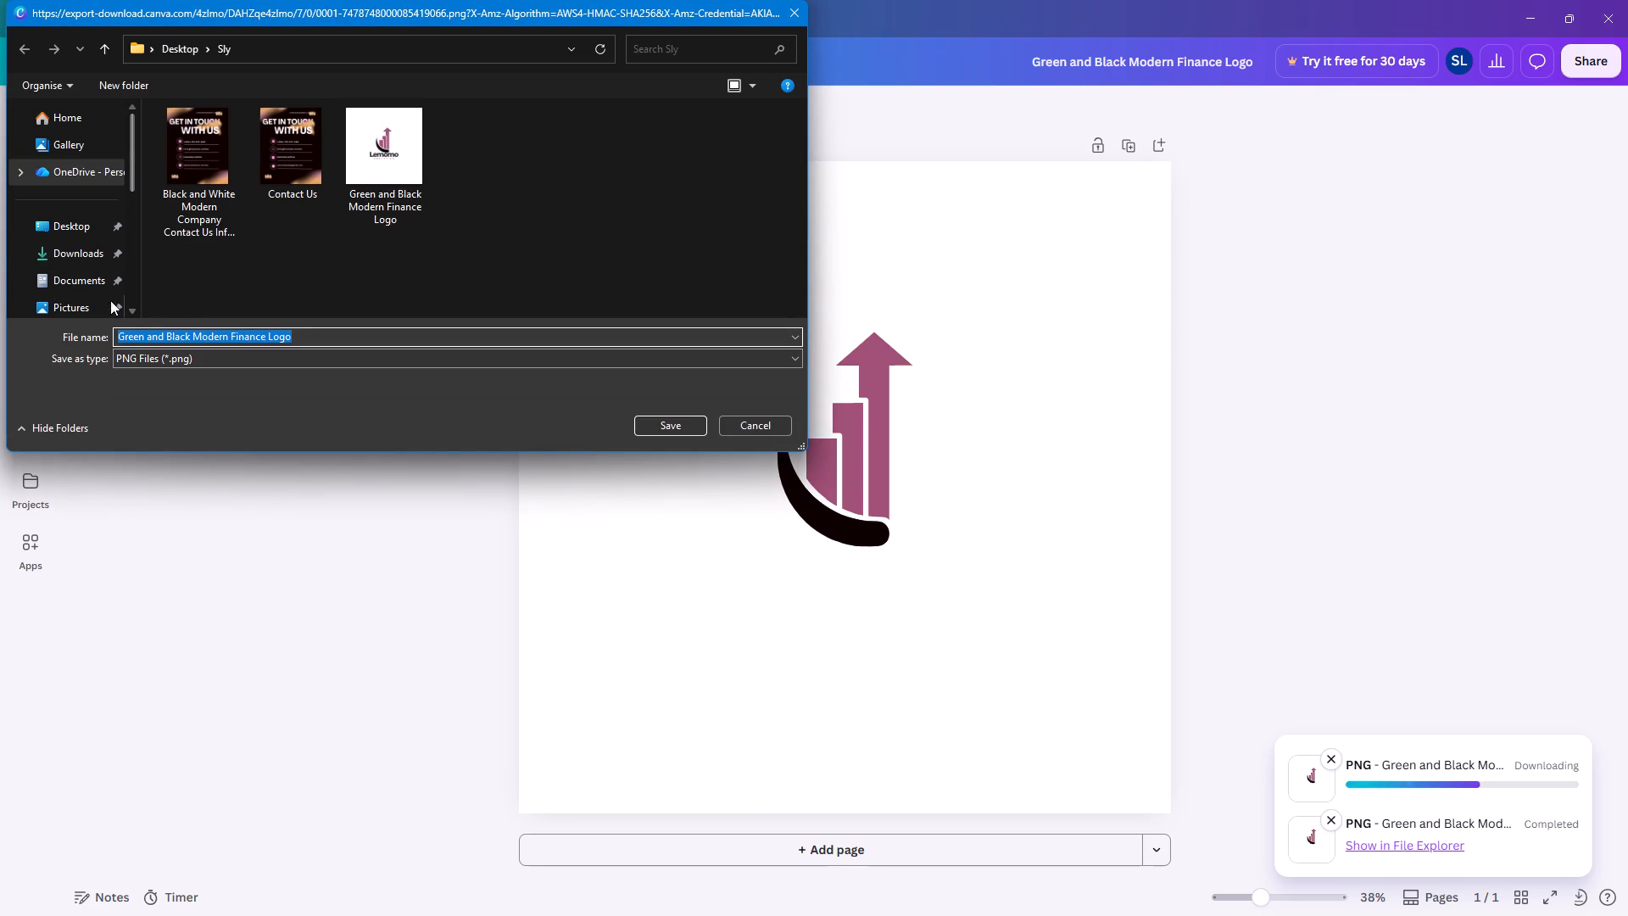
pyautogui.click(93, 235)
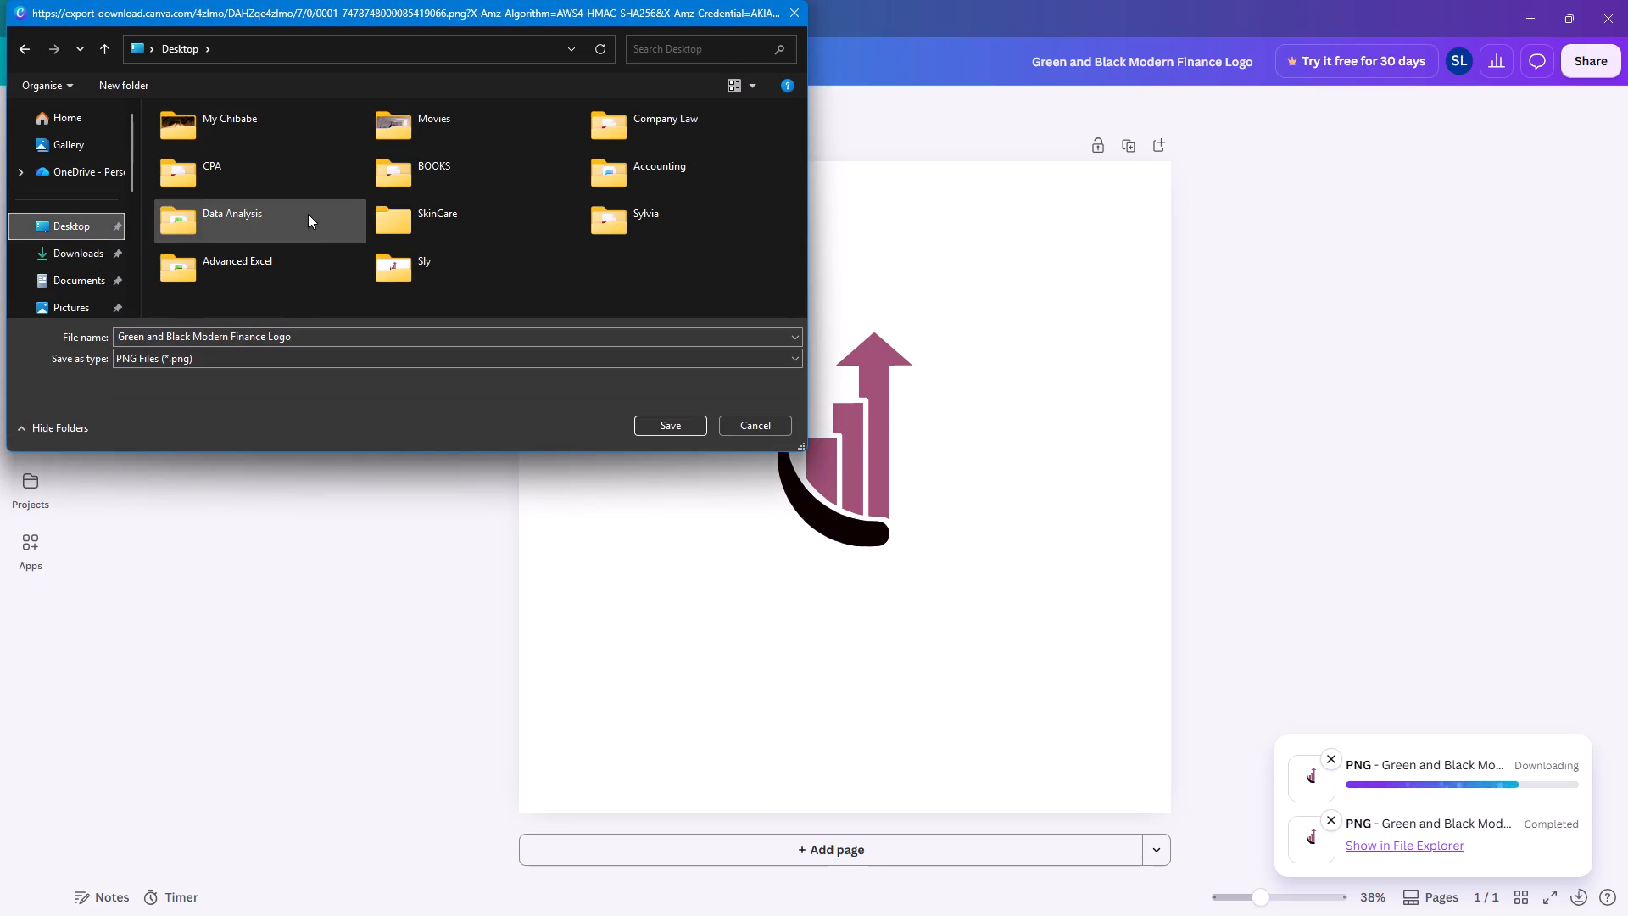
pyautogui.doubleClick(385, 257)
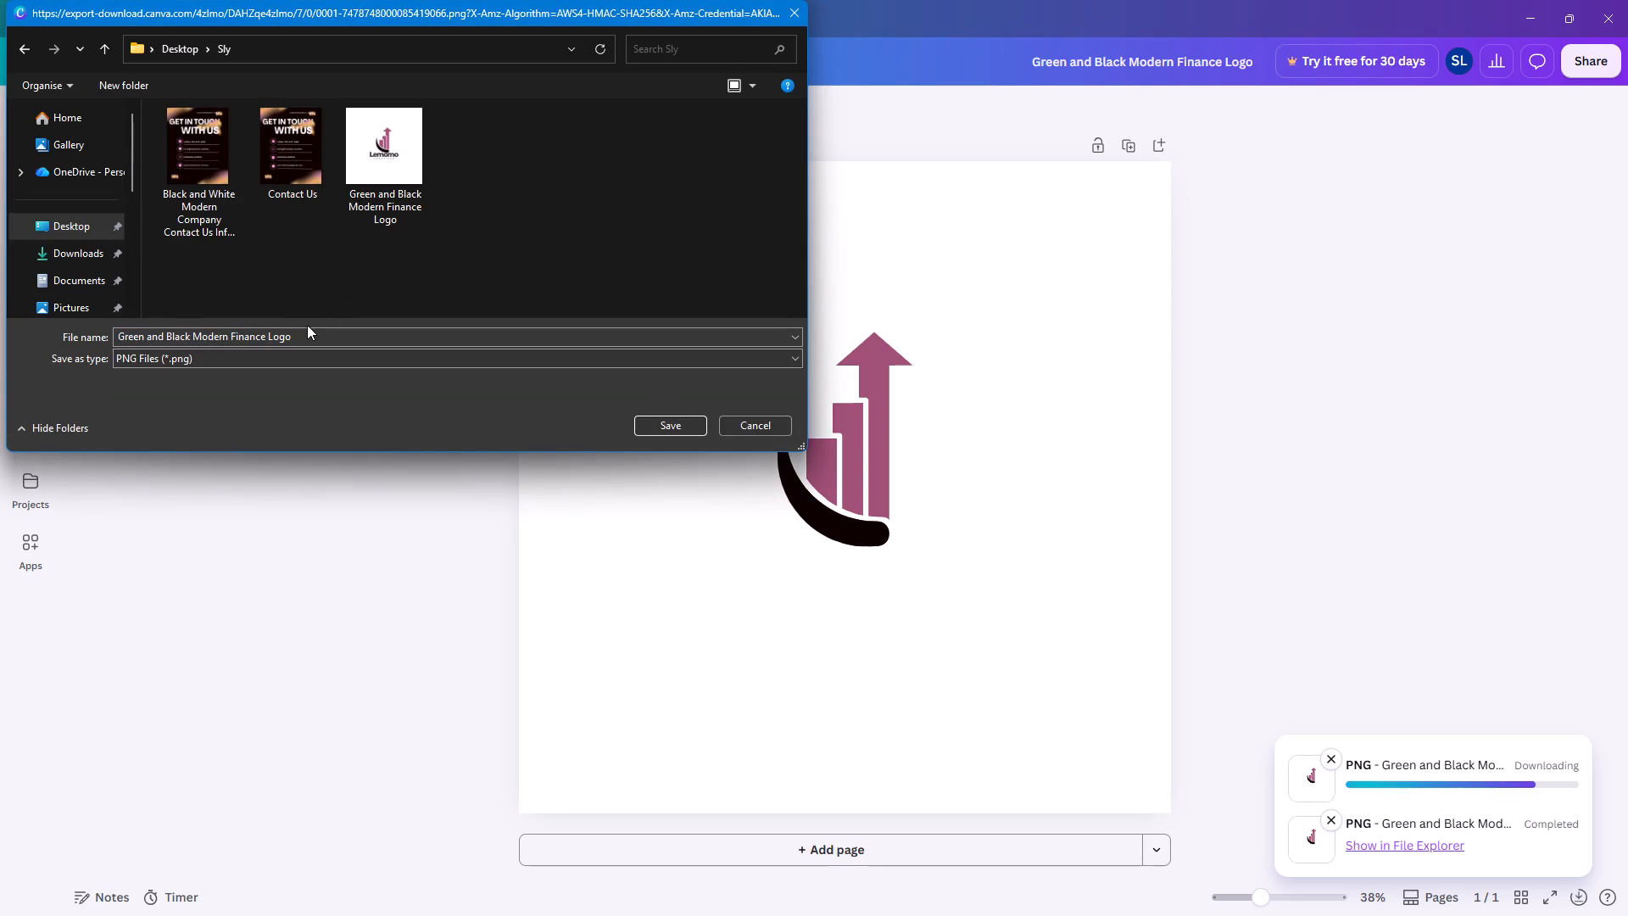
pyautogui.tripleClick(305, 330)
pyautogui.doubleClick(305, 330)
pyautogui.doubleClick(305, 330)
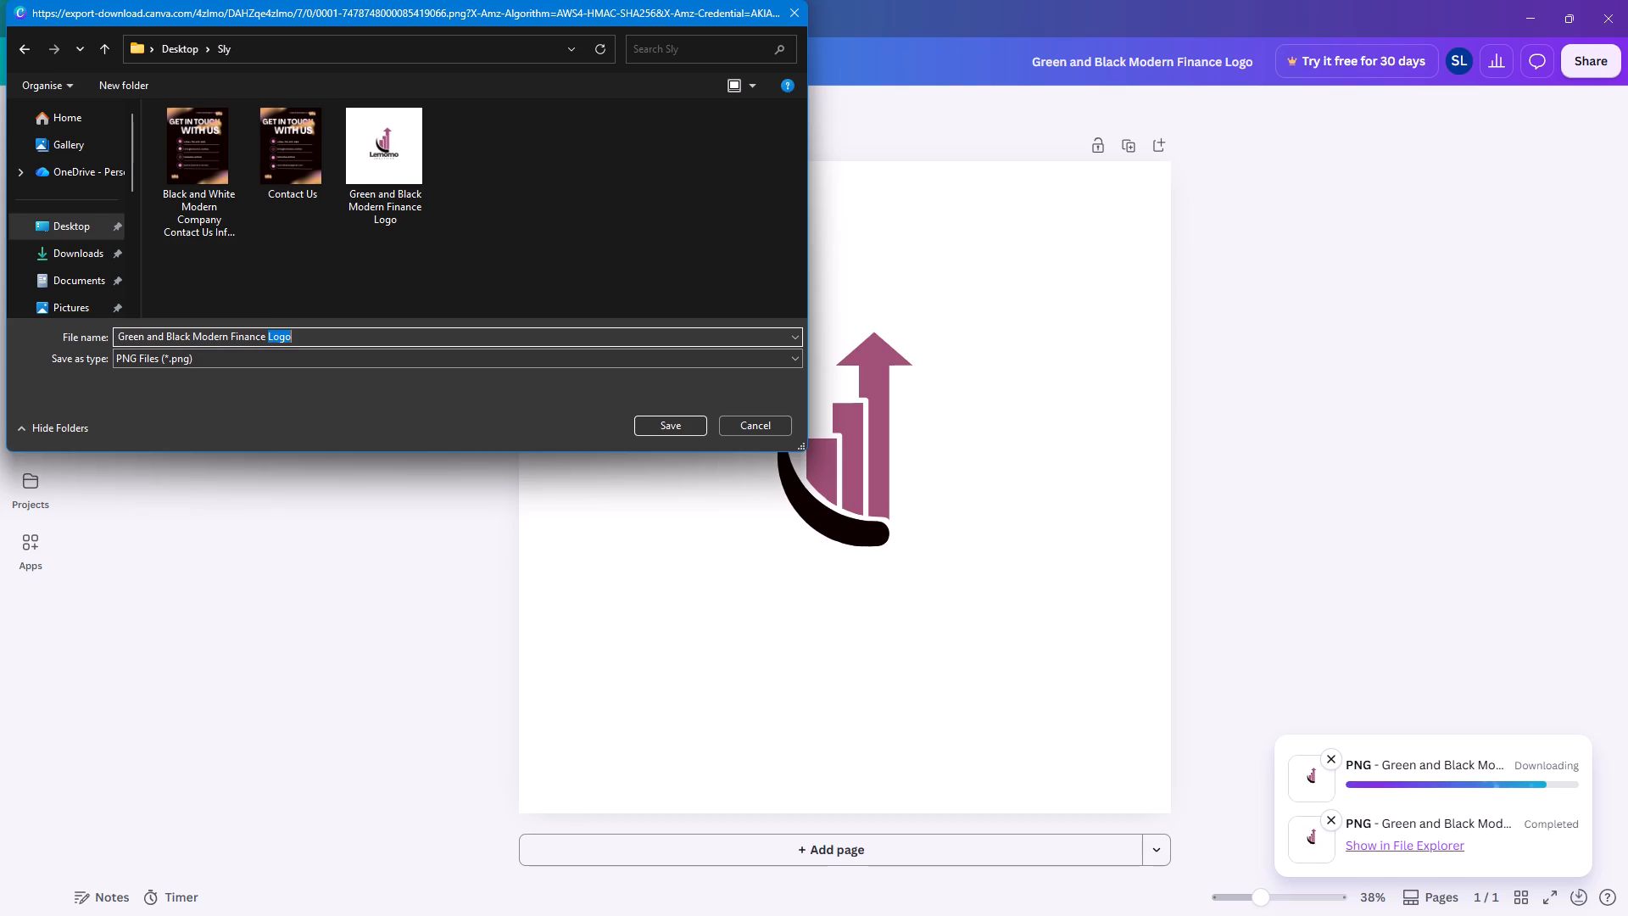
pyautogui.moveTo(305, 331); pyautogui.dragTo(34, 333)
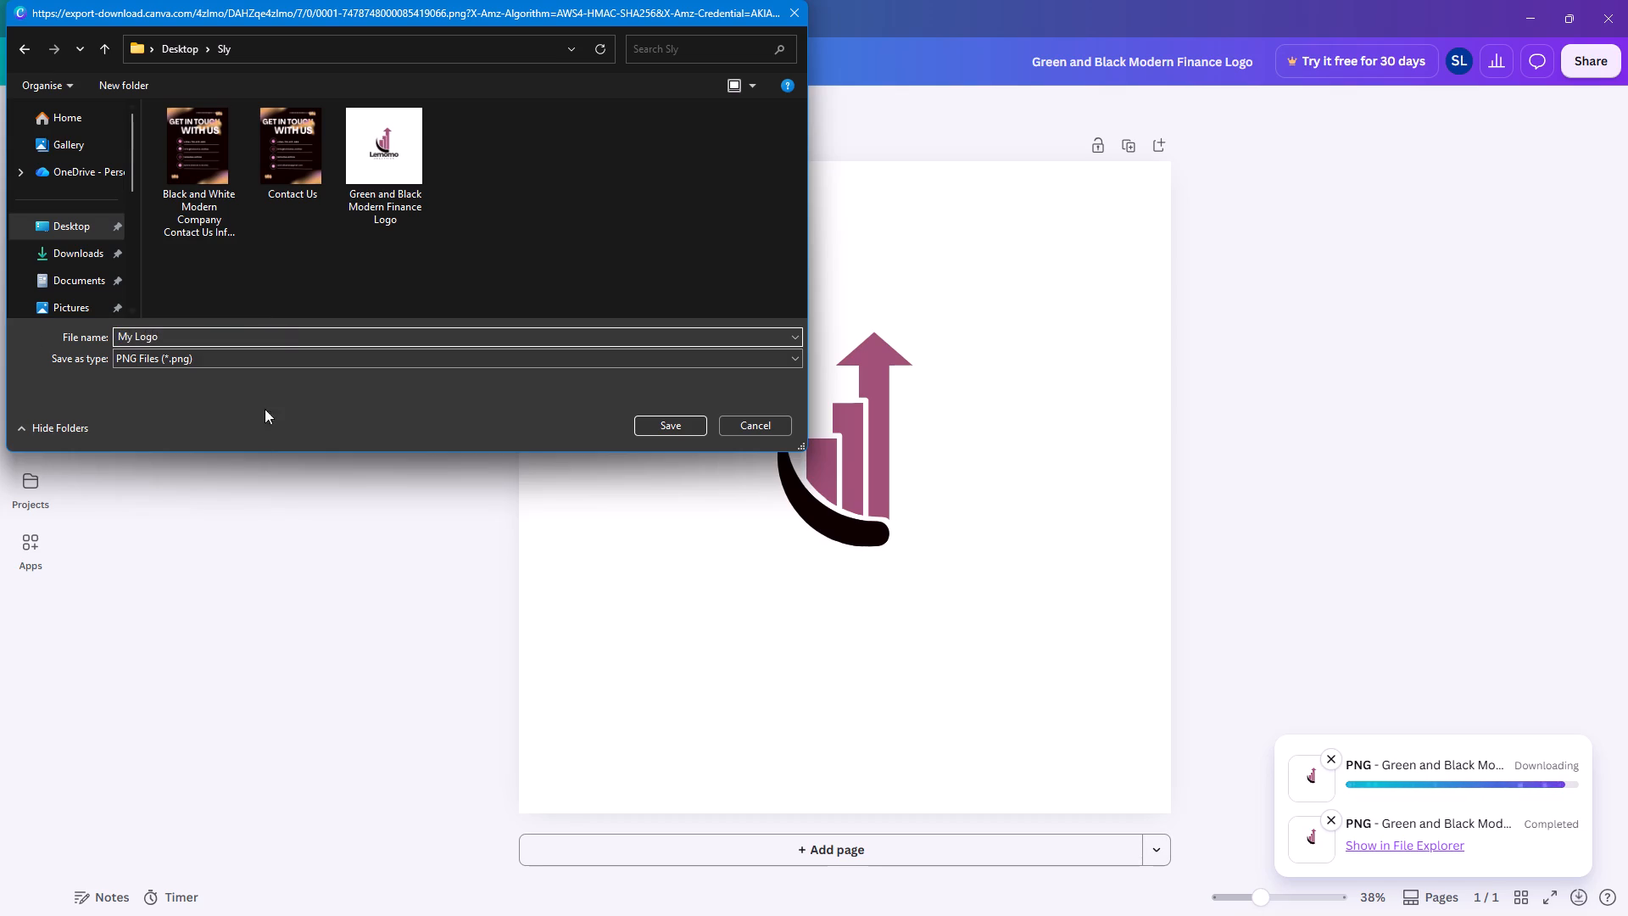
pyautogui.click(692, 421)
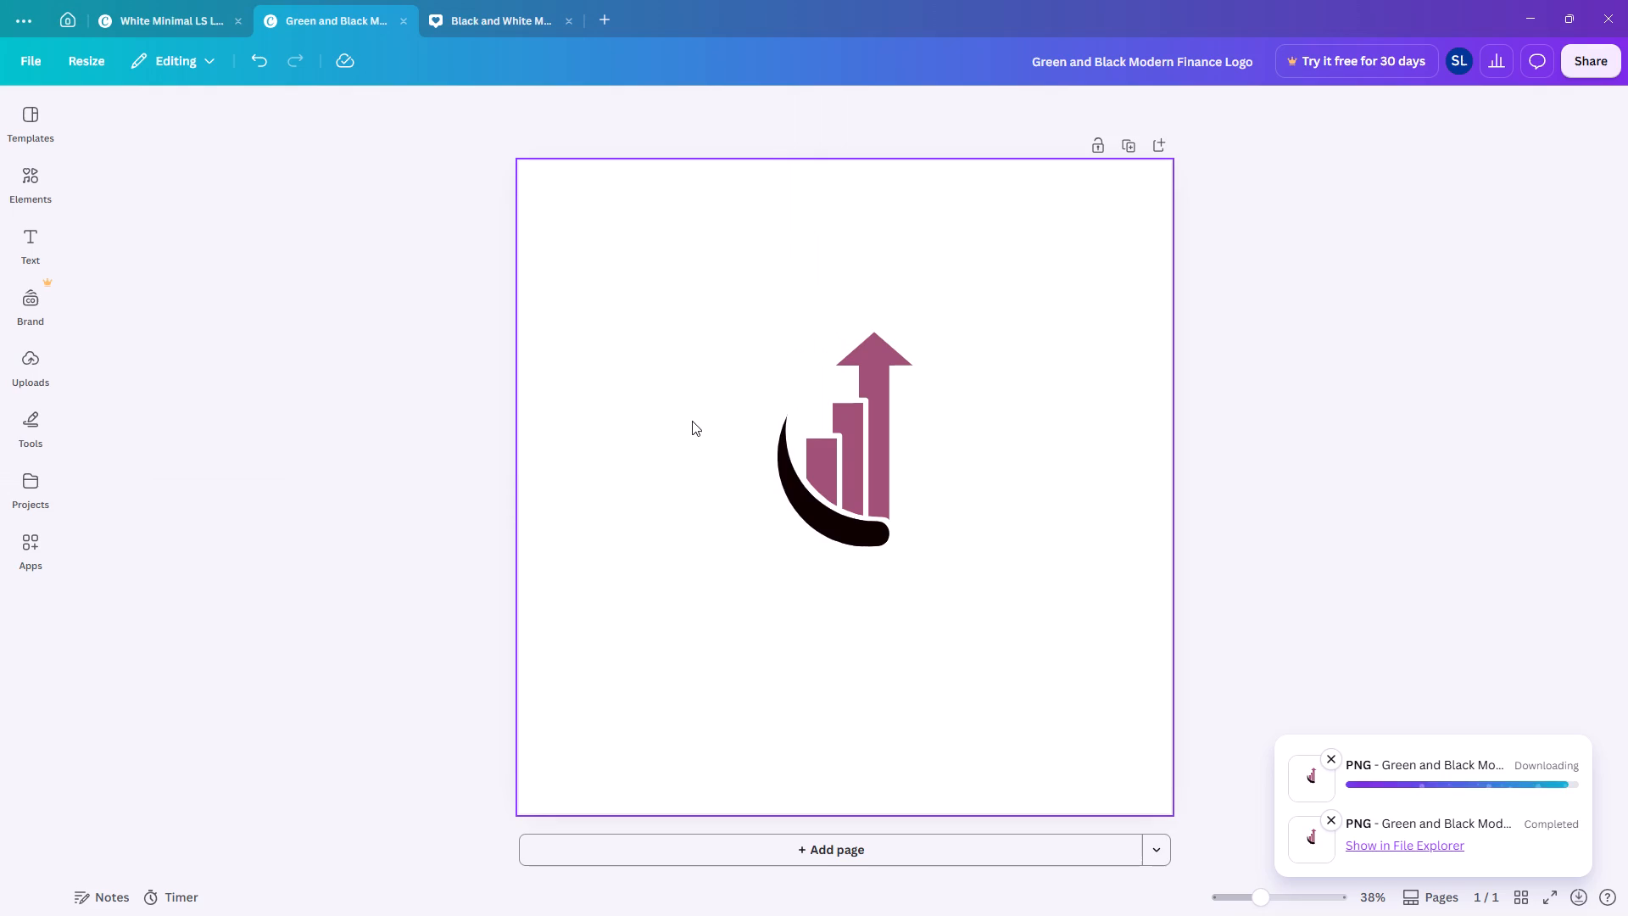
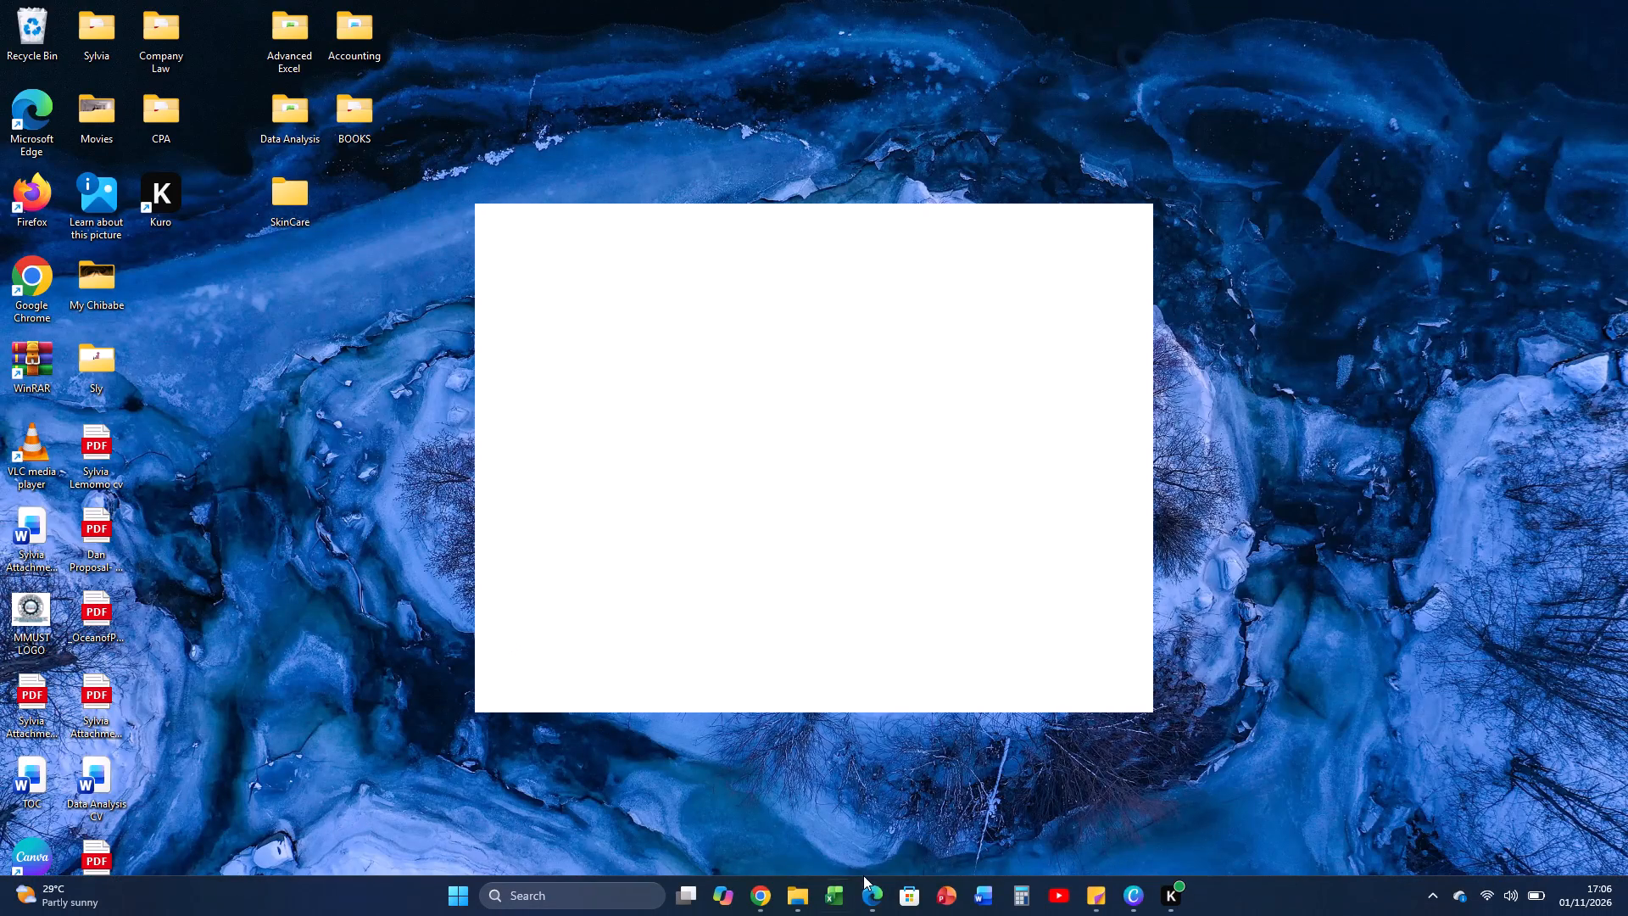
pyautogui.click(755, 903)
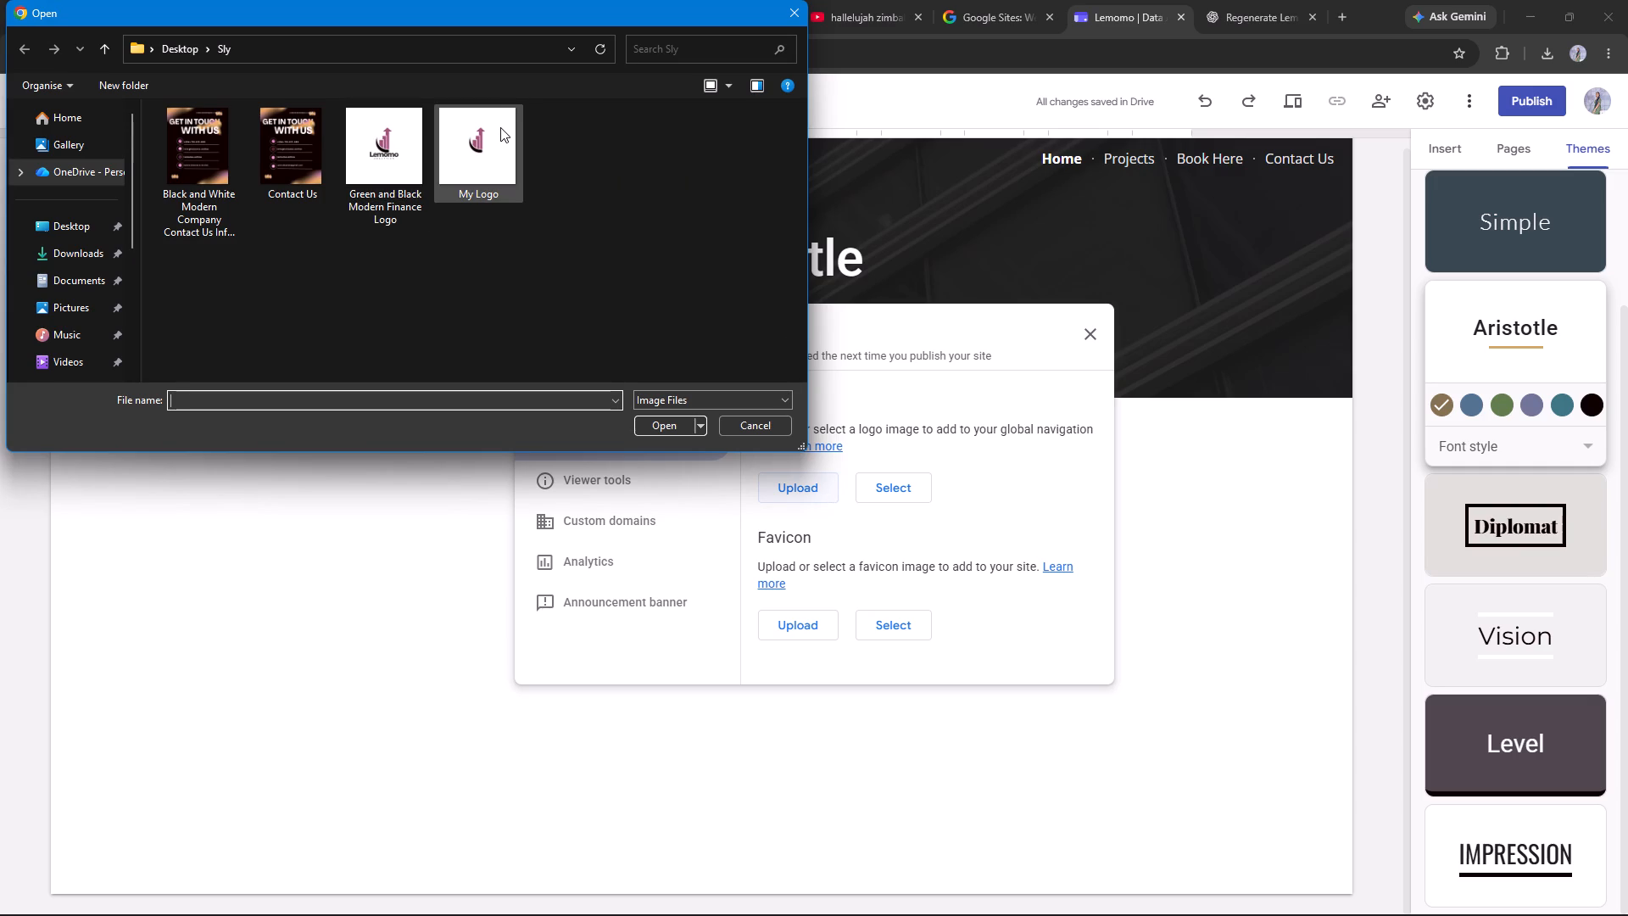
pyautogui.click(772, 434)
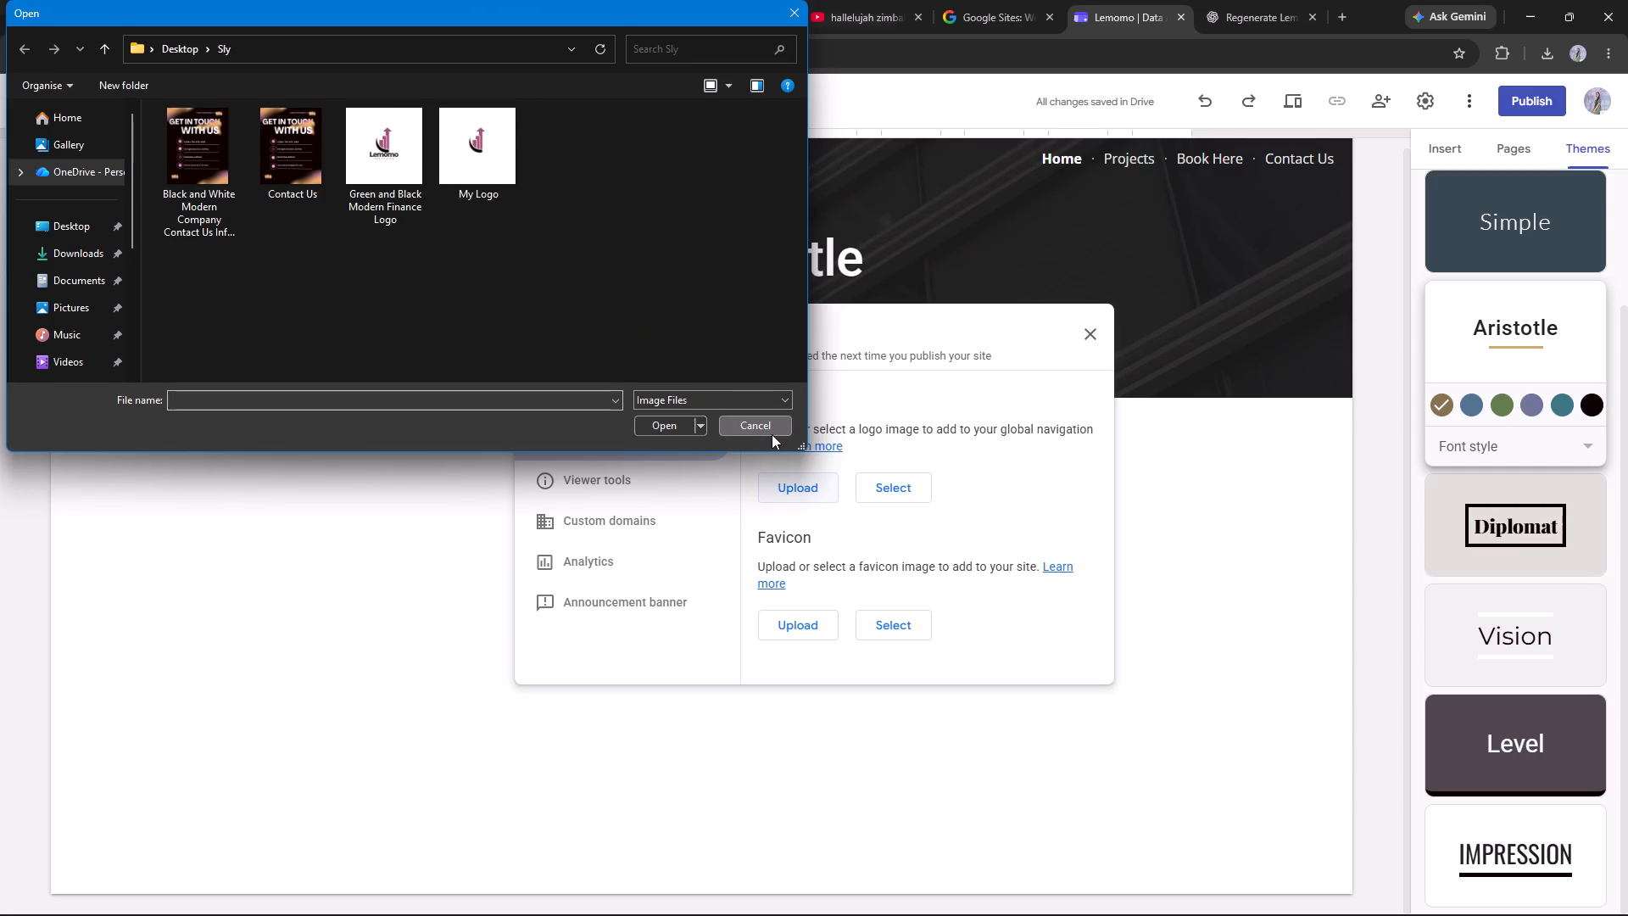
# Search the web for remove bg in a new browser tab and open the remove.bg website.
pyautogui.click(1346, 9)
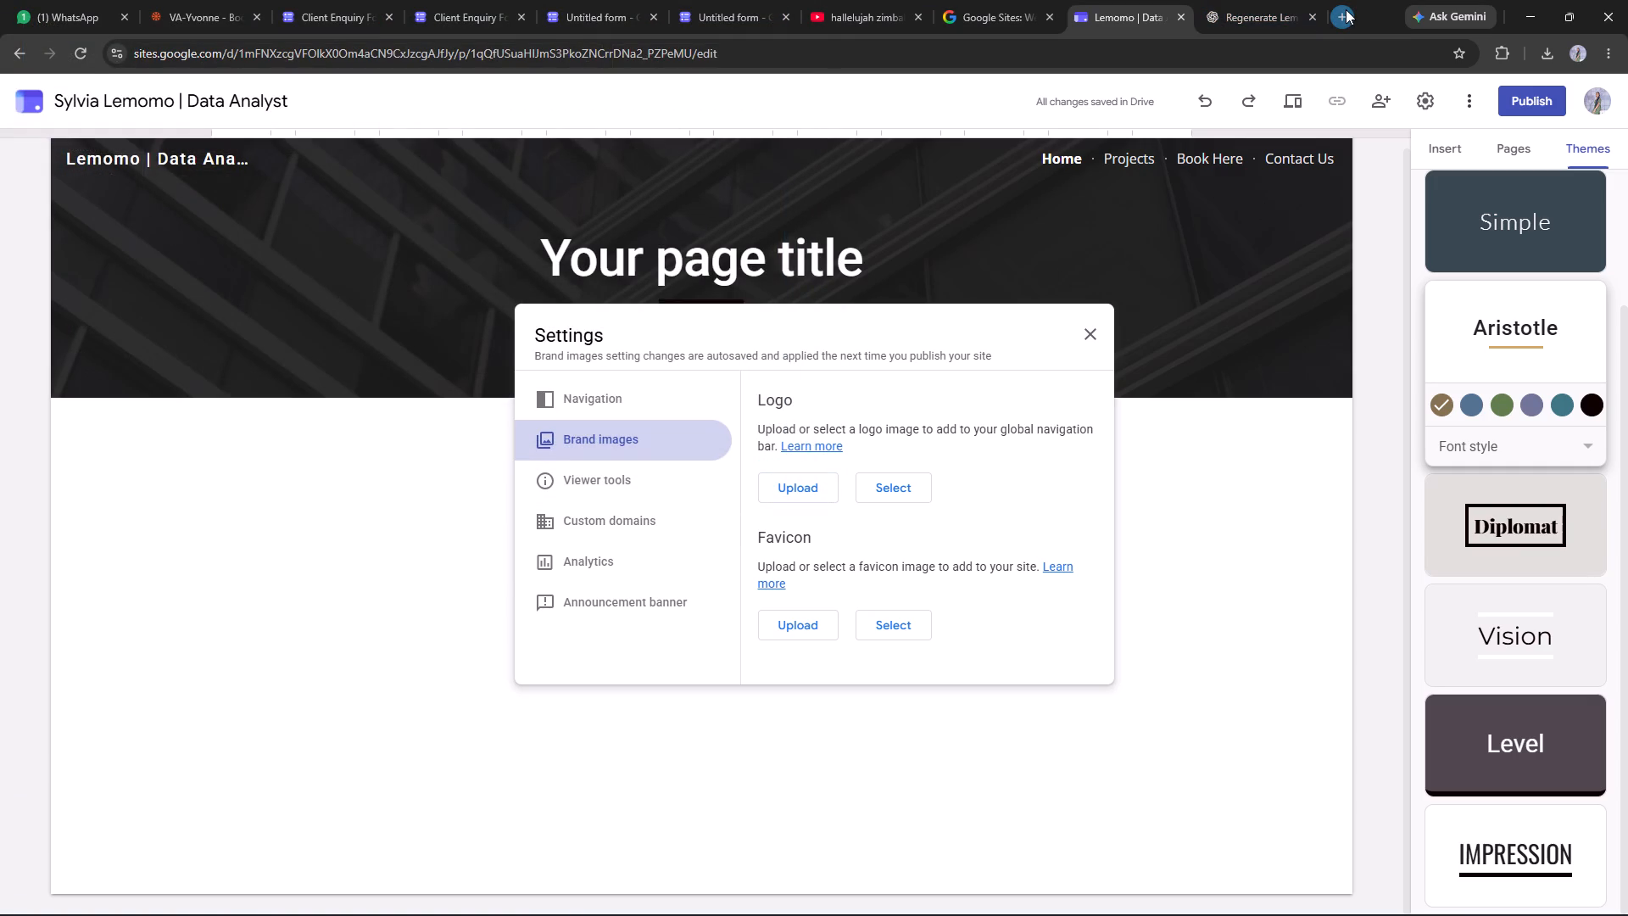
pyautogui.write('rem')
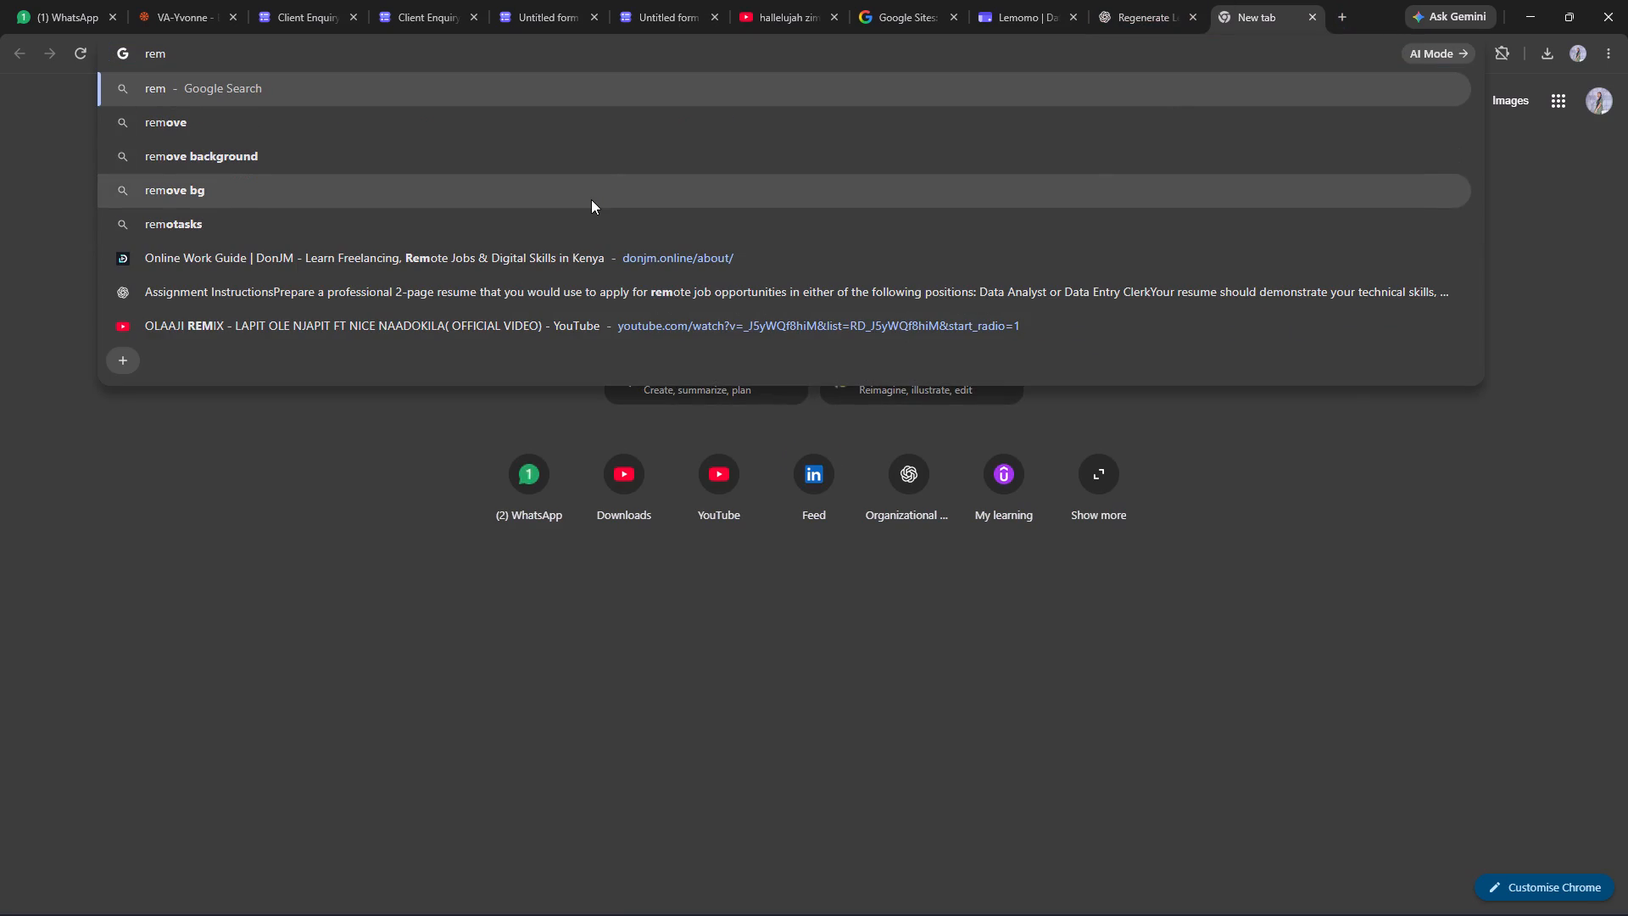
pyautogui.click(591, 199)
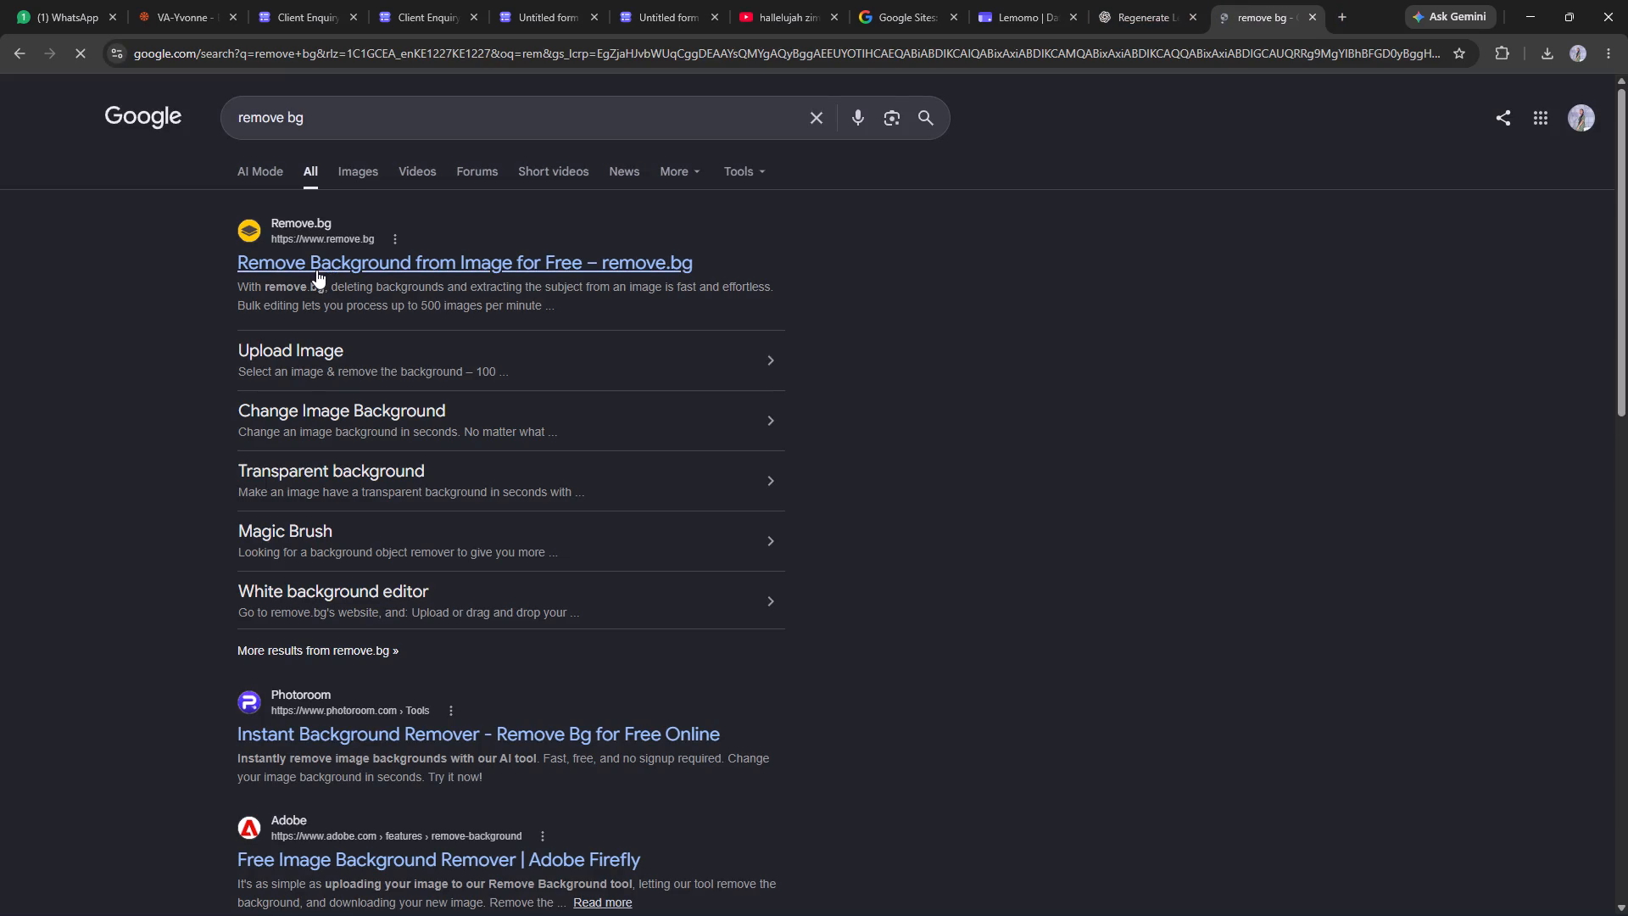
pyautogui.click(316, 270)
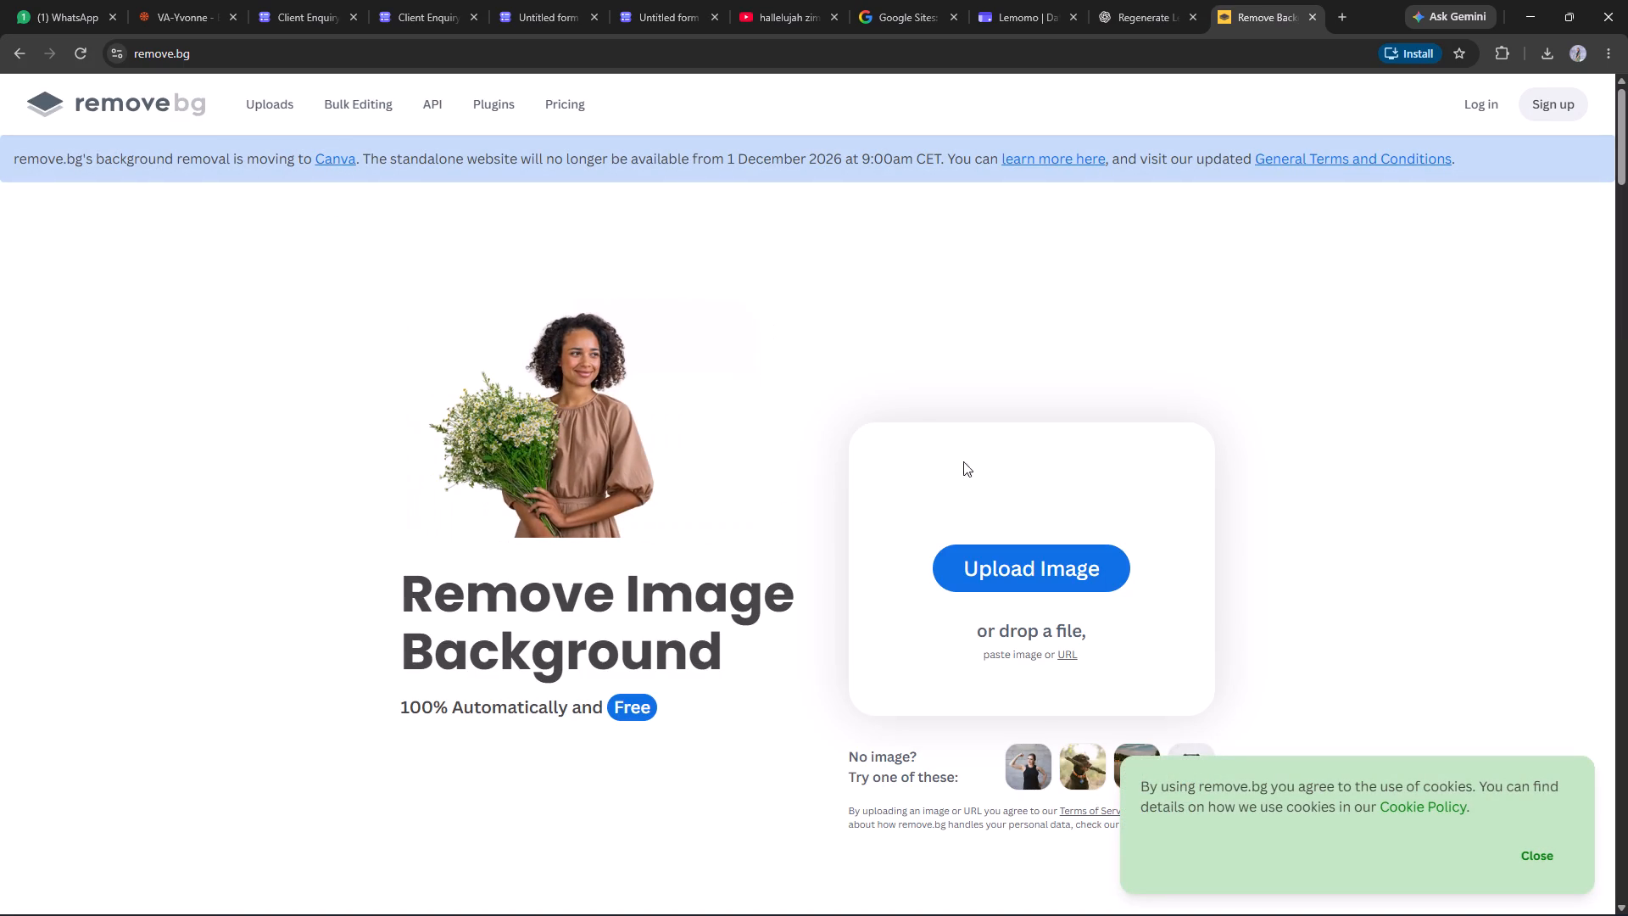
# Upload the My Logo image from the desktop's Sly folder to remove.bg for background removal.
pyautogui.click(992, 553)
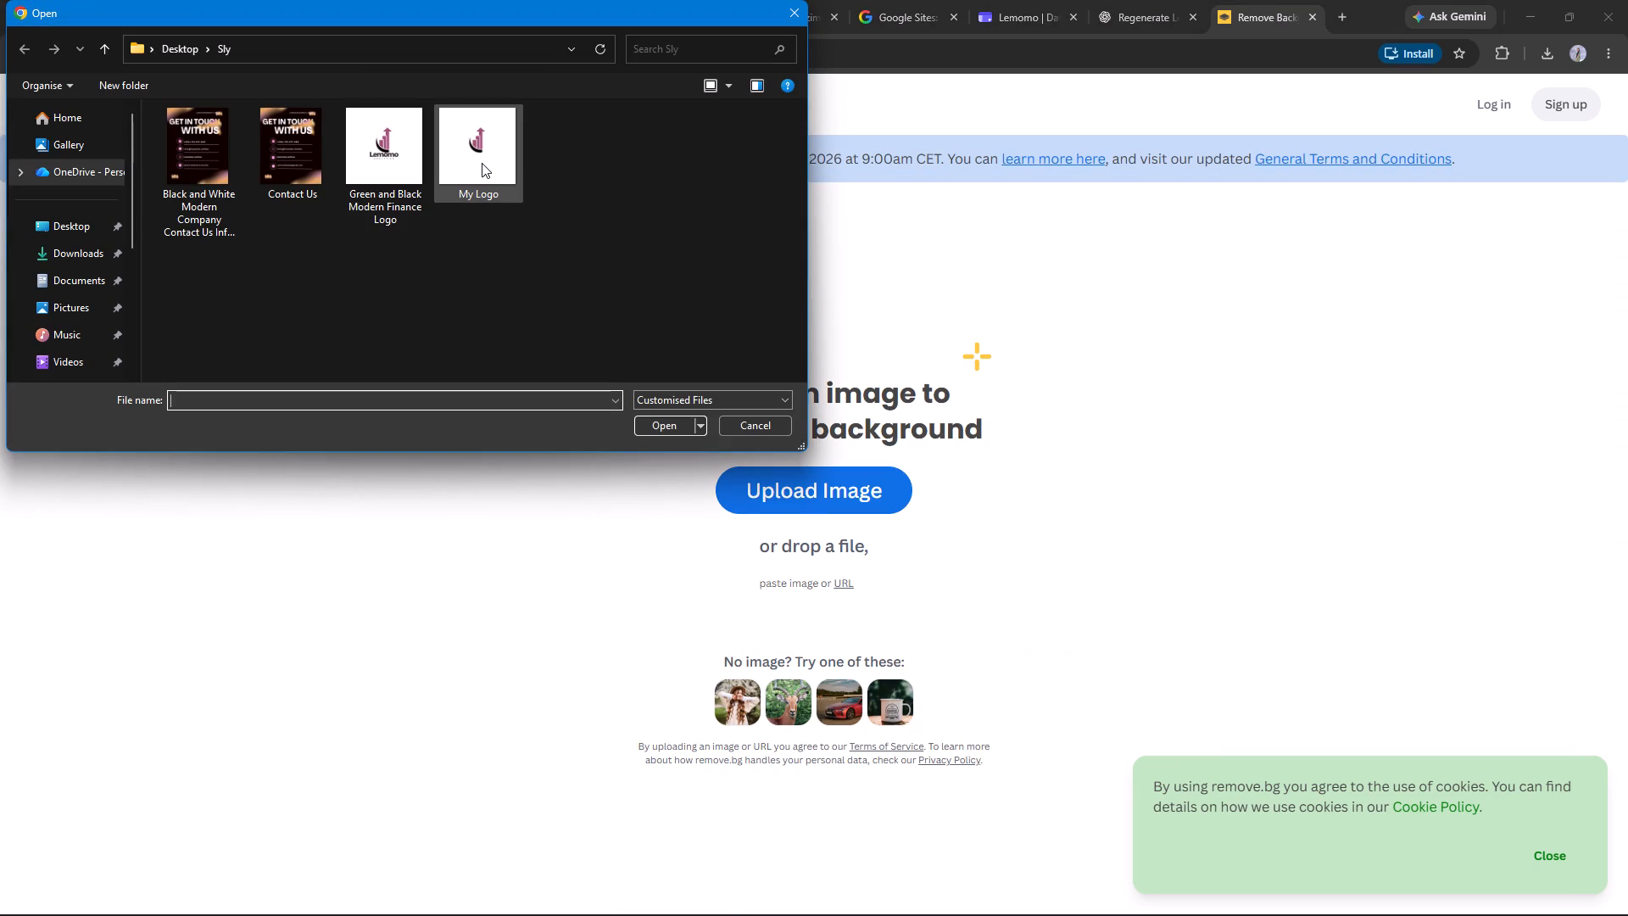
pyautogui.click(482, 163)
pyautogui.click(676, 424)
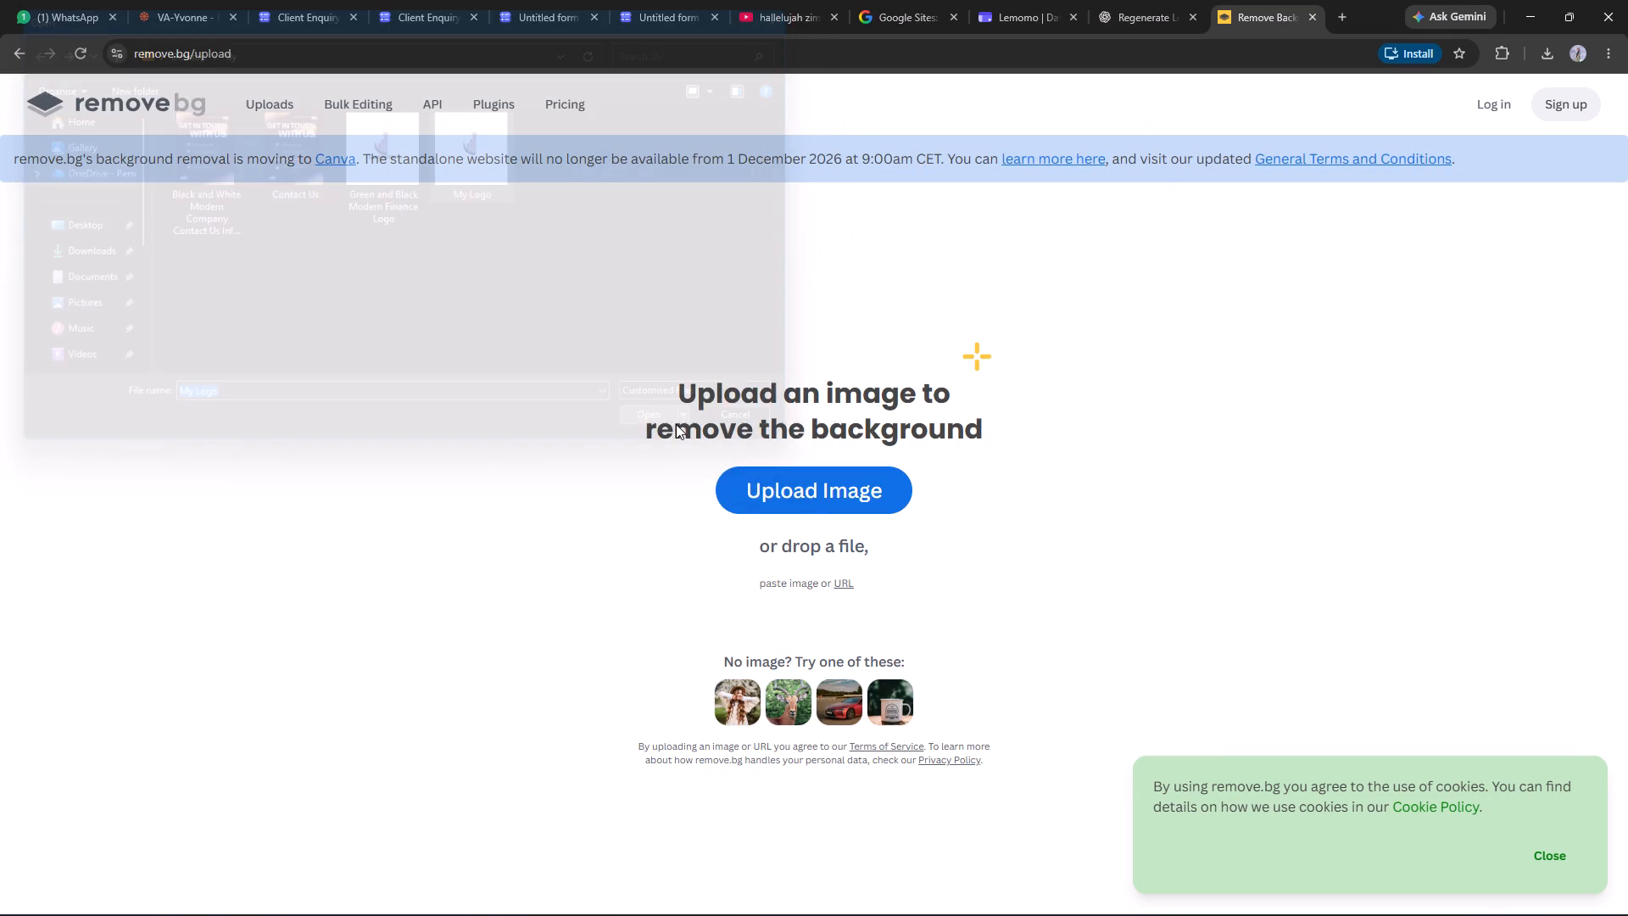
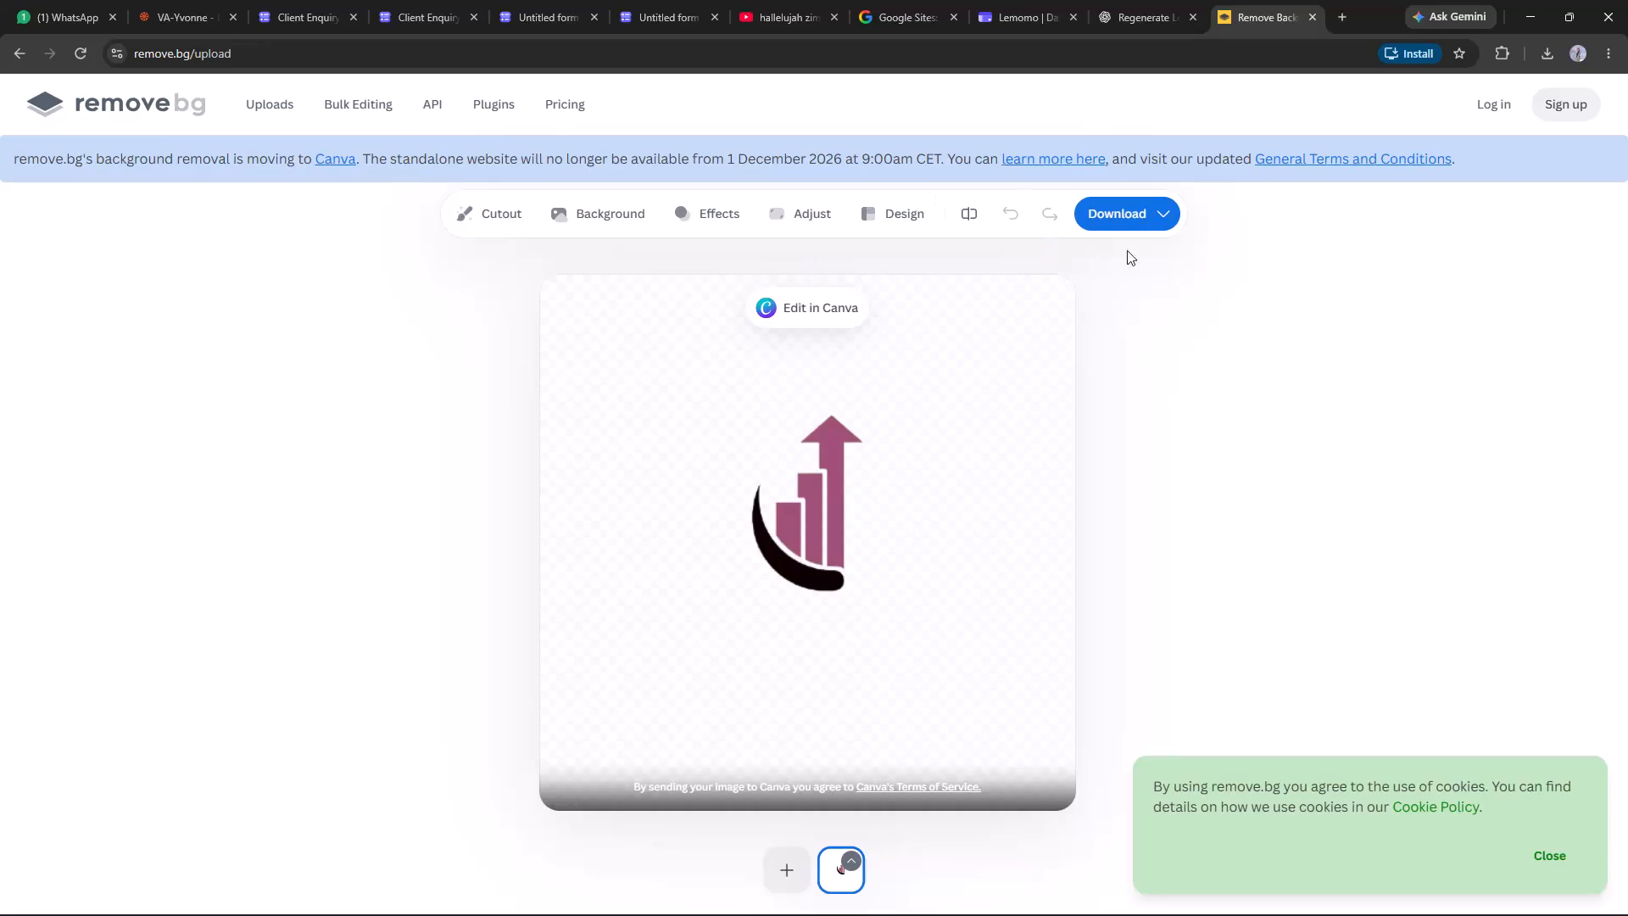
# Download the free 500 x 500 preview of the background-free logo and check the file in the Downloads folder.
pyautogui.click(1158, 210)
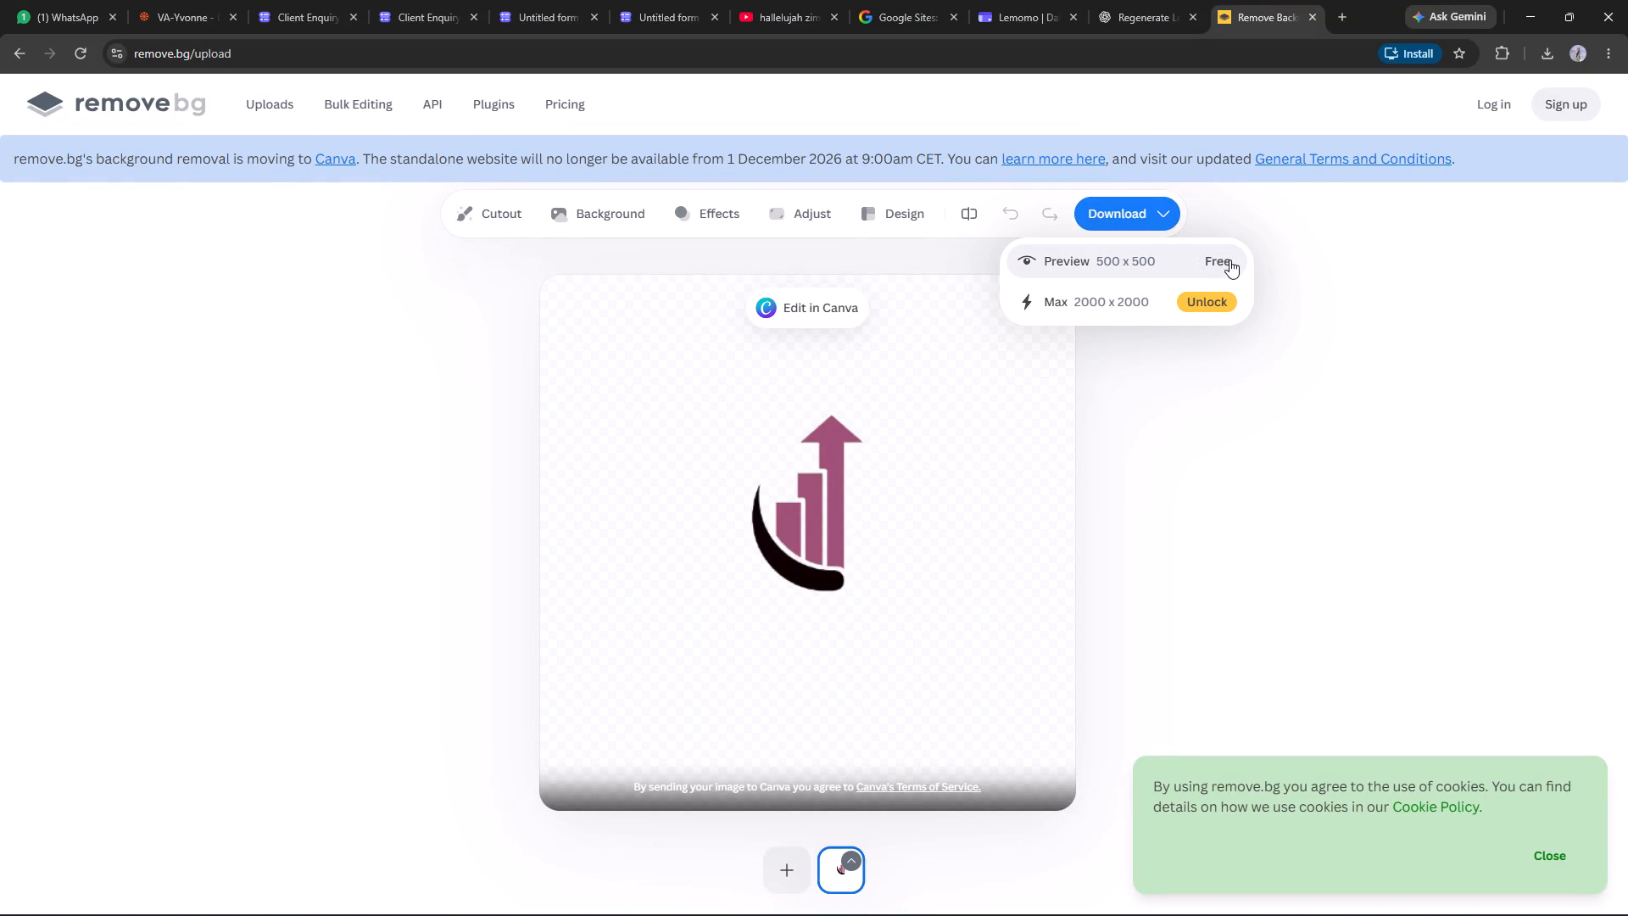
pyautogui.click(1227, 375)
pyautogui.scroll(-3, 1227, 375)
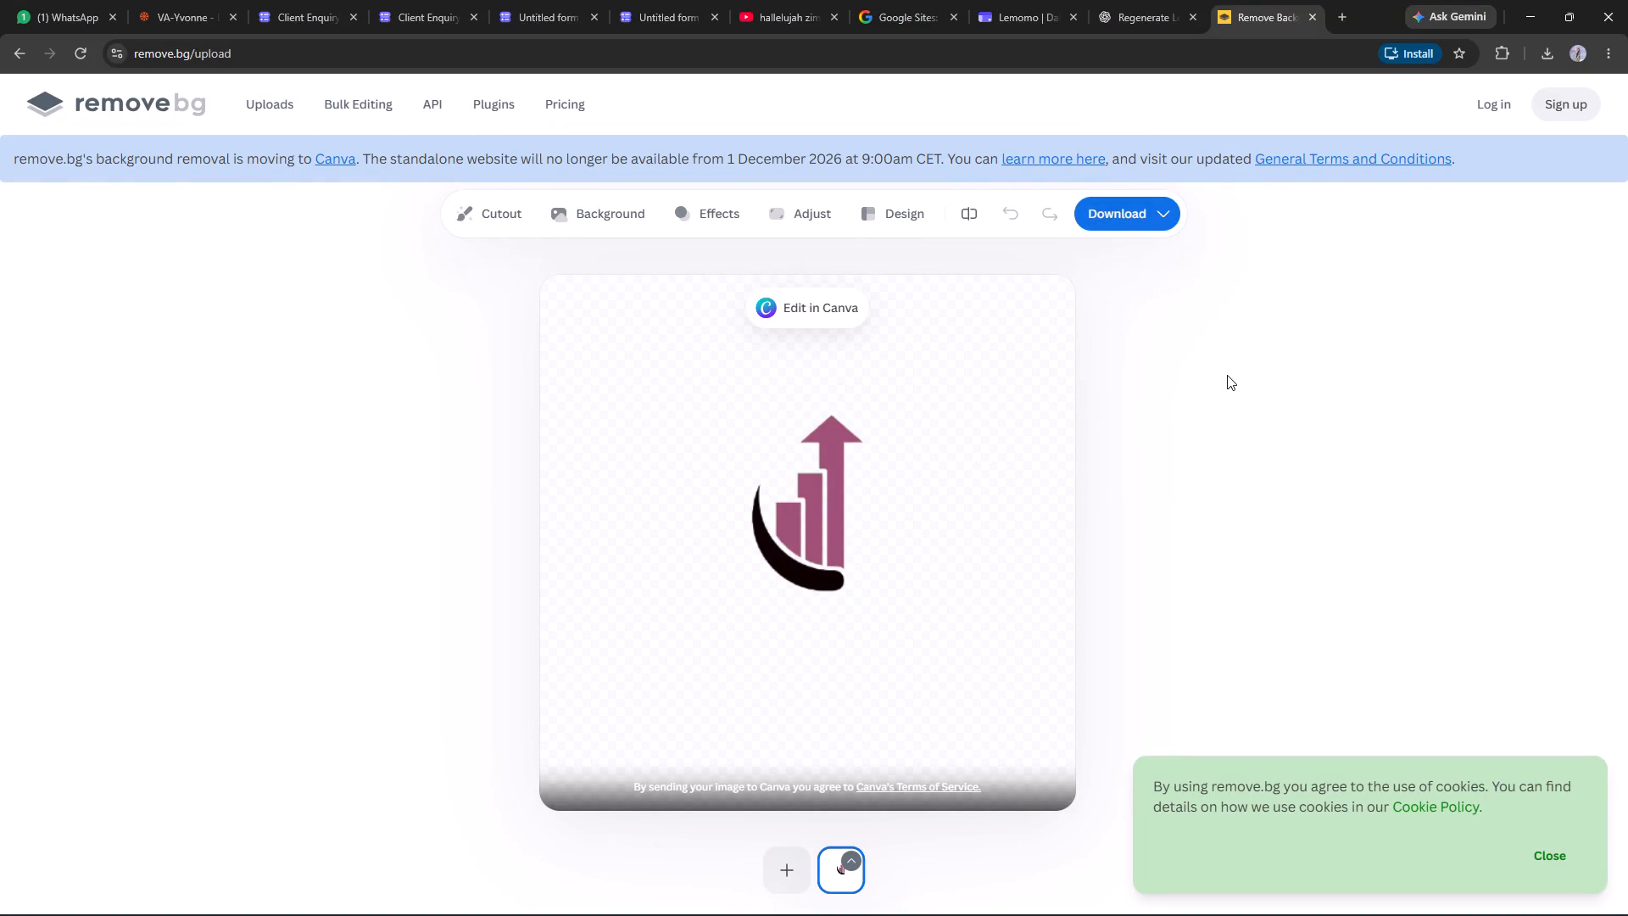
pyautogui.scroll(-2, 1227, 375)
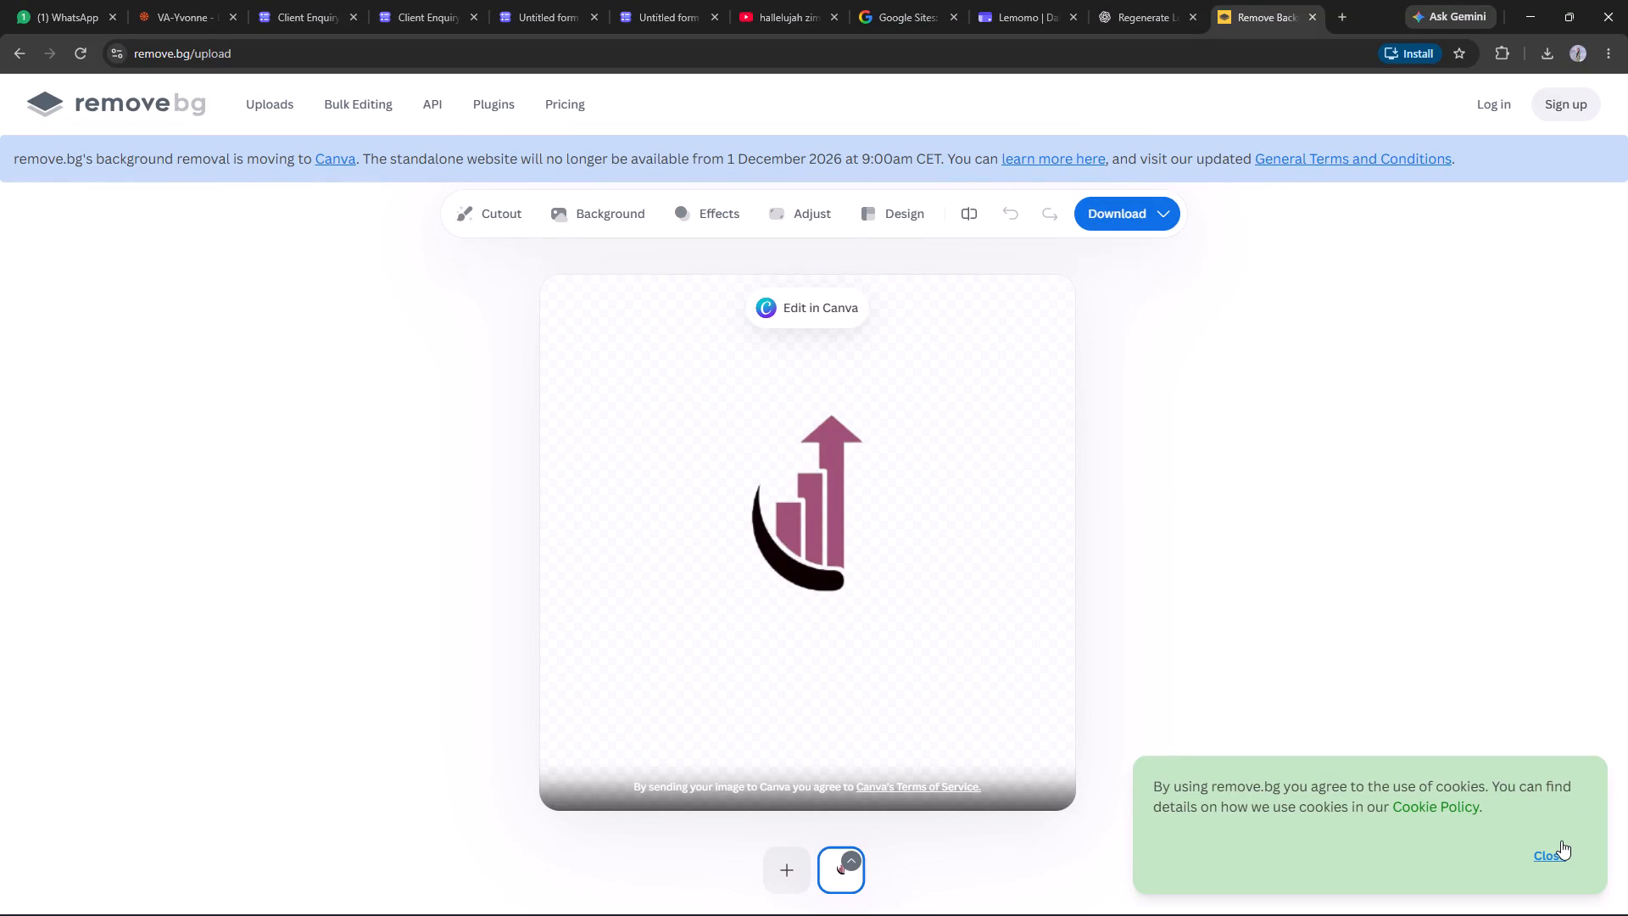
pyautogui.click(1553, 846)
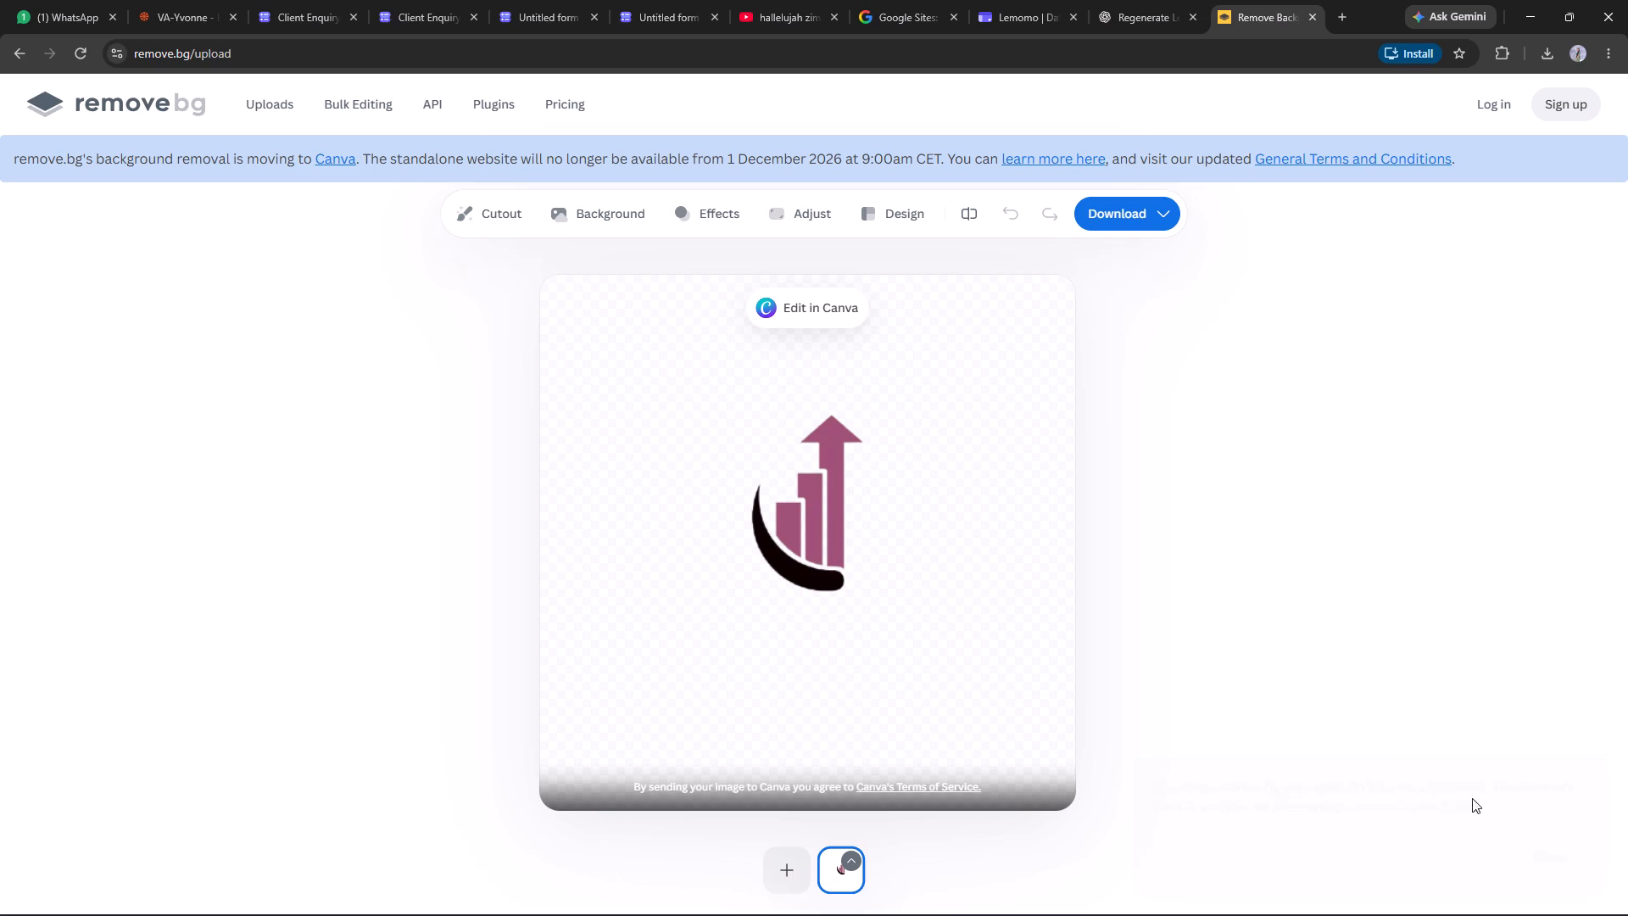
pyautogui.scroll(-4, 1351, 734)
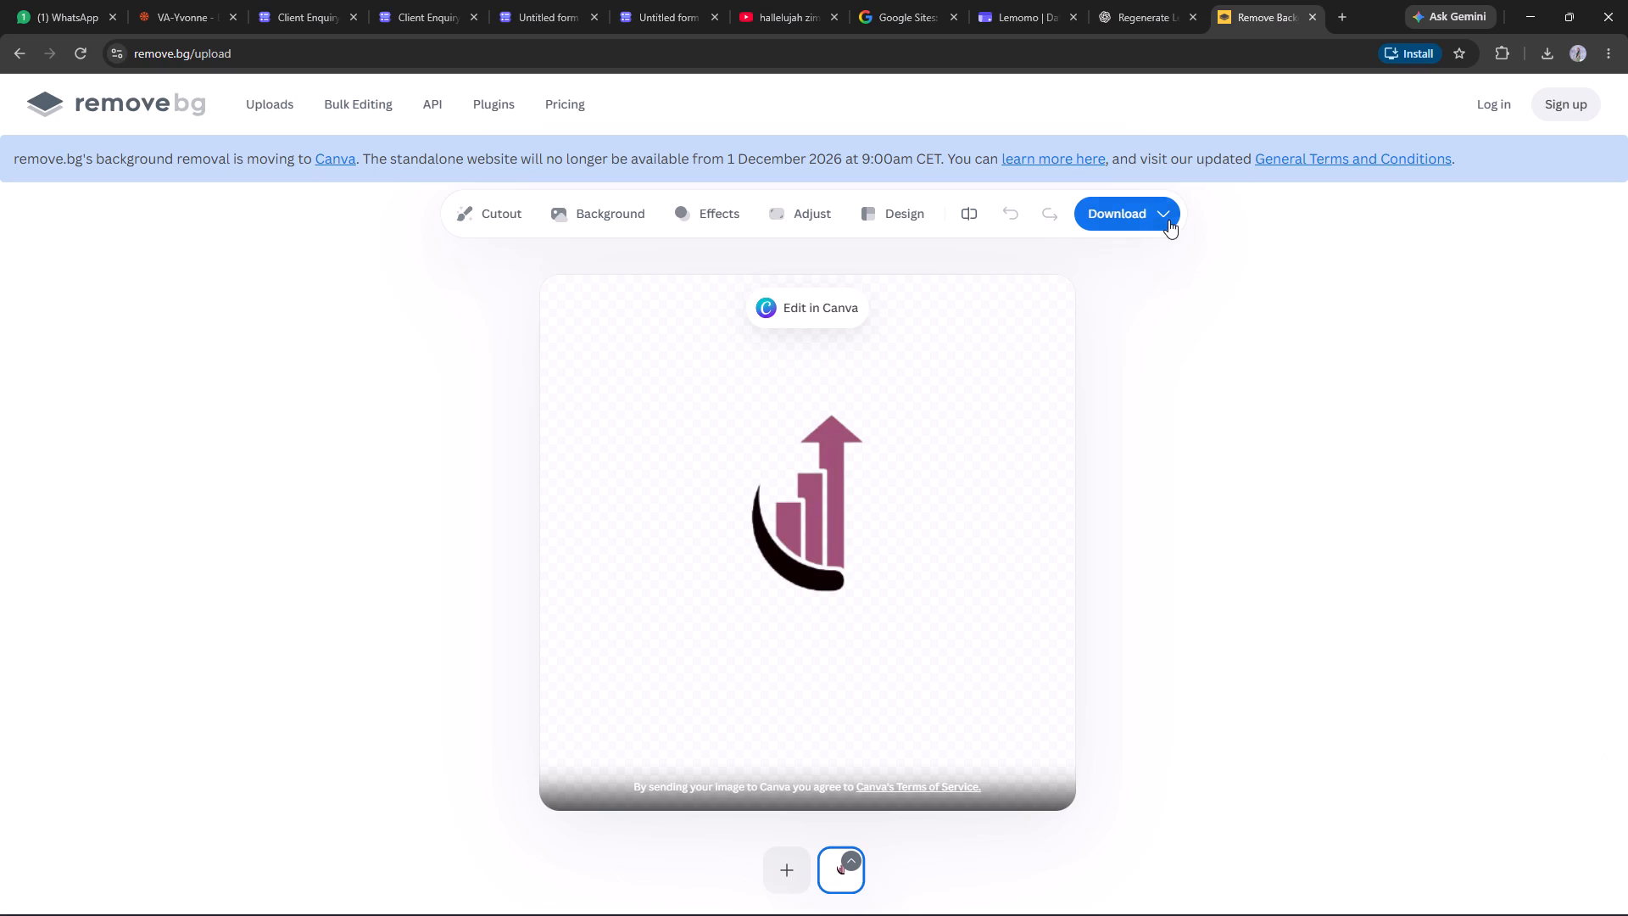
pyautogui.click(1168, 220)
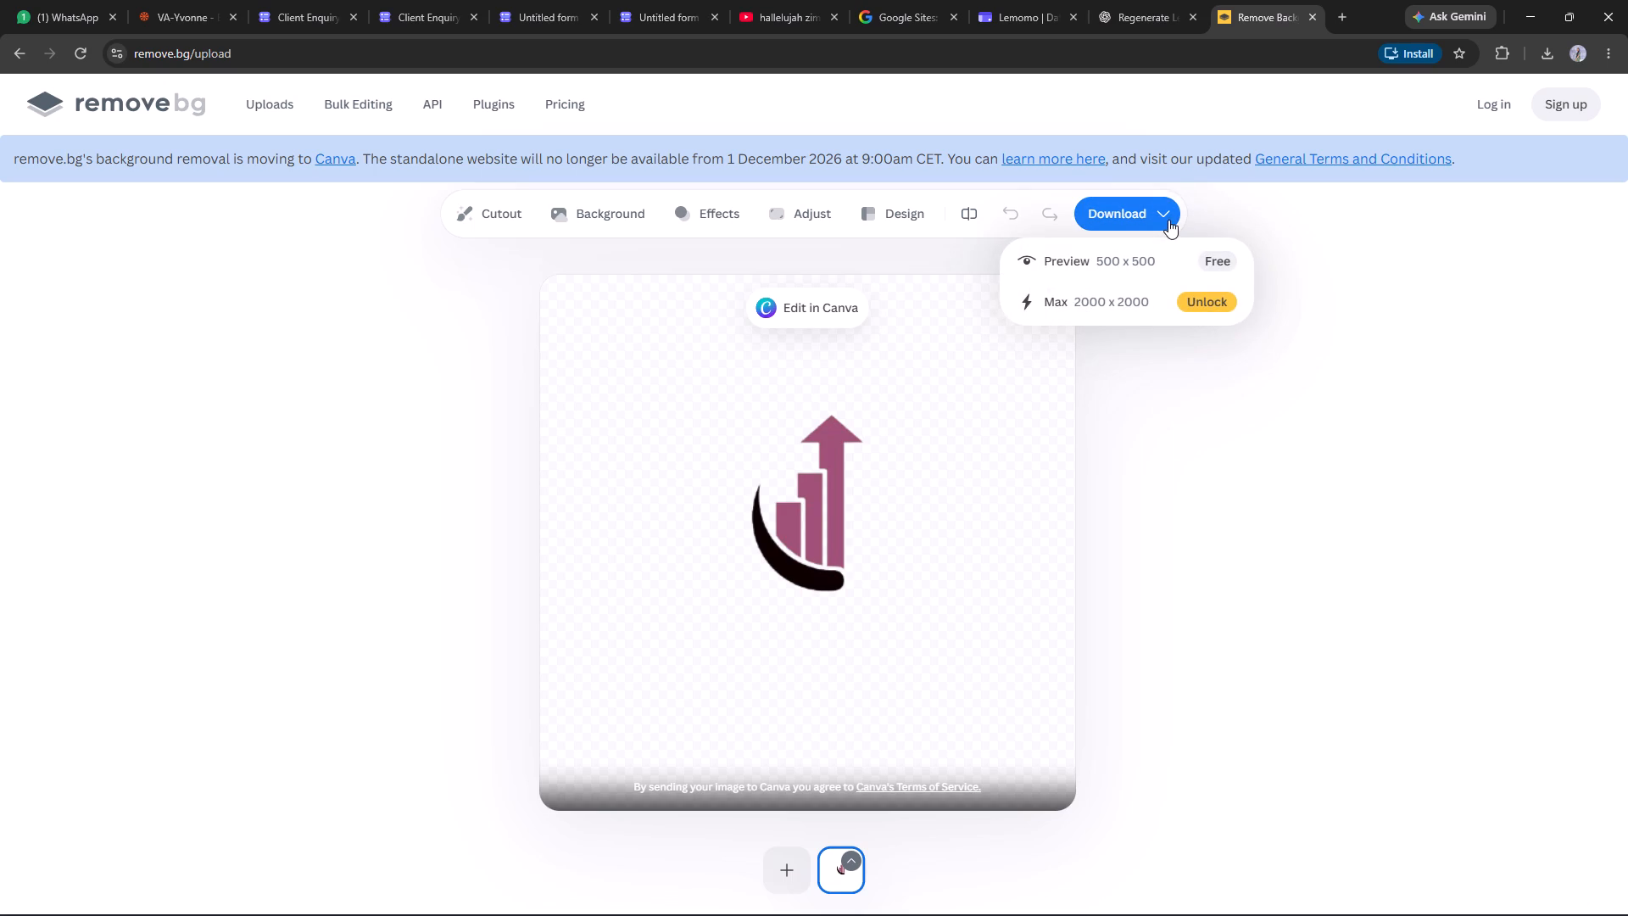
pyautogui.click(1215, 258)
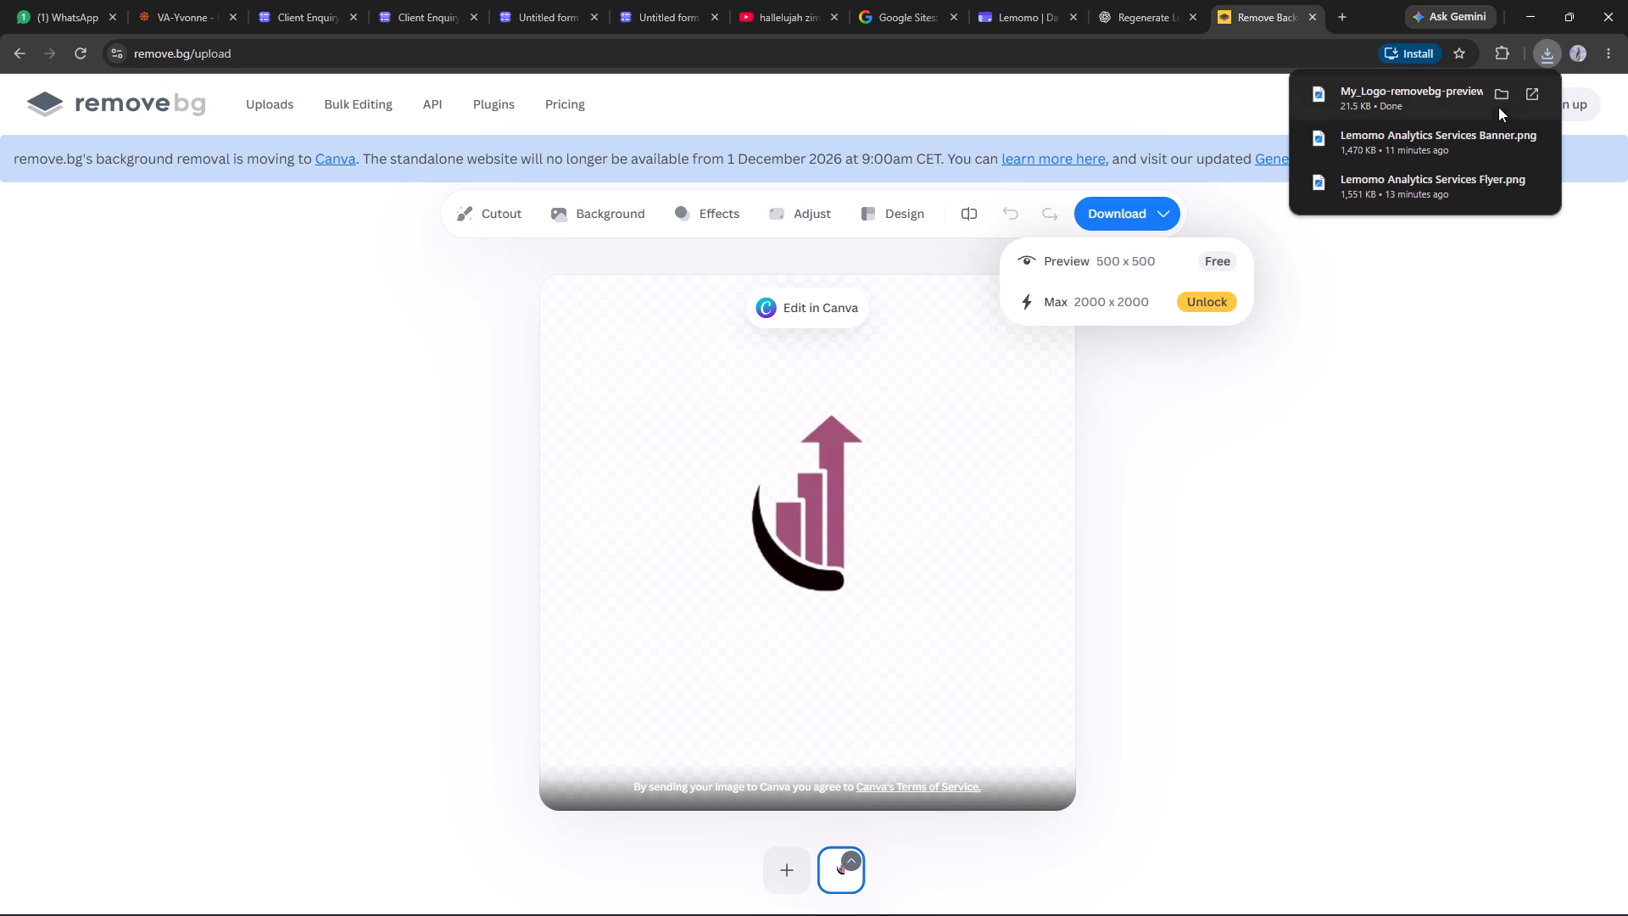
pyautogui.click(1503, 92)
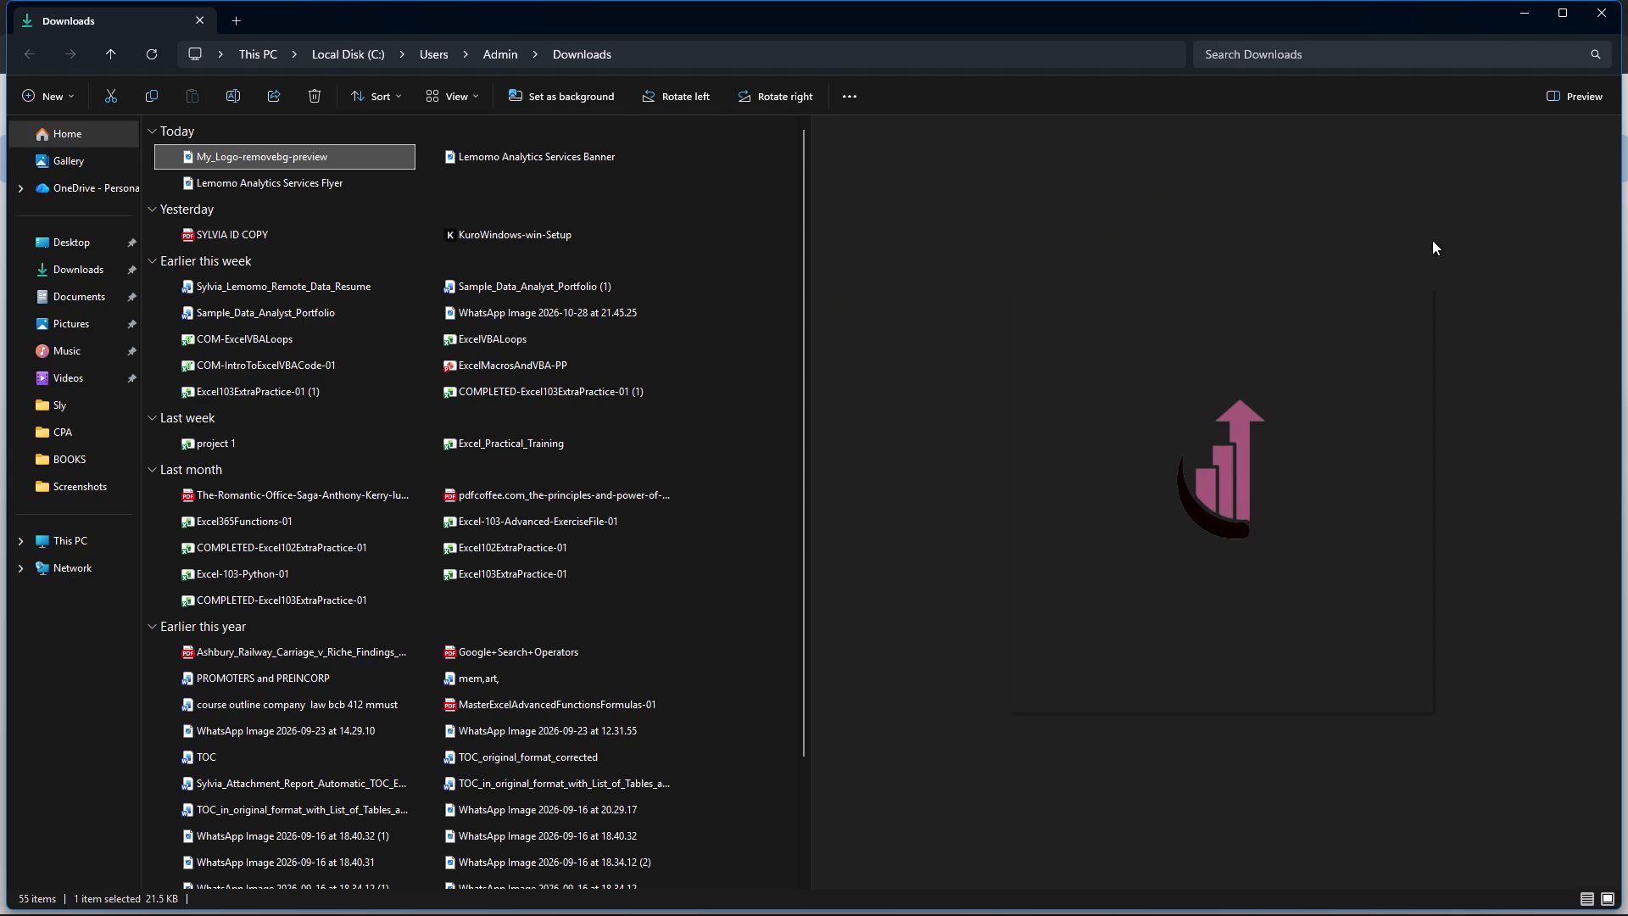
pyautogui.click(1529, 14)
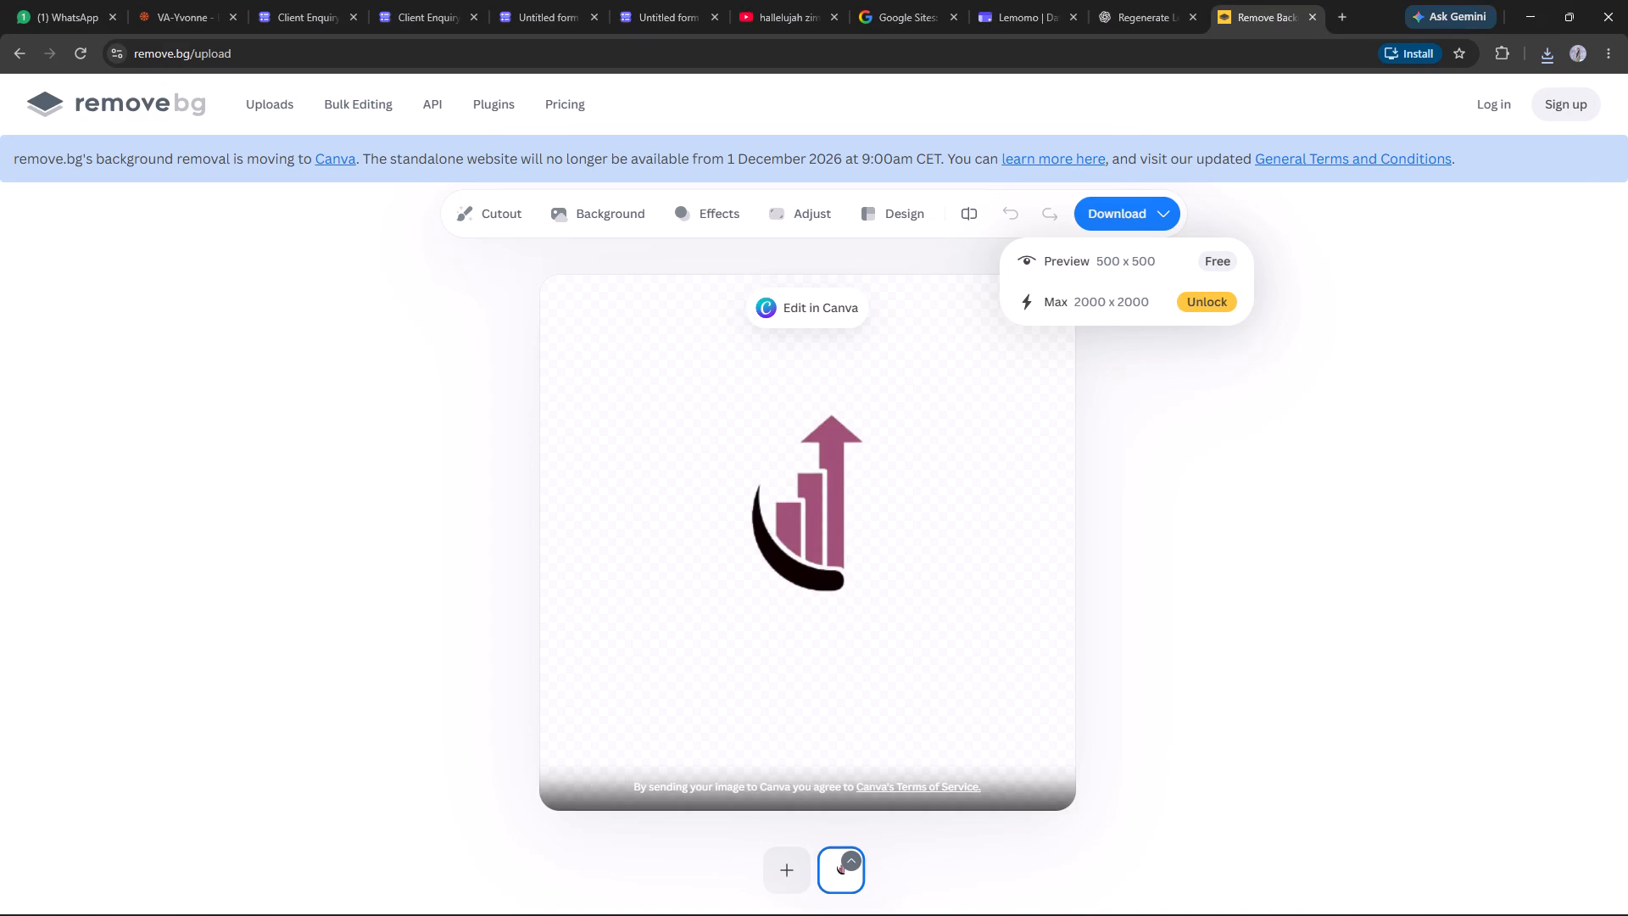
# Return to the Lemomo Google Sites editor and upload My_Logo-removebg-preview from Downloads as the site logo.
pyautogui.click(1026, 8)
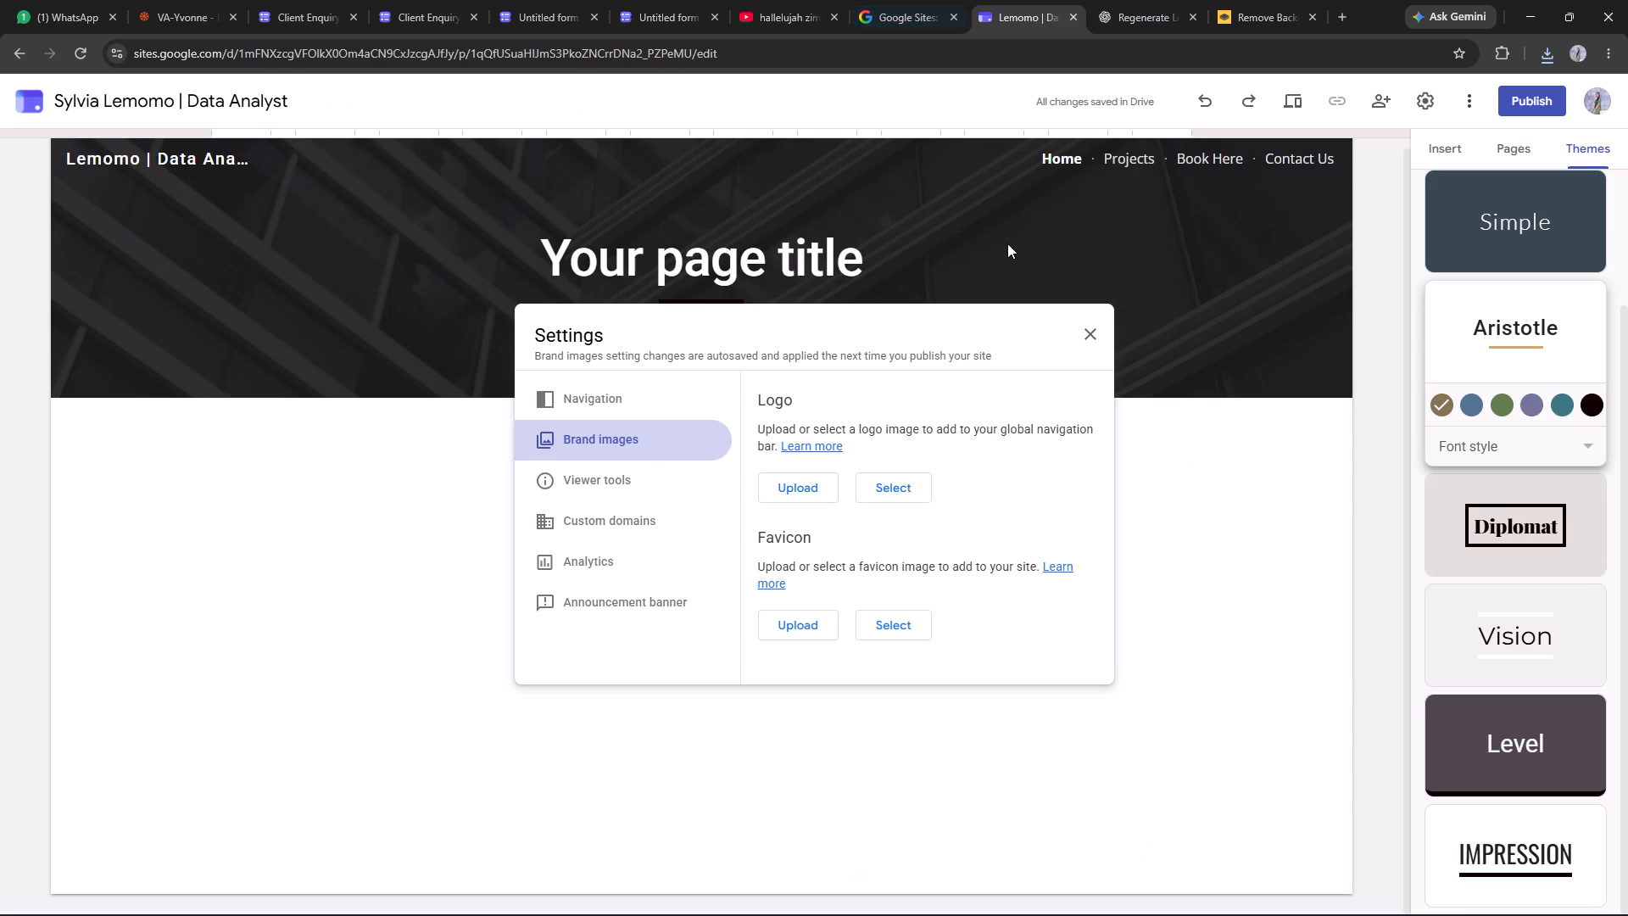
pyautogui.click(819, 485)
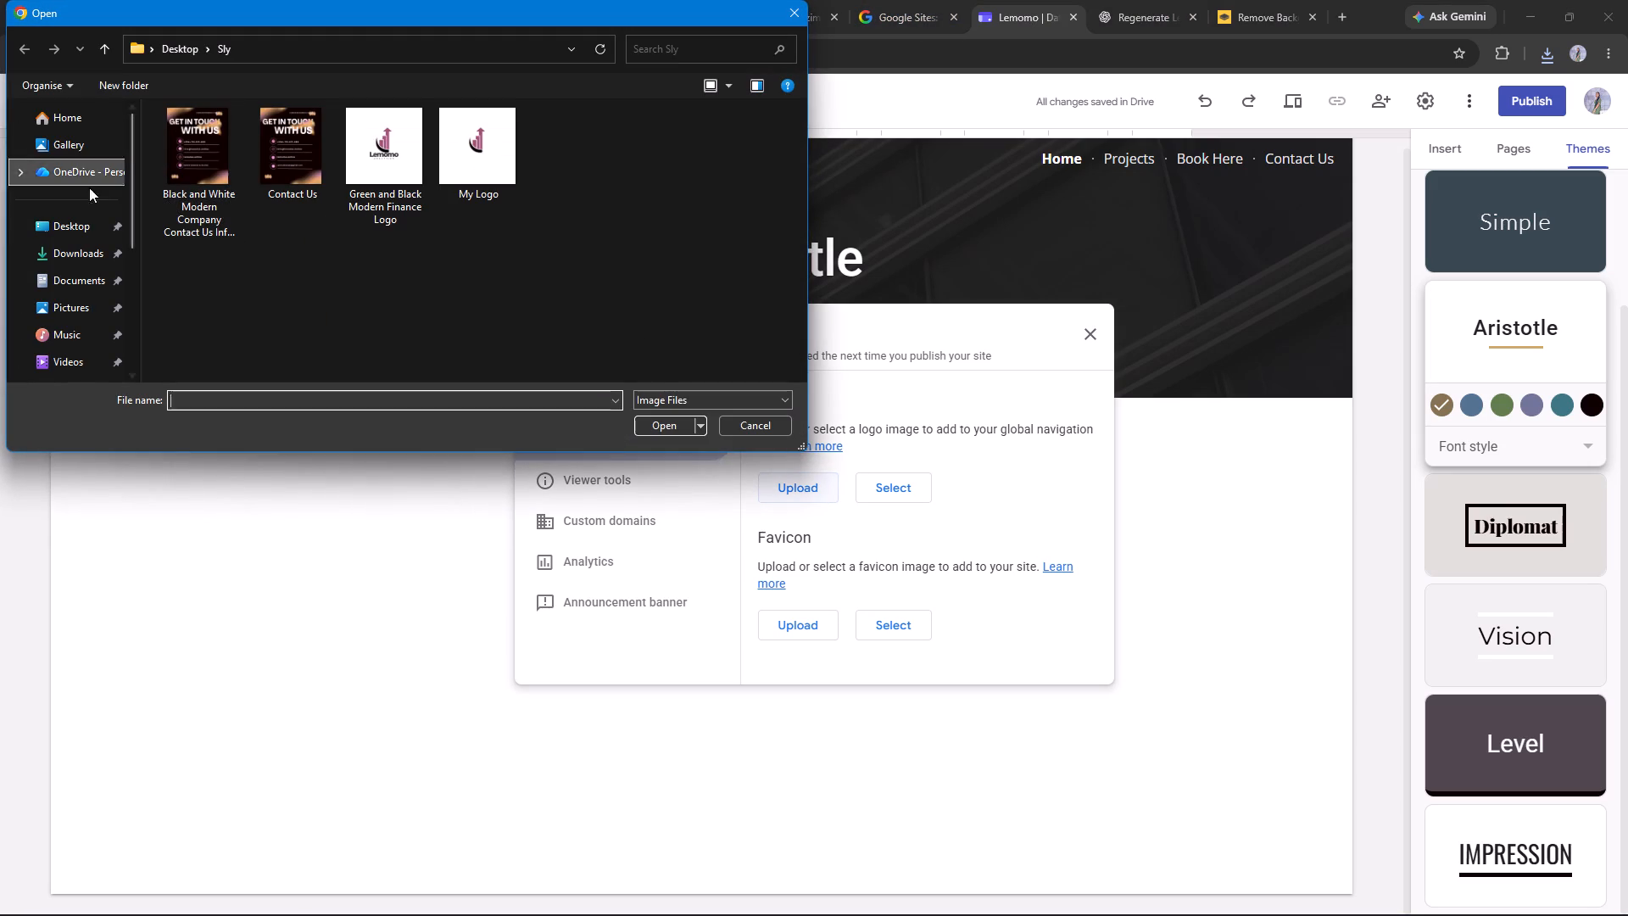
pyautogui.click(98, 245)
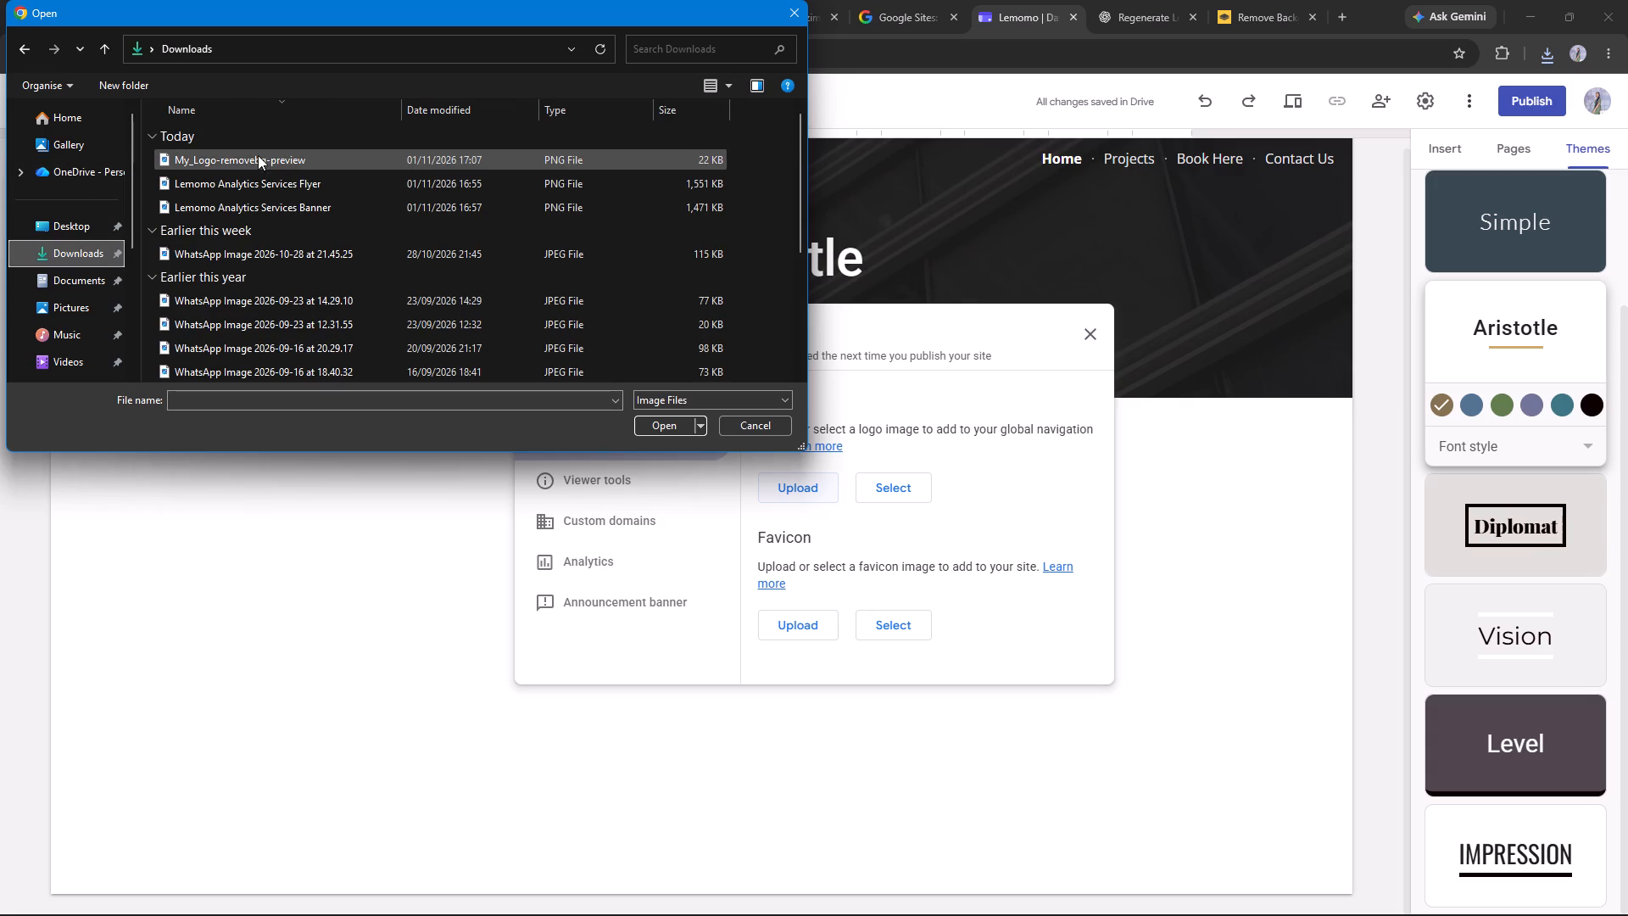
pyautogui.click(257, 158)
pyautogui.click(672, 422)
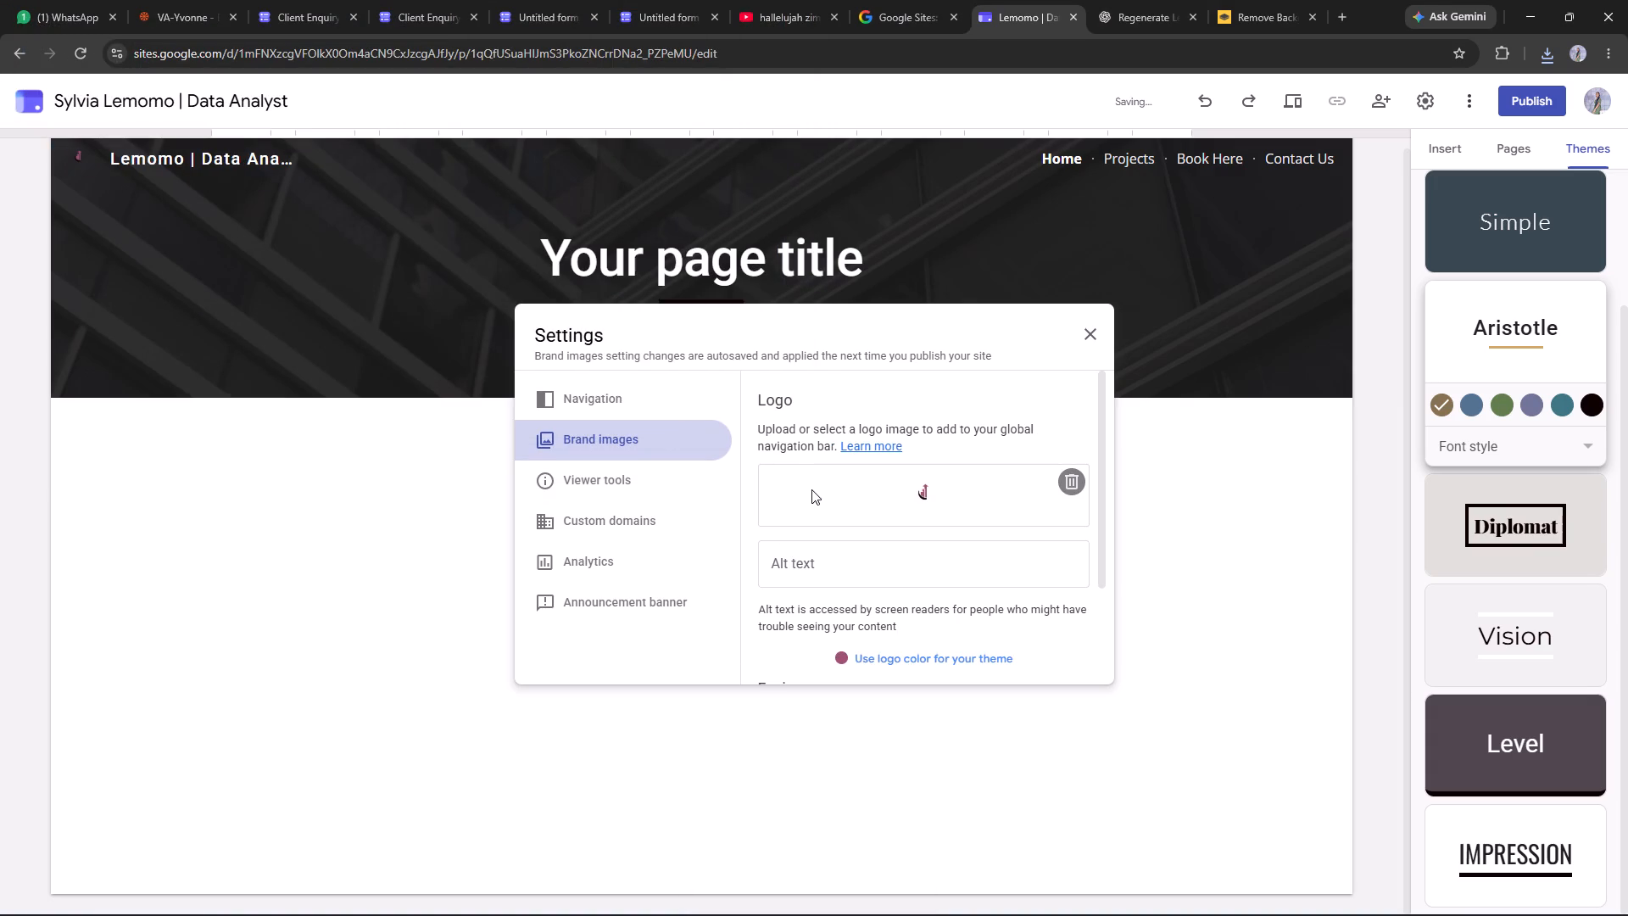
# Apply the uploaded logo's colour to the site theme from the brand images settings.
pyautogui.scroll(-2, 1023, 599)
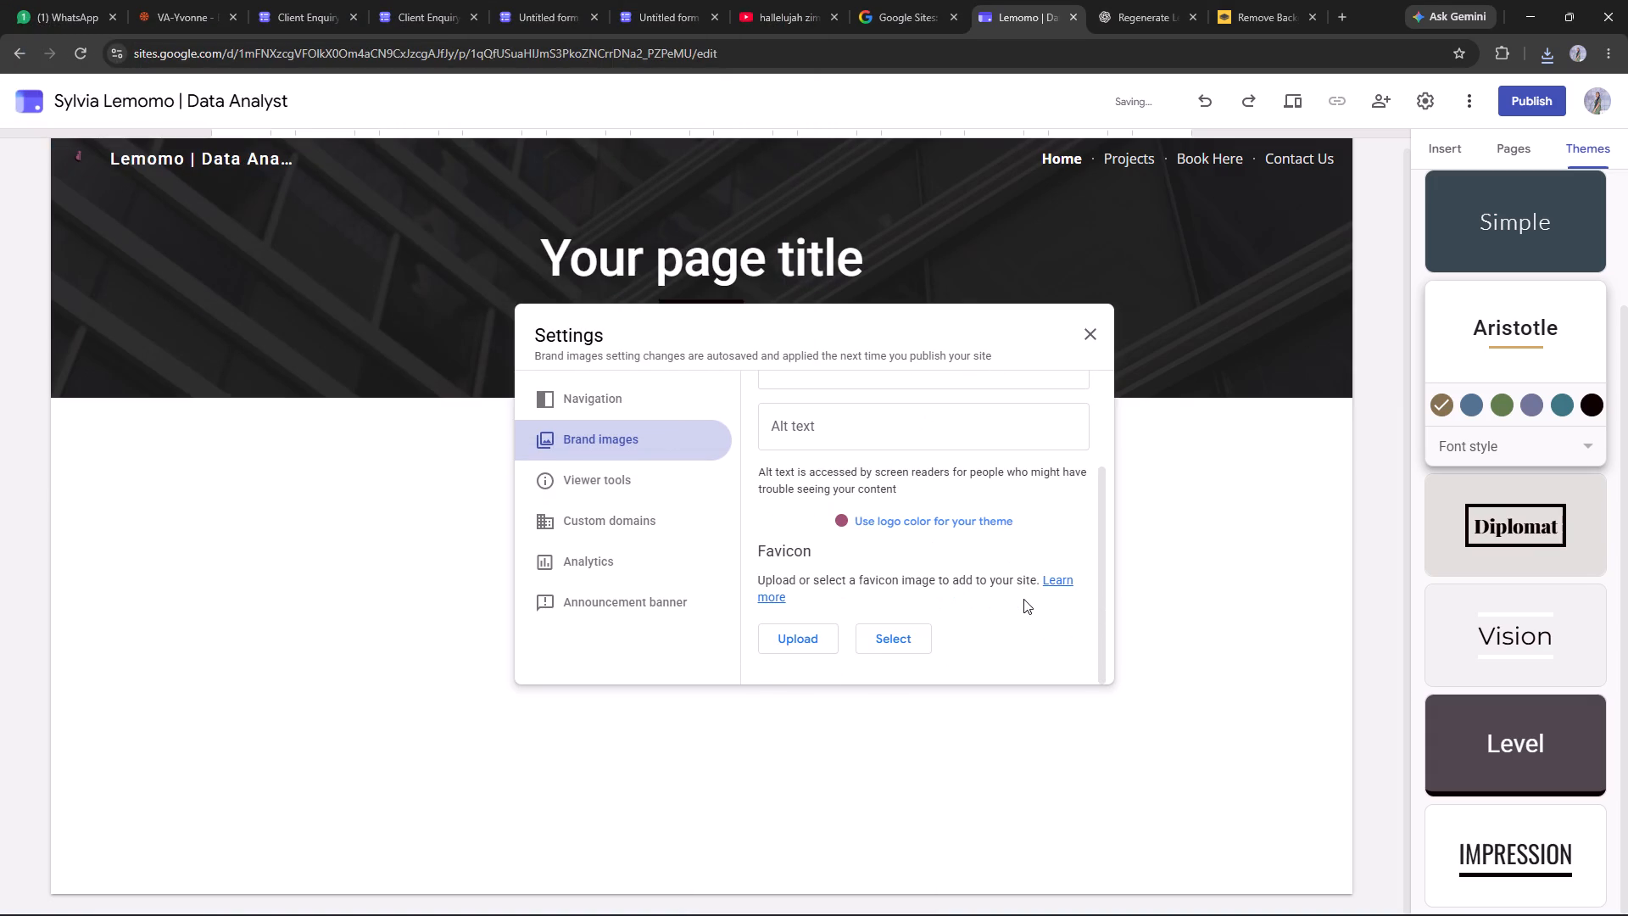
pyautogui.scroll(-1, 1023, 599)
pyautogui.click(989, 523)
pyautogui.scroll(1, 1021, 617)
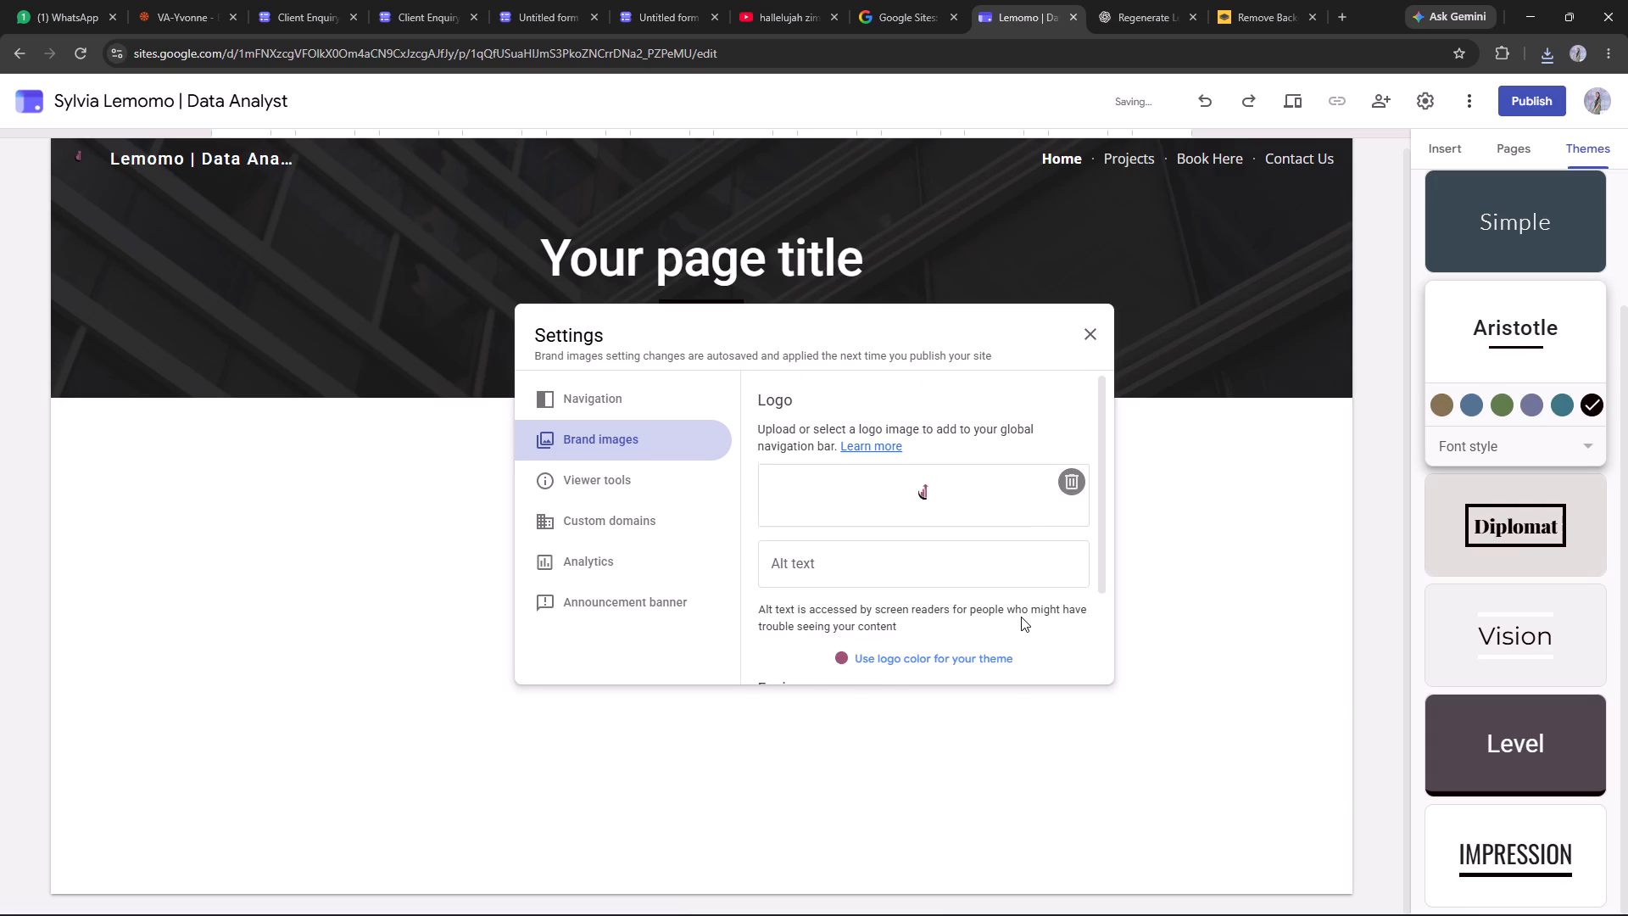
pyautogui.scroll(1, 1021, 617)
pyautogui.scroll(-4, 1021, 617)
pyautogui.scroll(2, 1021, 617)
# Set the logo's alt text to Lemomo Analytics.
pyautogui.click(914, 566)
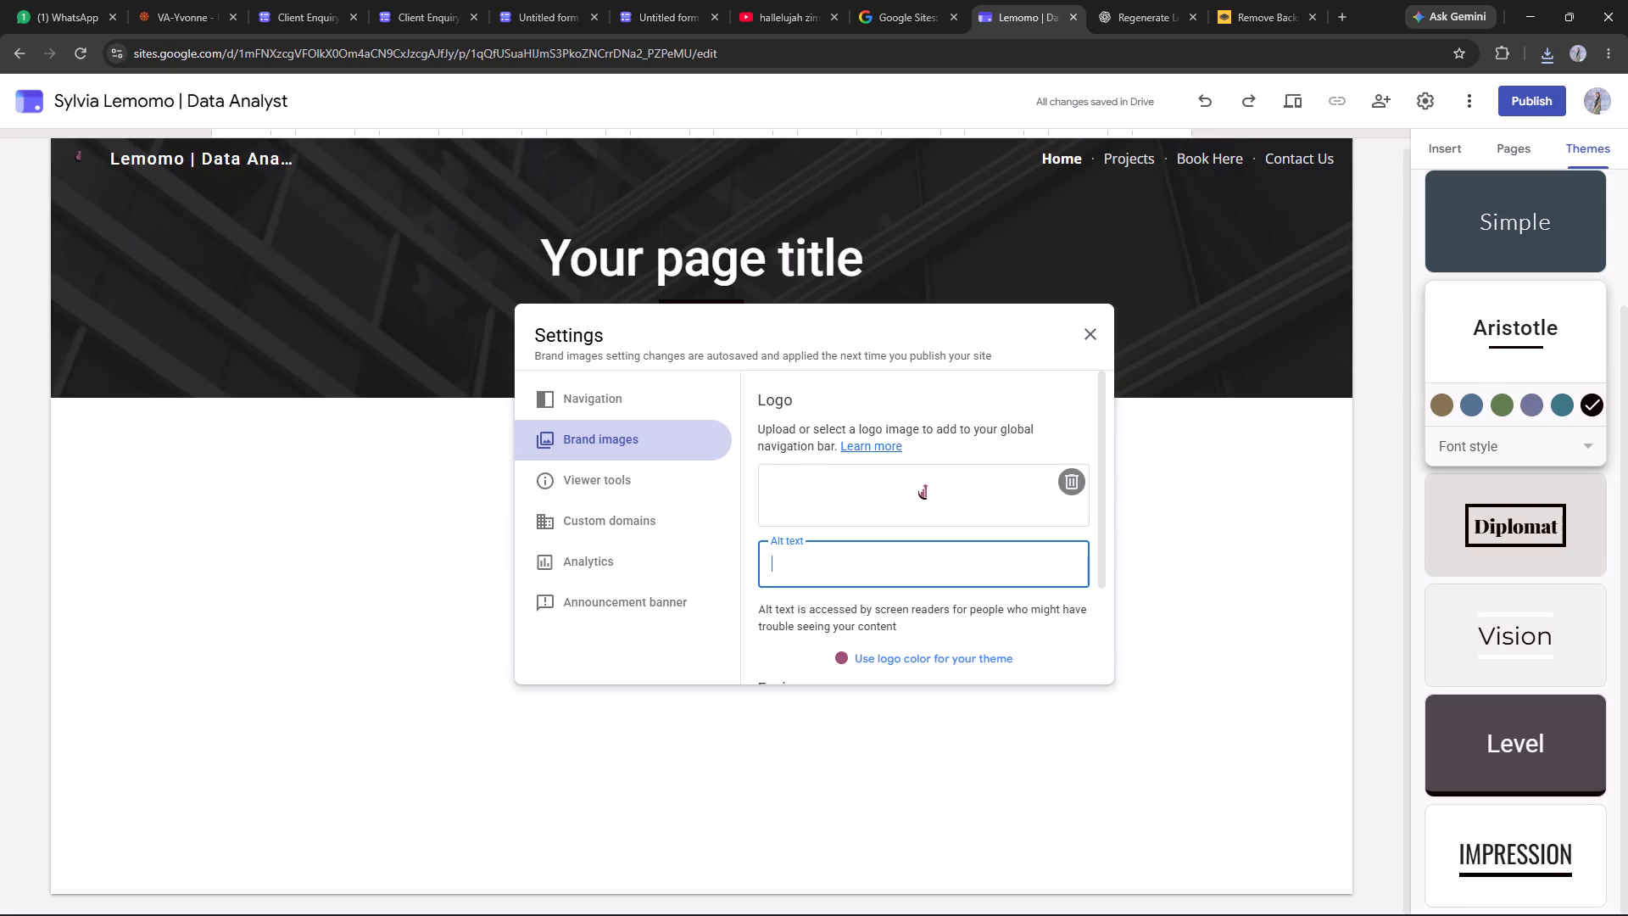
pyautogui.scroll(-1, 914, 566)
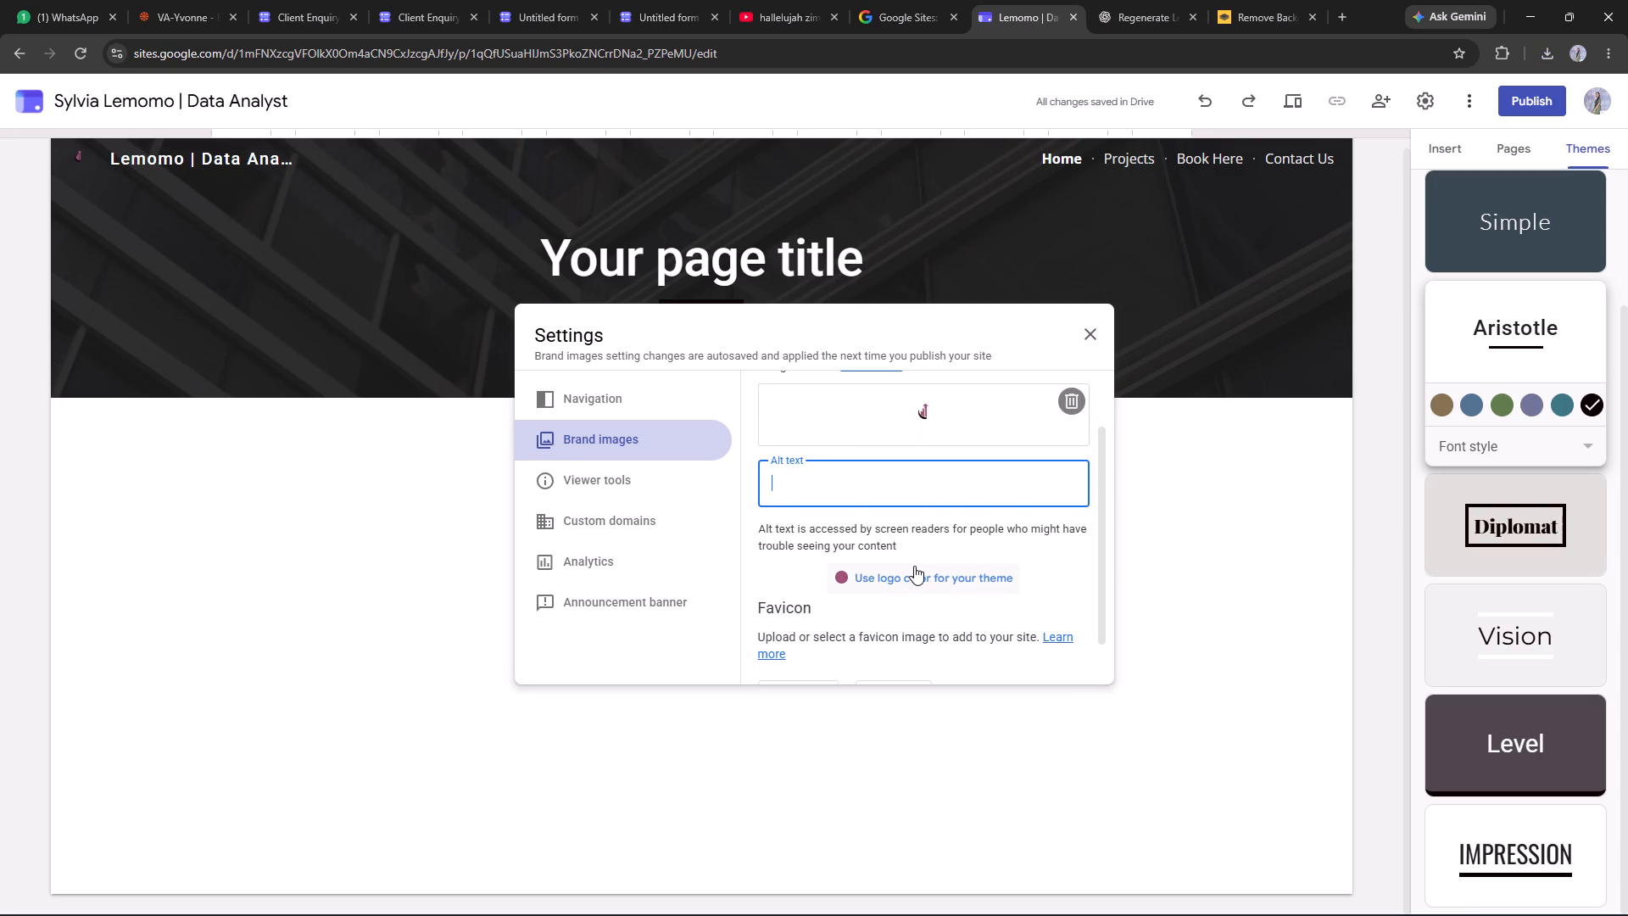
pyautogui.scroll(-1, 914, 566)
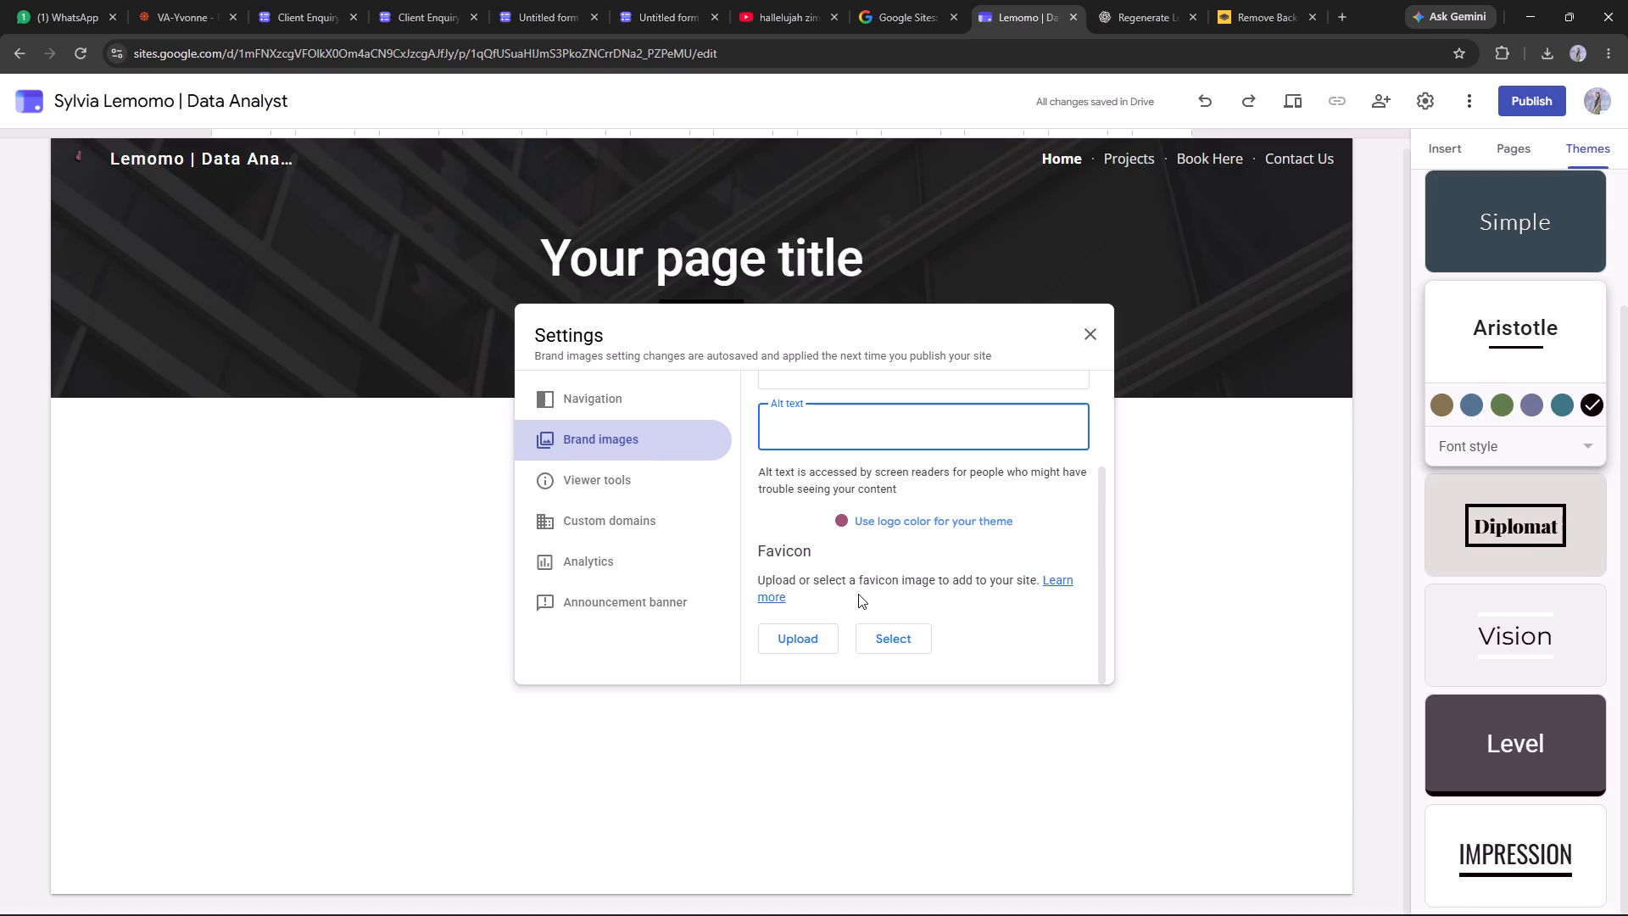
pyautogui.write('emomo')
pyautogui.press('l')
pyautogui.press('BackSpace')
pyautogui.press('BackSpace')
pyautogui.press('BackSpace')
pyautogui.press('BackSpace')
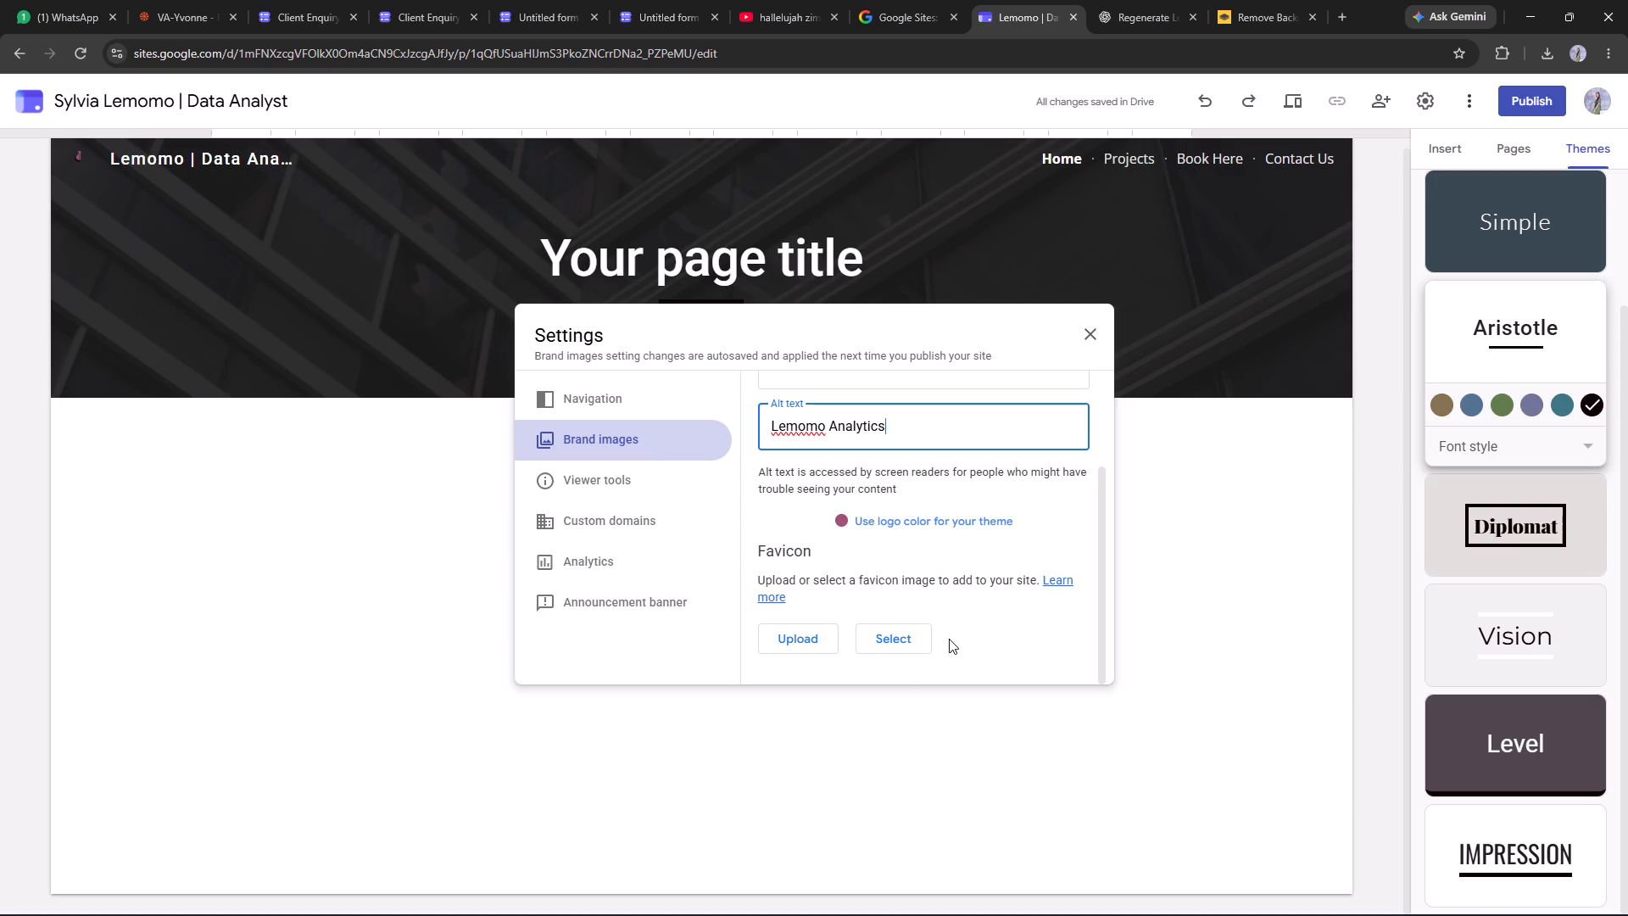
# Browse the recent Google Drive images for a suitable favicon, then close the image picker.
pyautogui.click(892, 645)
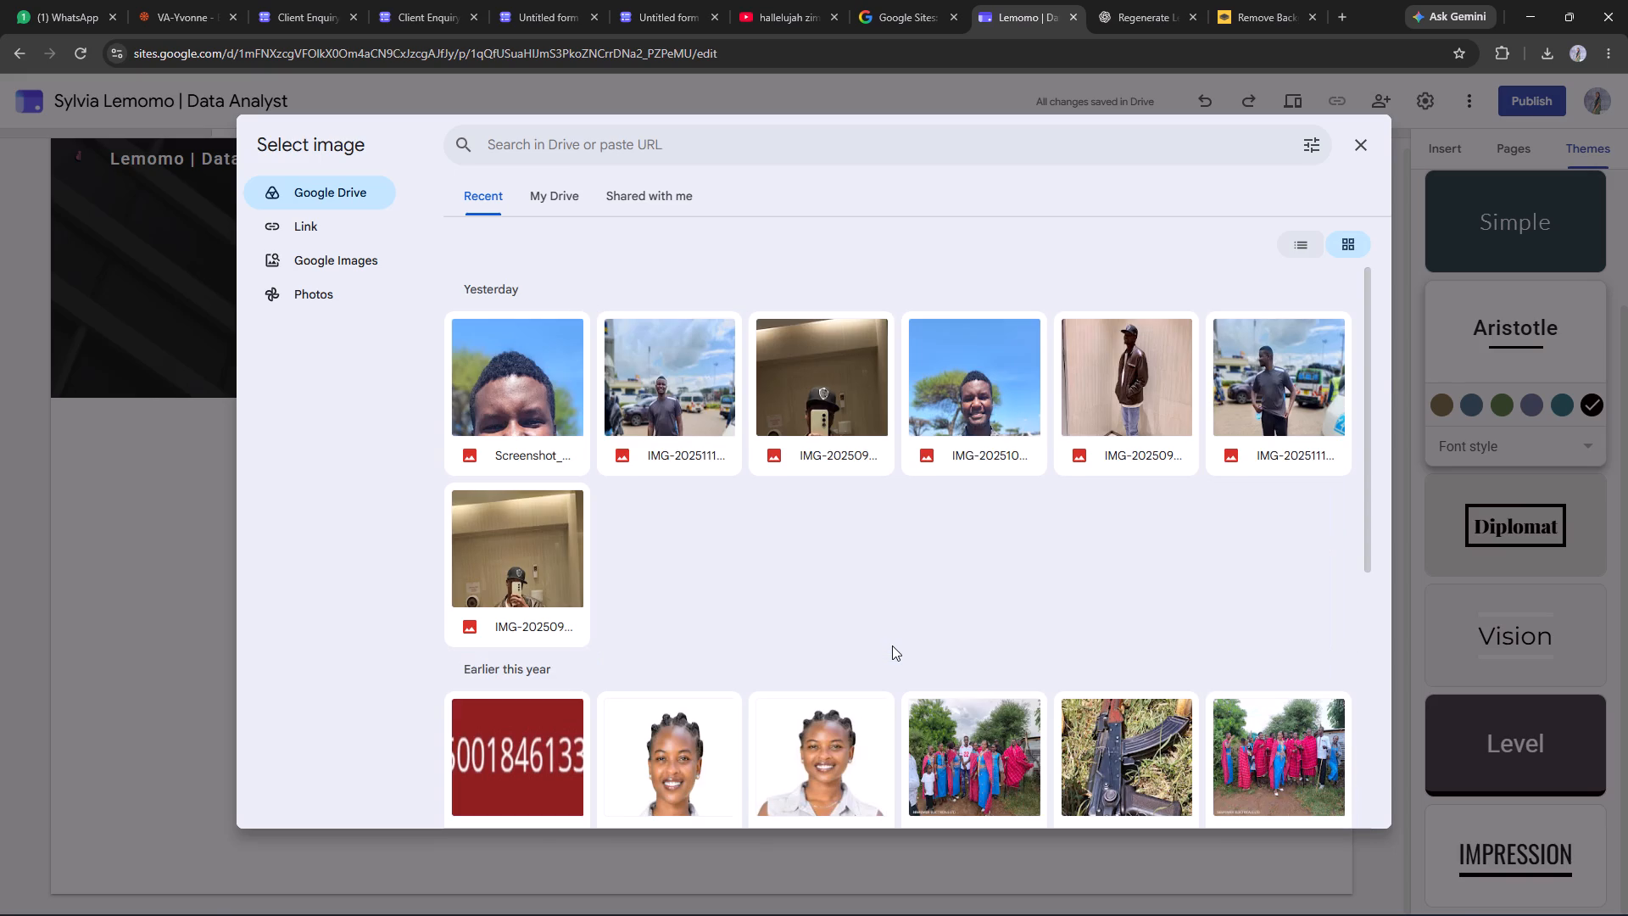
pyautogui.scroll(-5, 892, 645)
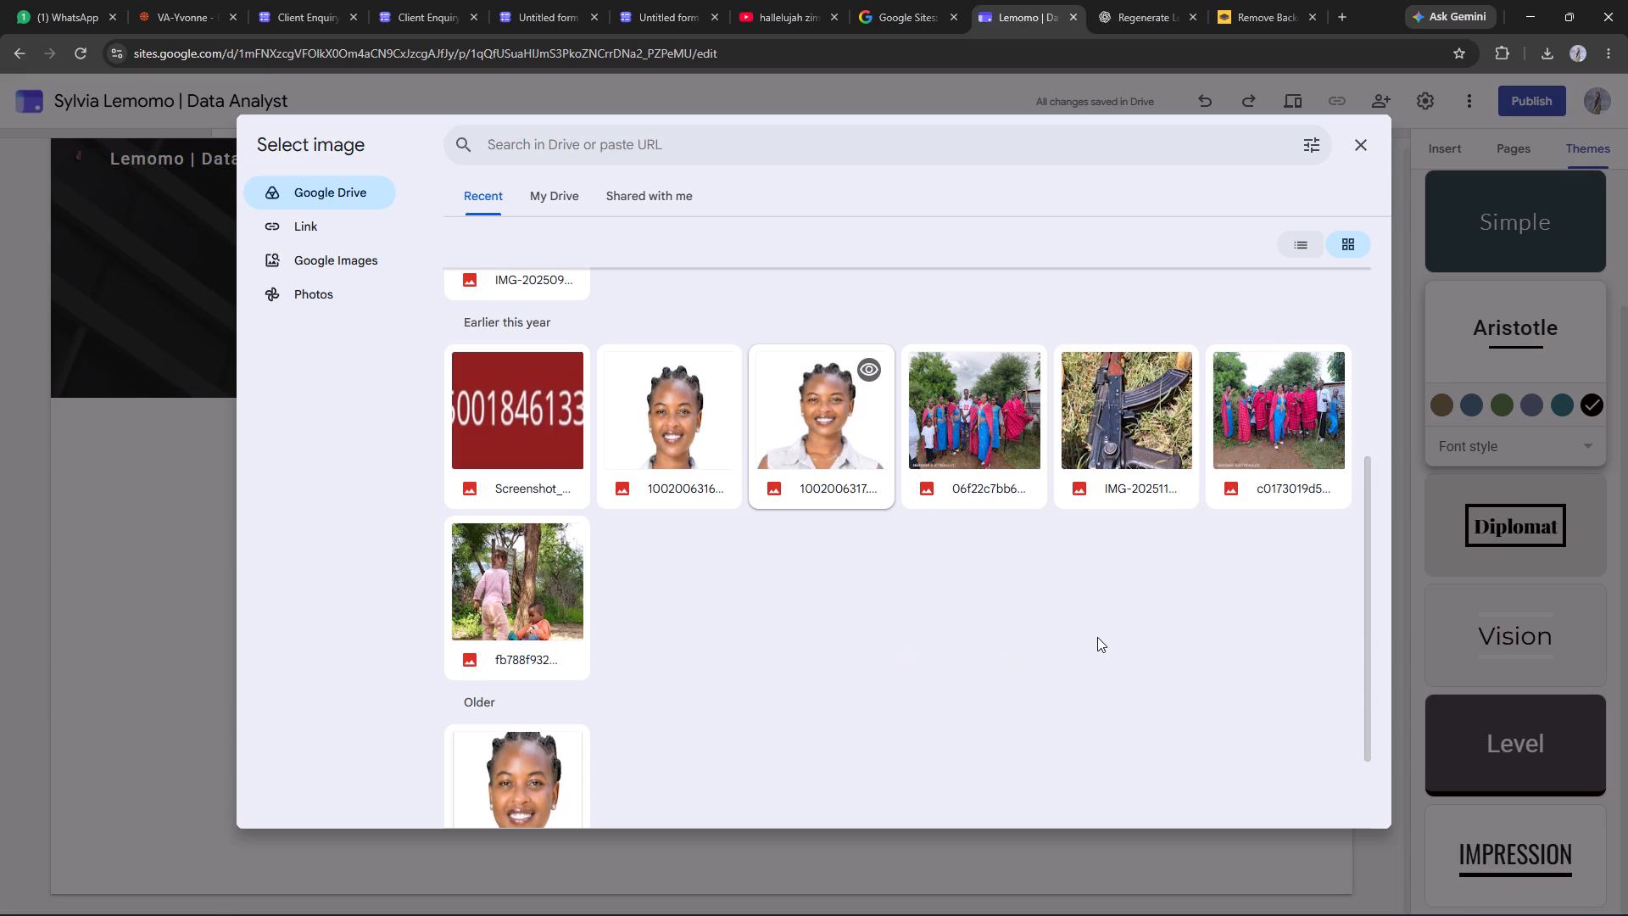
pyautogui.scroll(-6, 1097, 637)
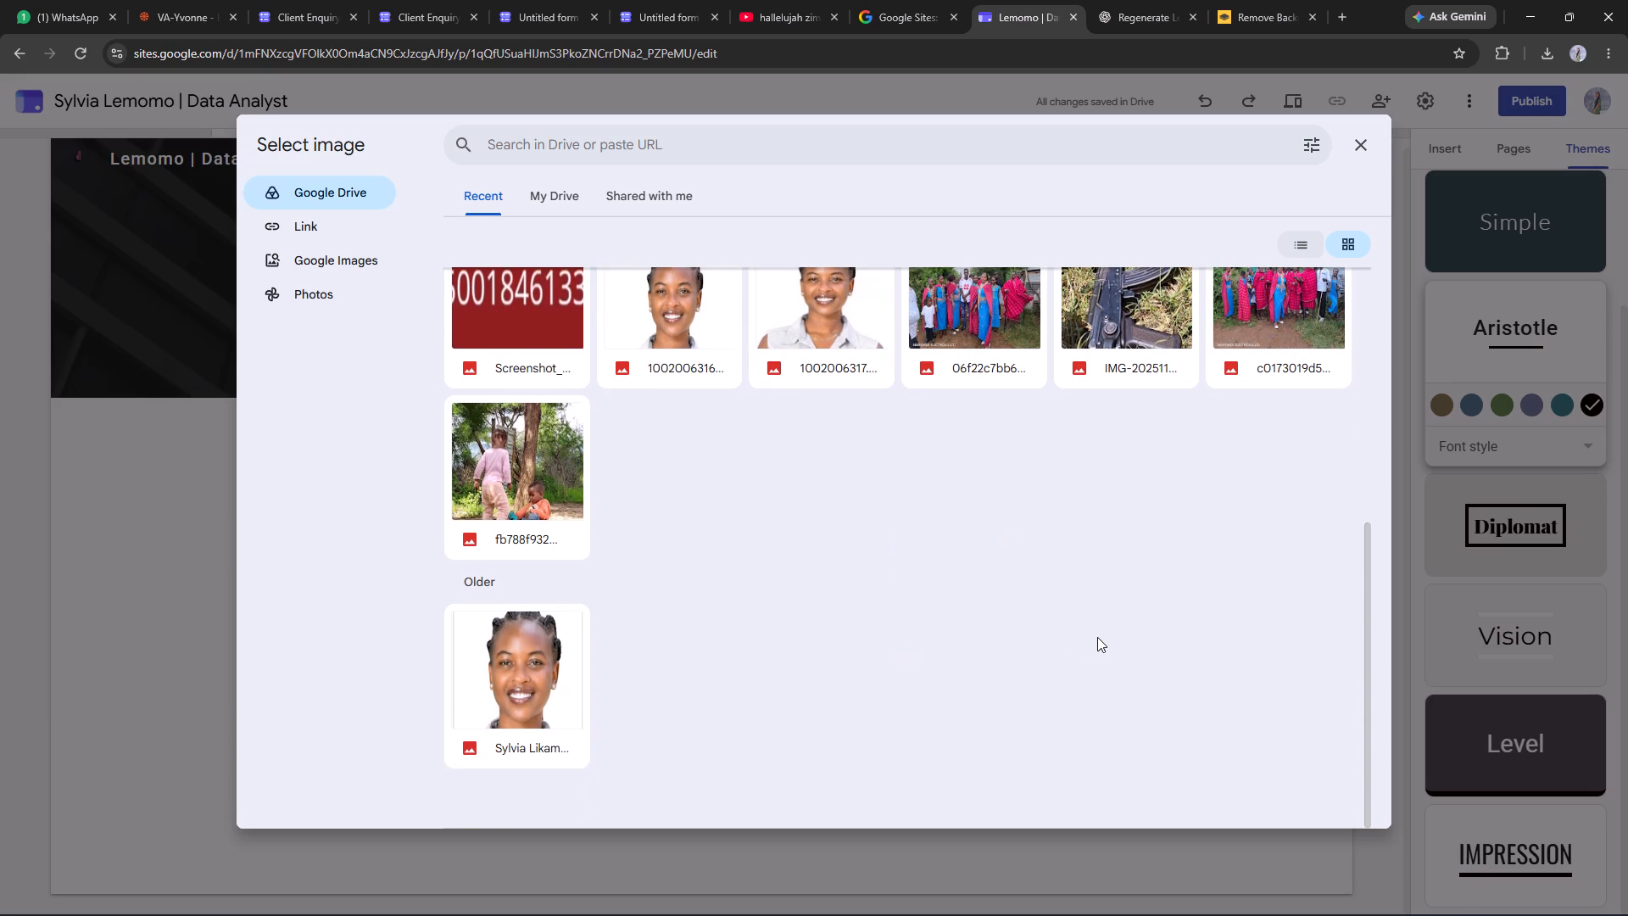
pyautogui.scroll(2, 1097, 637)
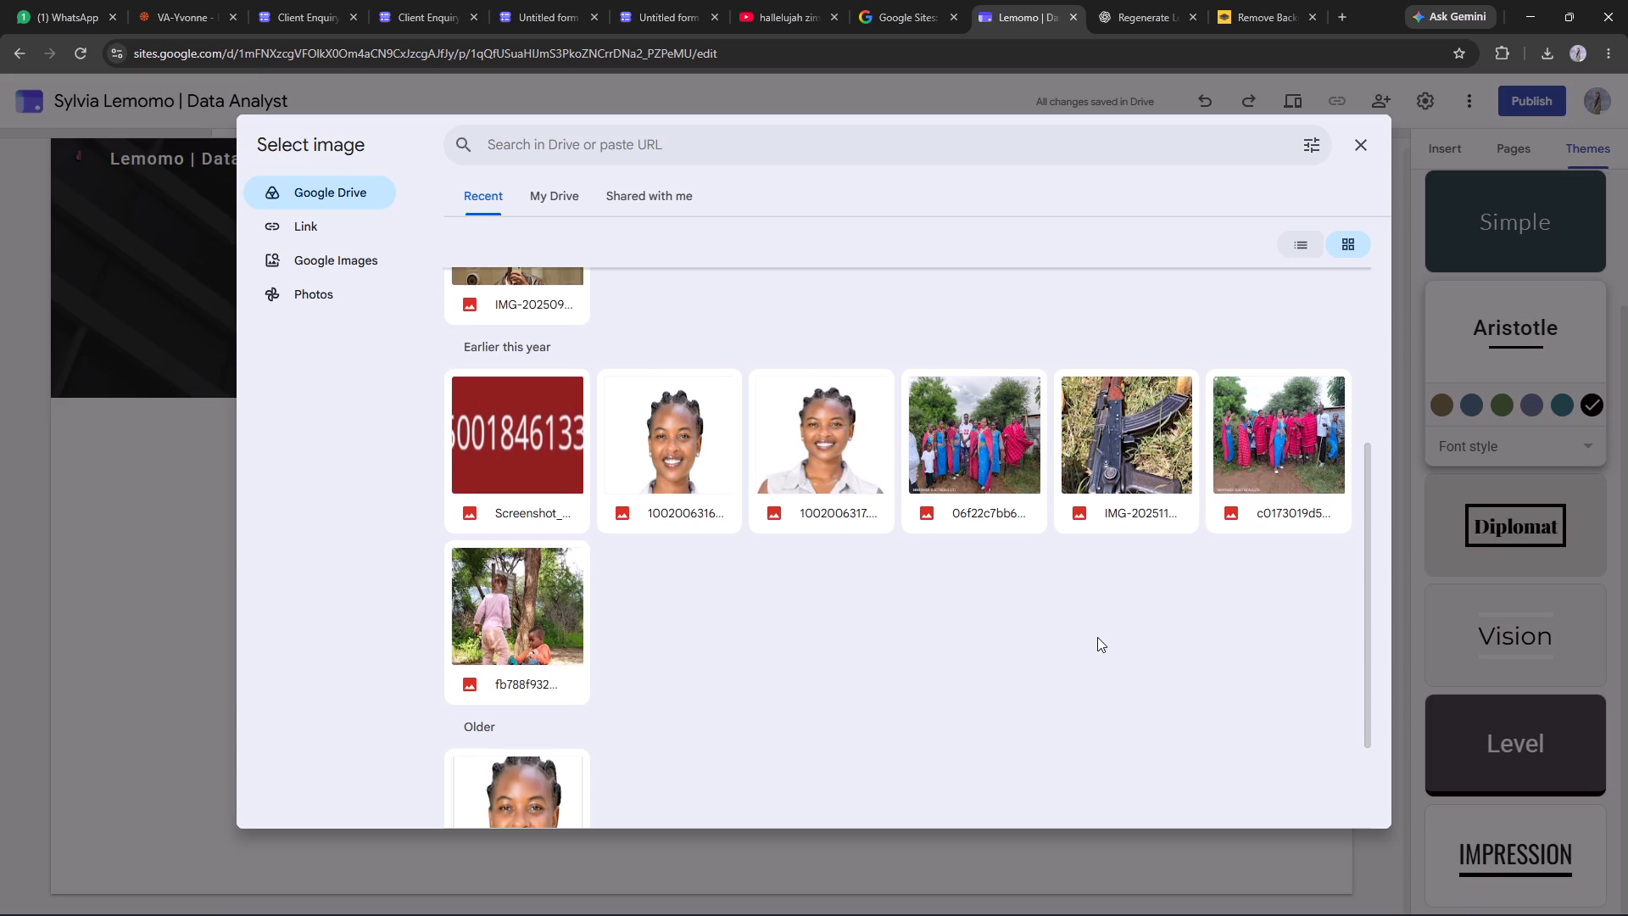
pyautogui.scroll(5, 1097, 637)
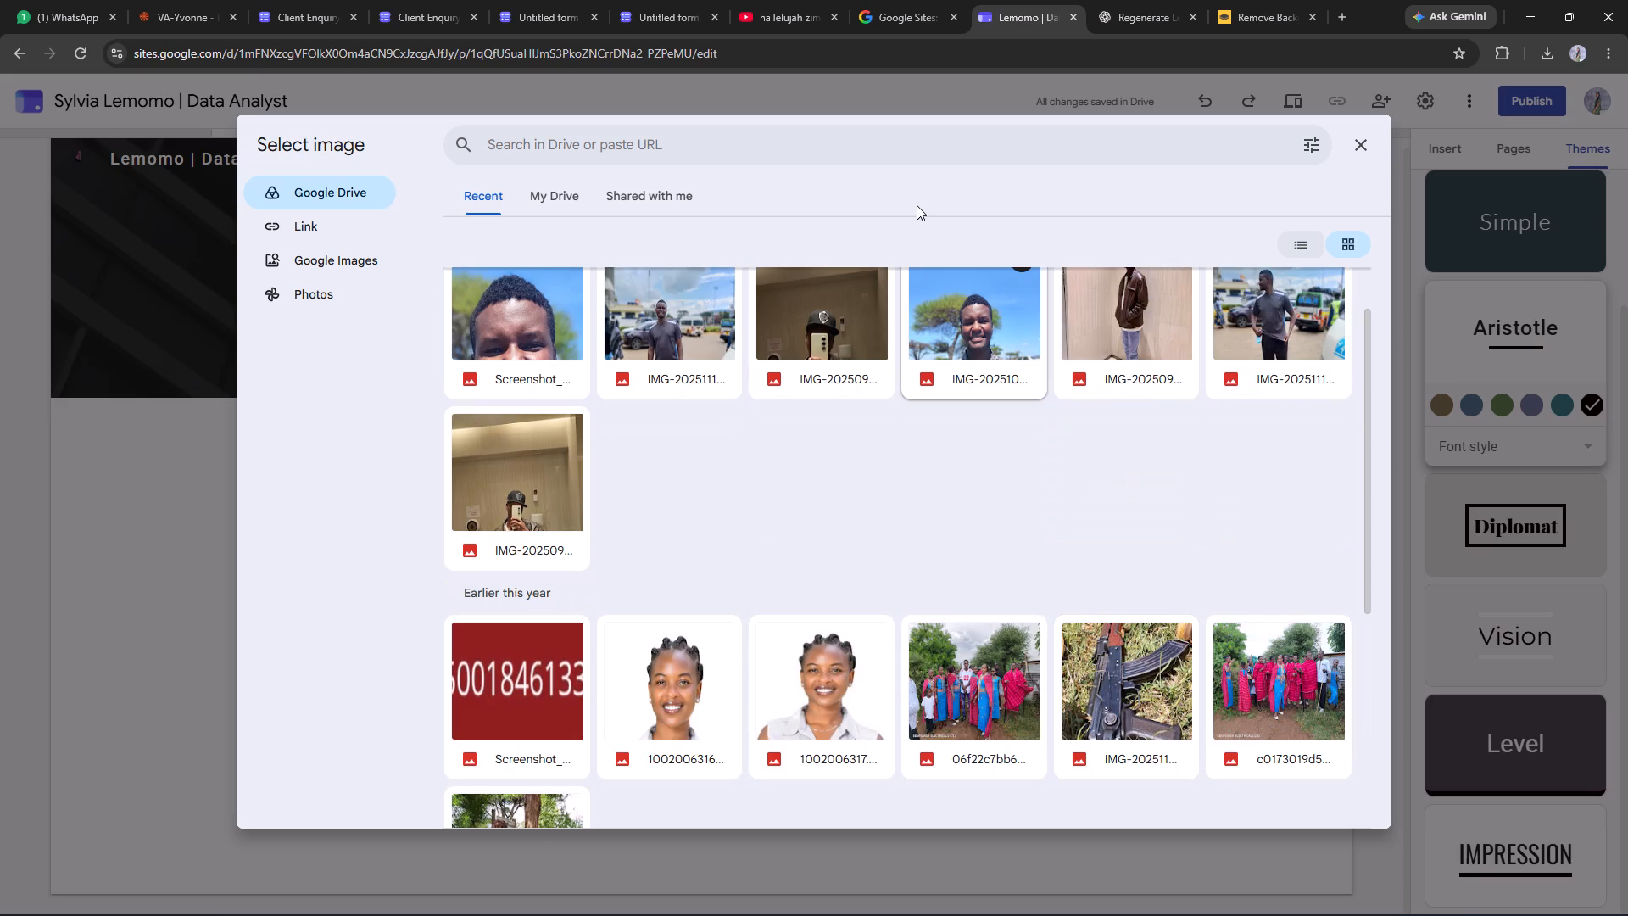
pyautogui.click(1353, 129)
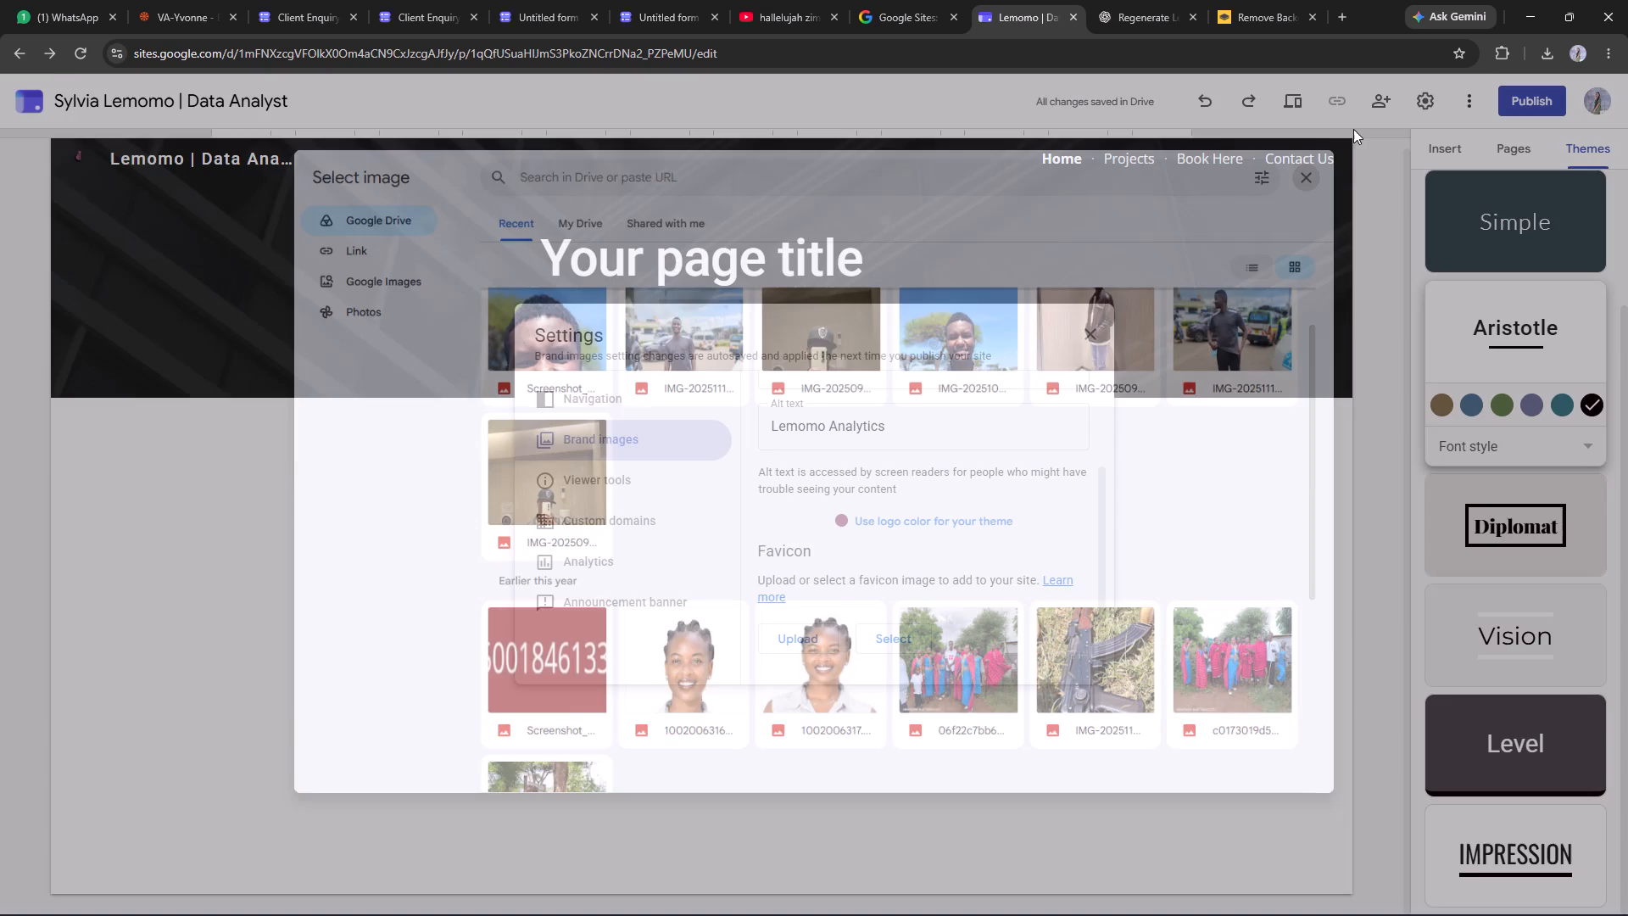
# Open the favicon upload's file picker in the Downloads folder.
pyautogui.click(792, 640)
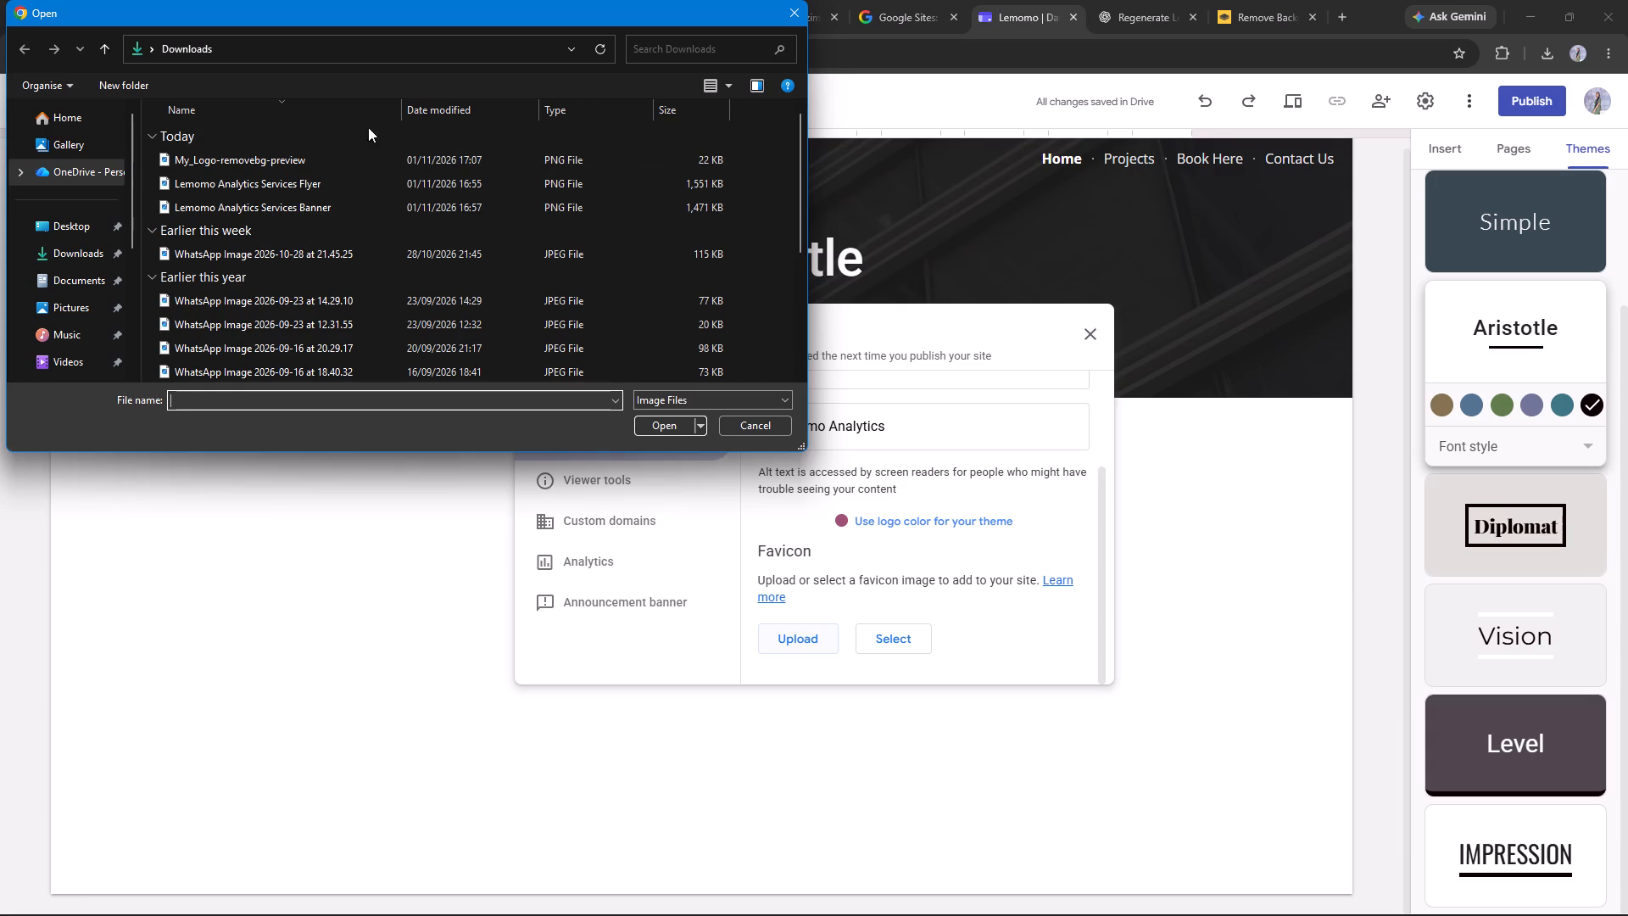
pyautogui.click(789, 17)
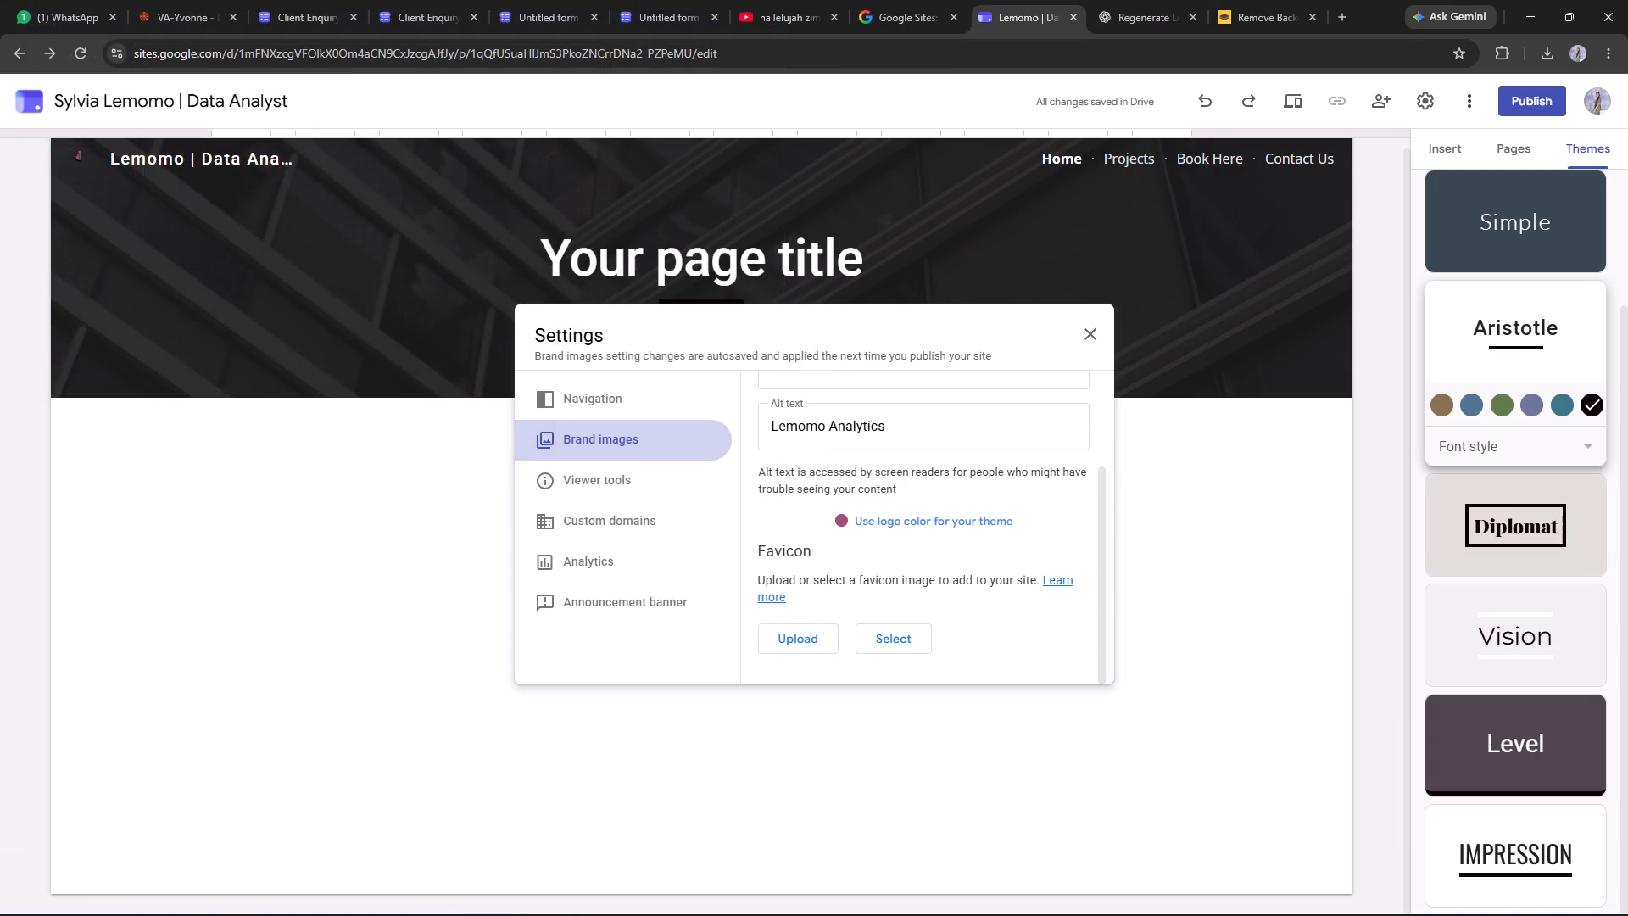
pyautogui.scroll(5, 1068, 433)
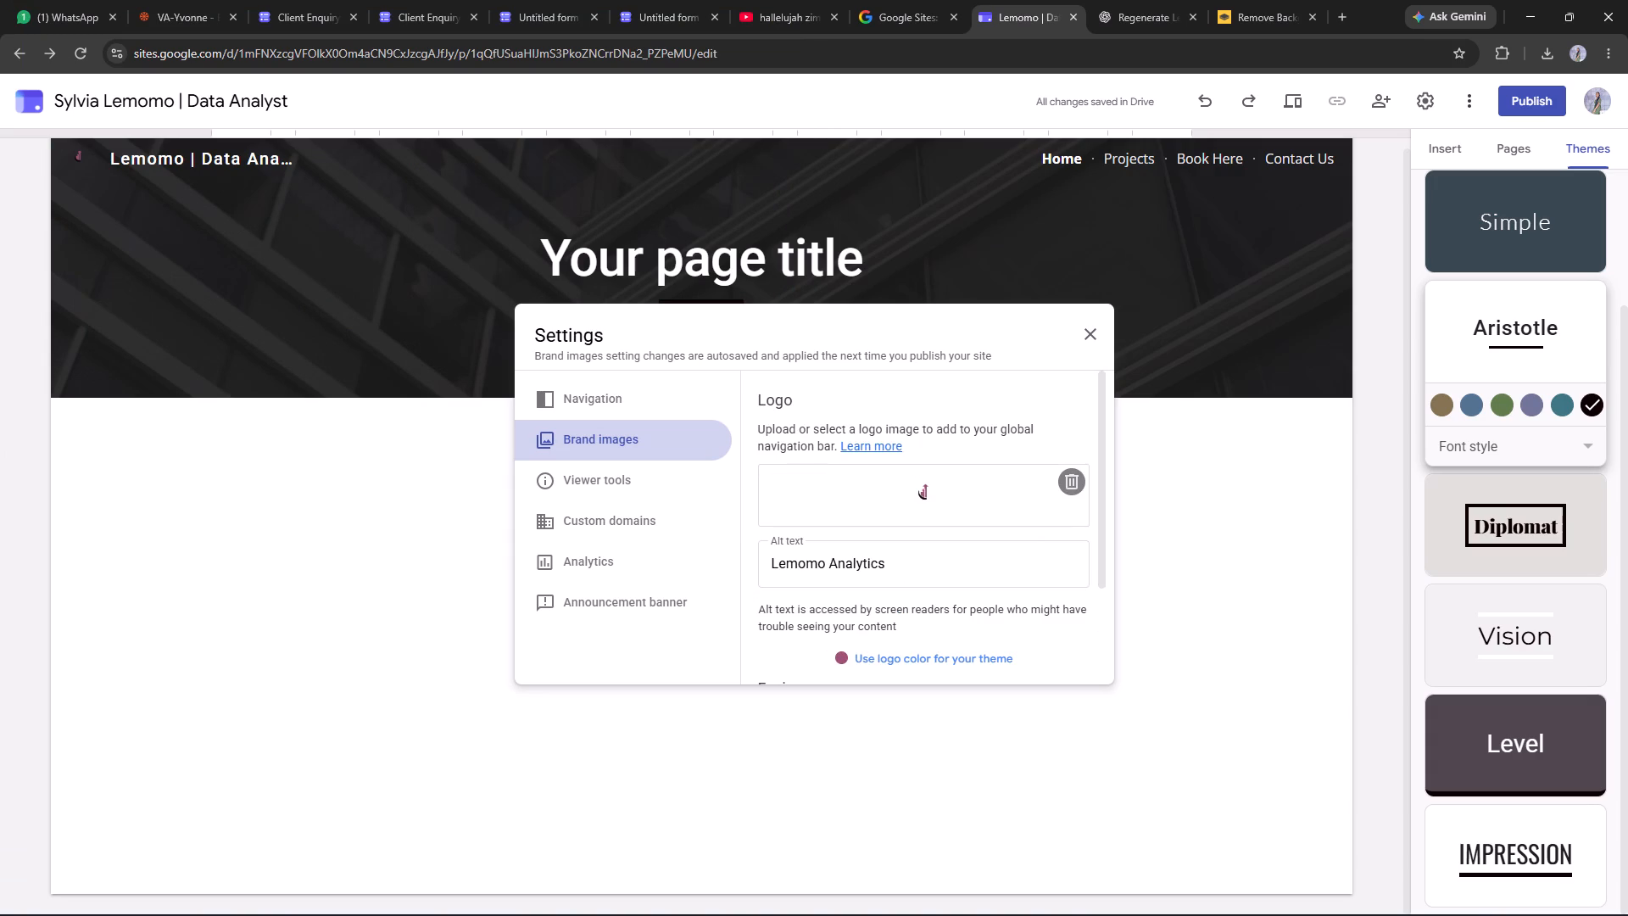
pyautogui.scroll(-5, 1010, 572)
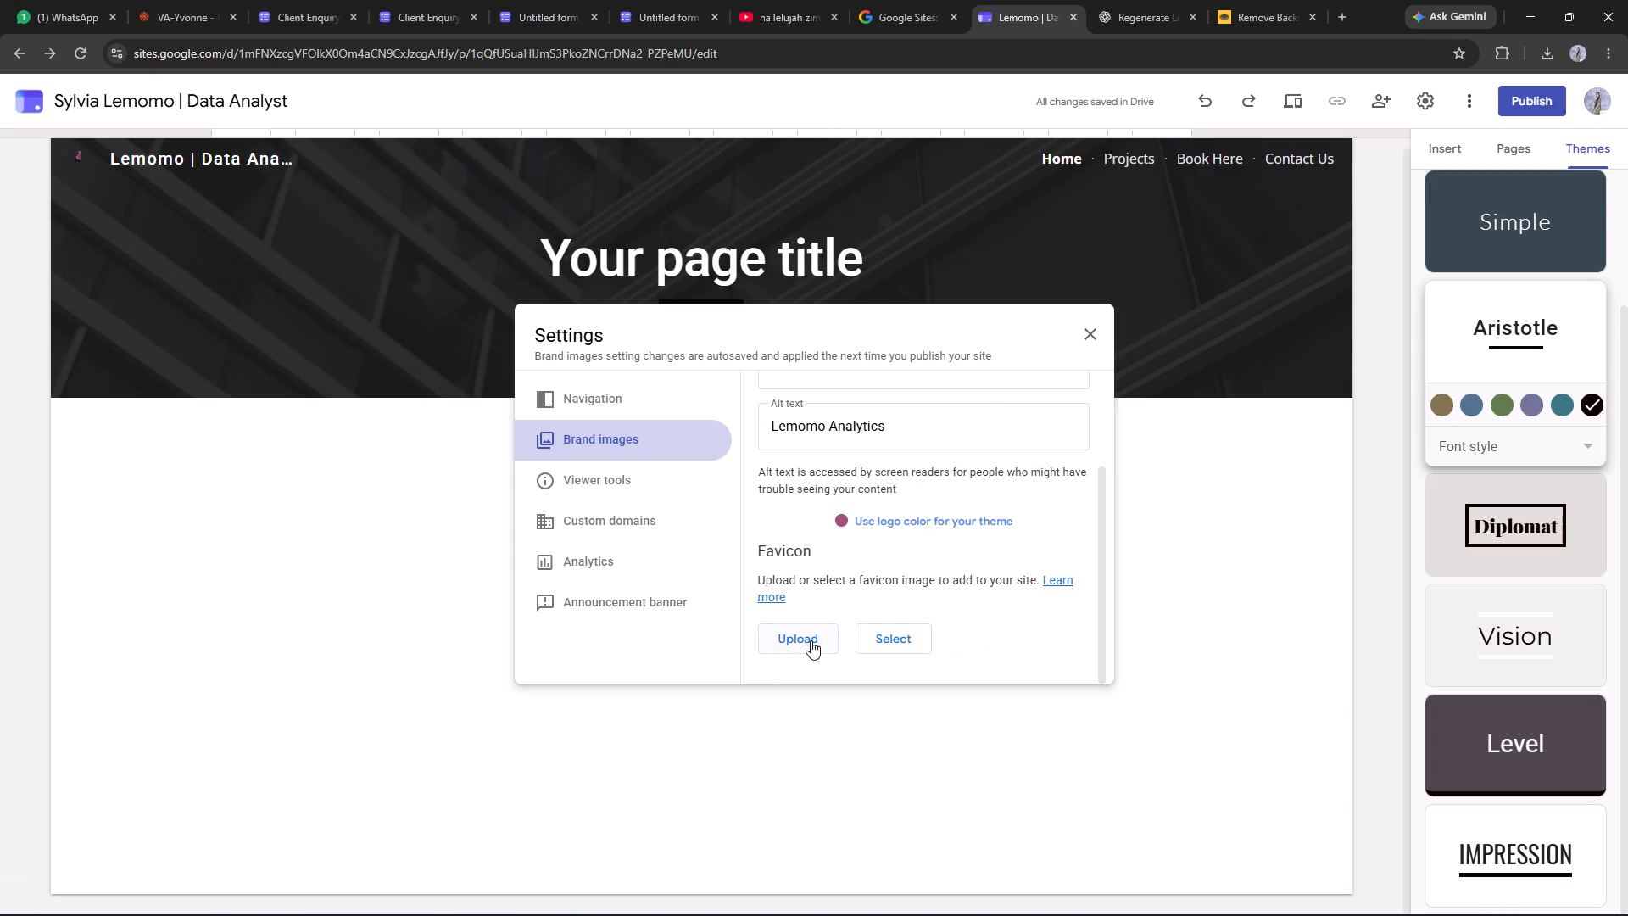
pyautogui.click(811, 640)
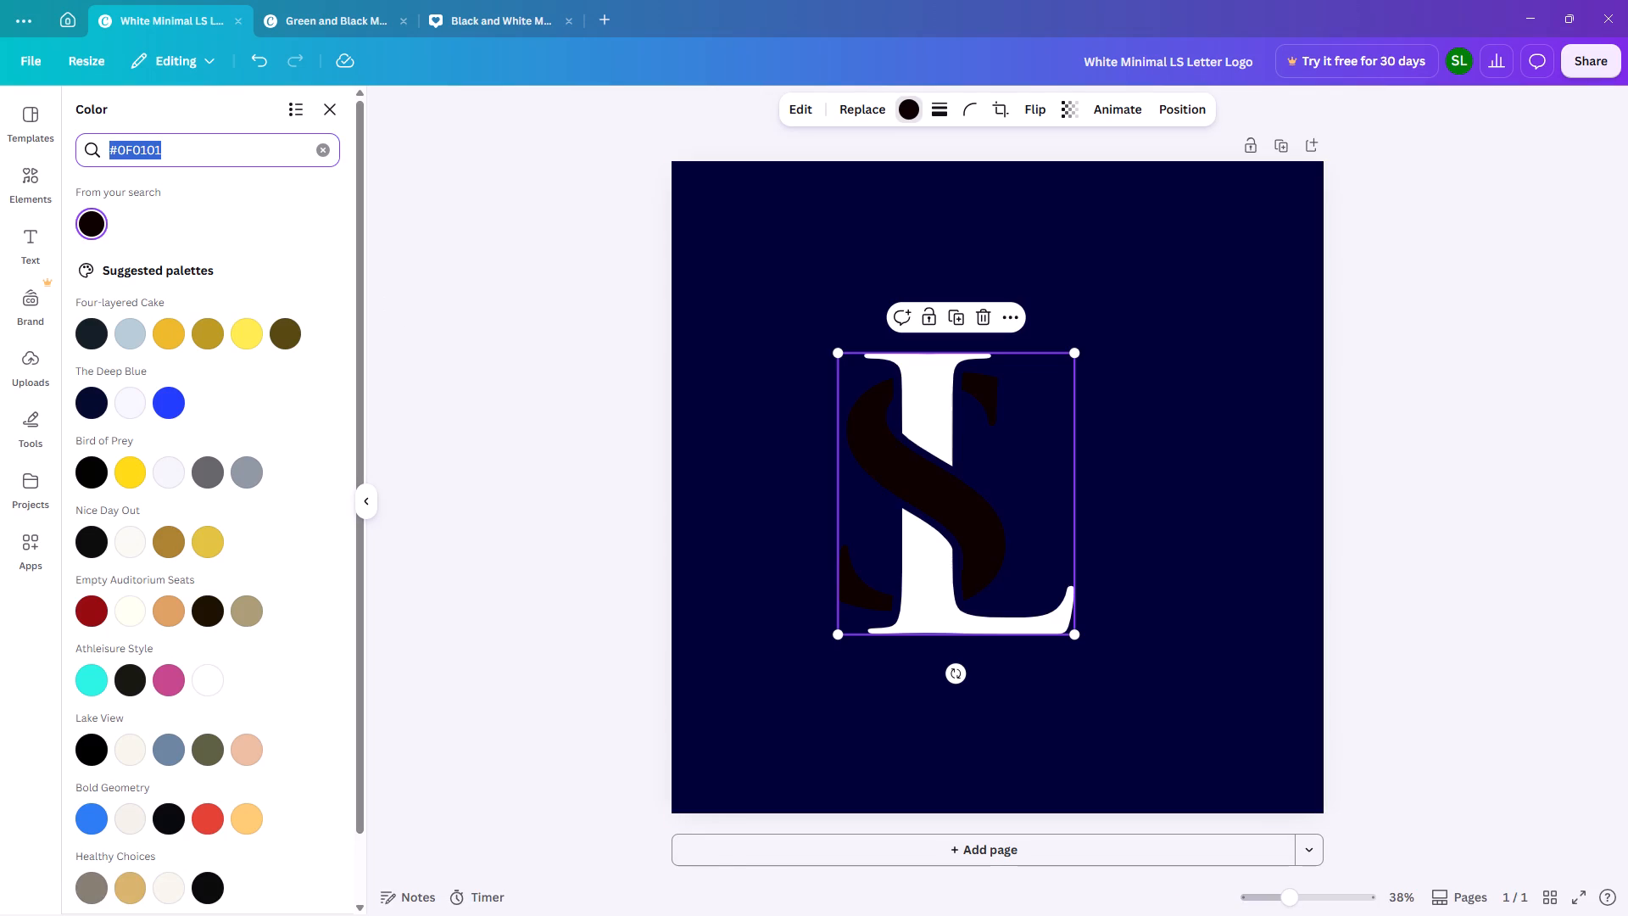
pyautogui.hotkey('ctrl', 'v')
pyautogui.click(87, 232)
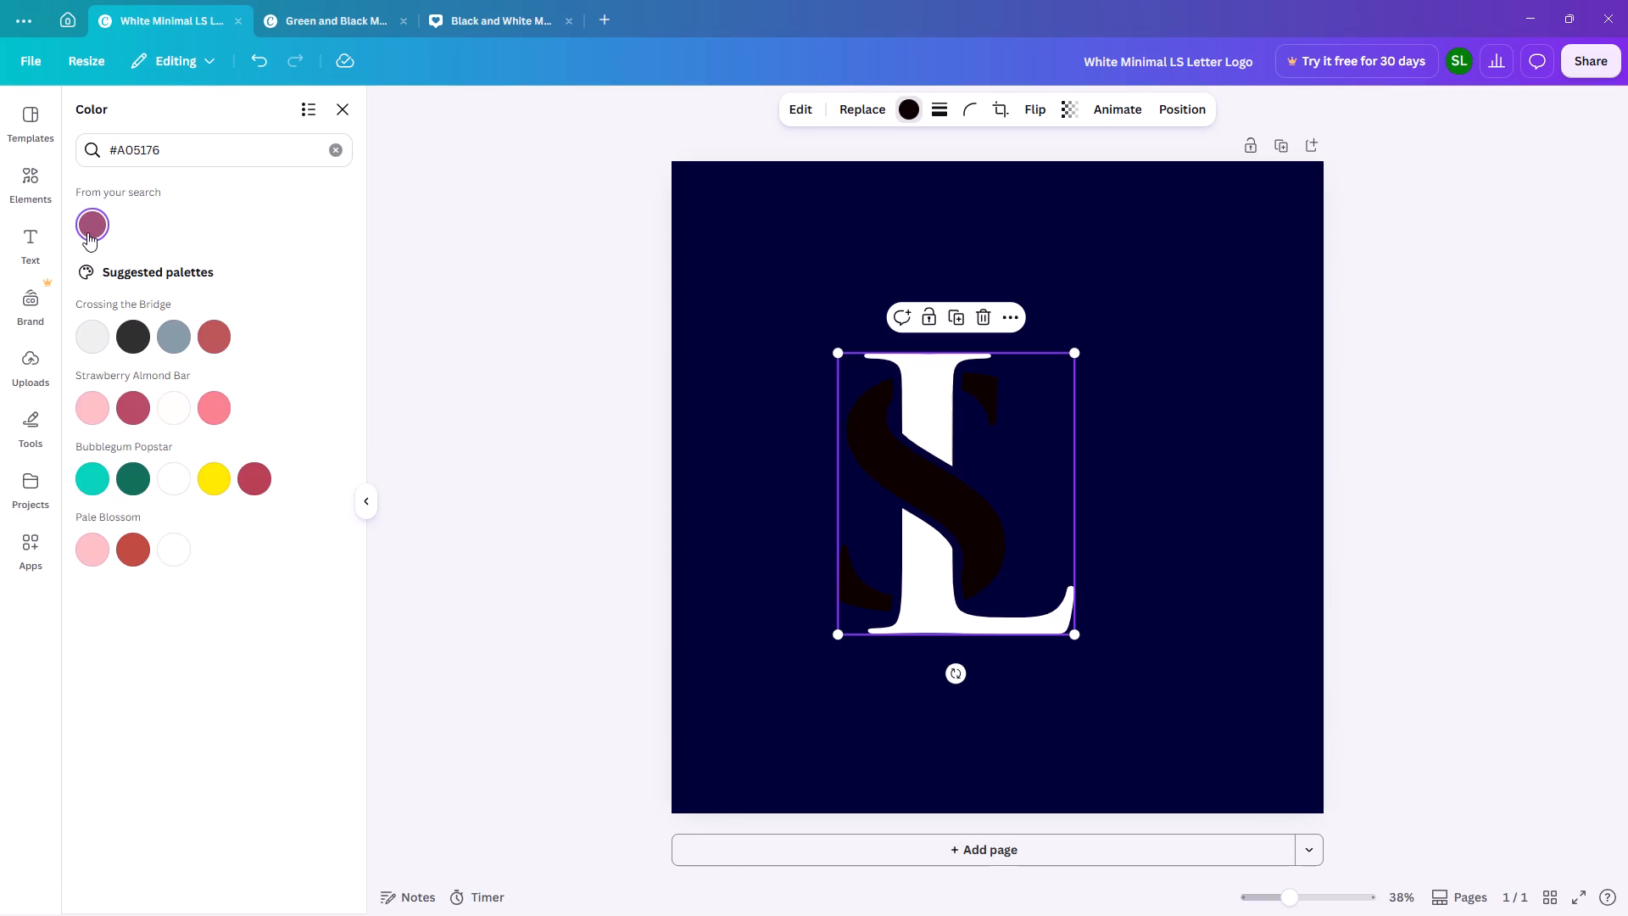
pyautogui.click(1247, 566)
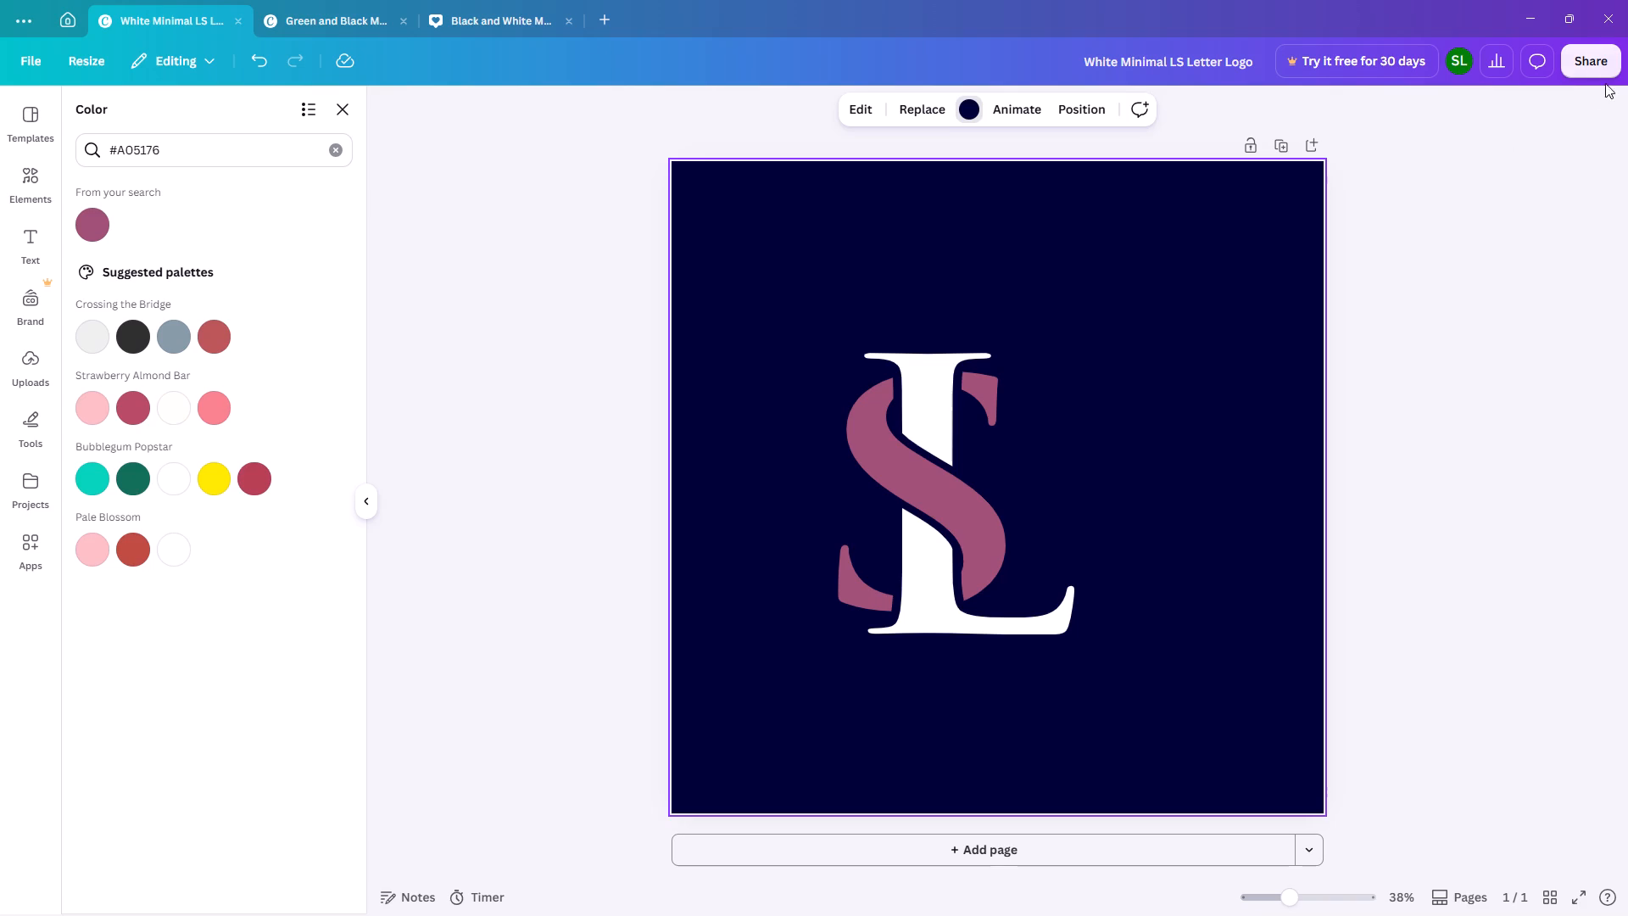
# Download the letter logo as a PNG named White Minimal LS Letter Logo into the Sly folder on the Desktop.
pyautogui.click(1599, 59)
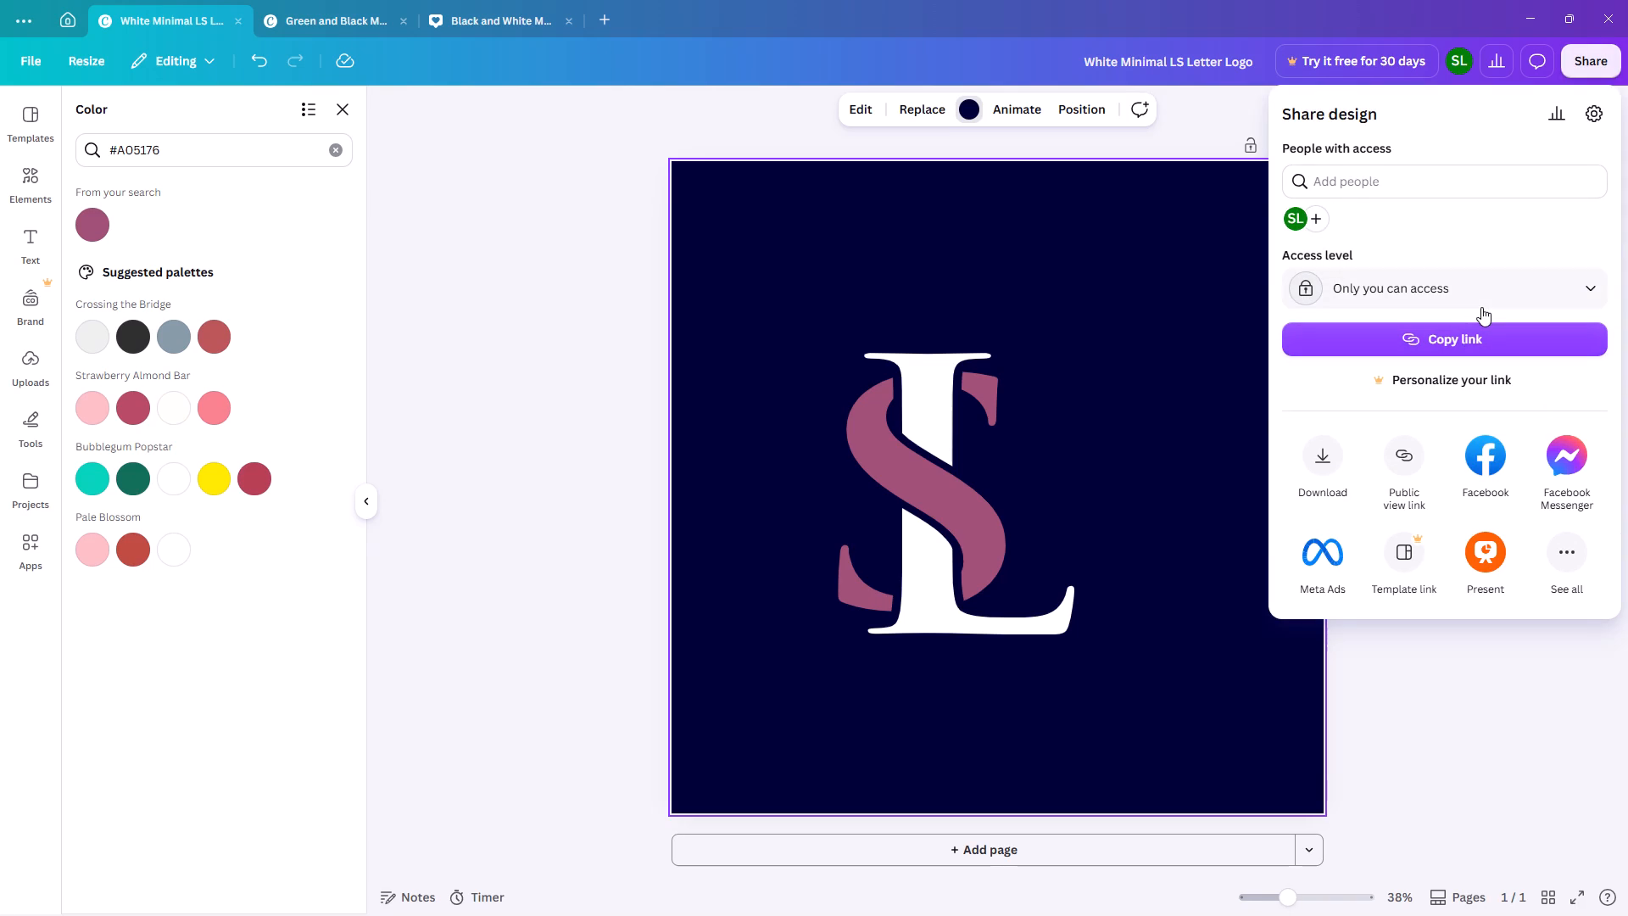
pyautogui.click(1312, 447)
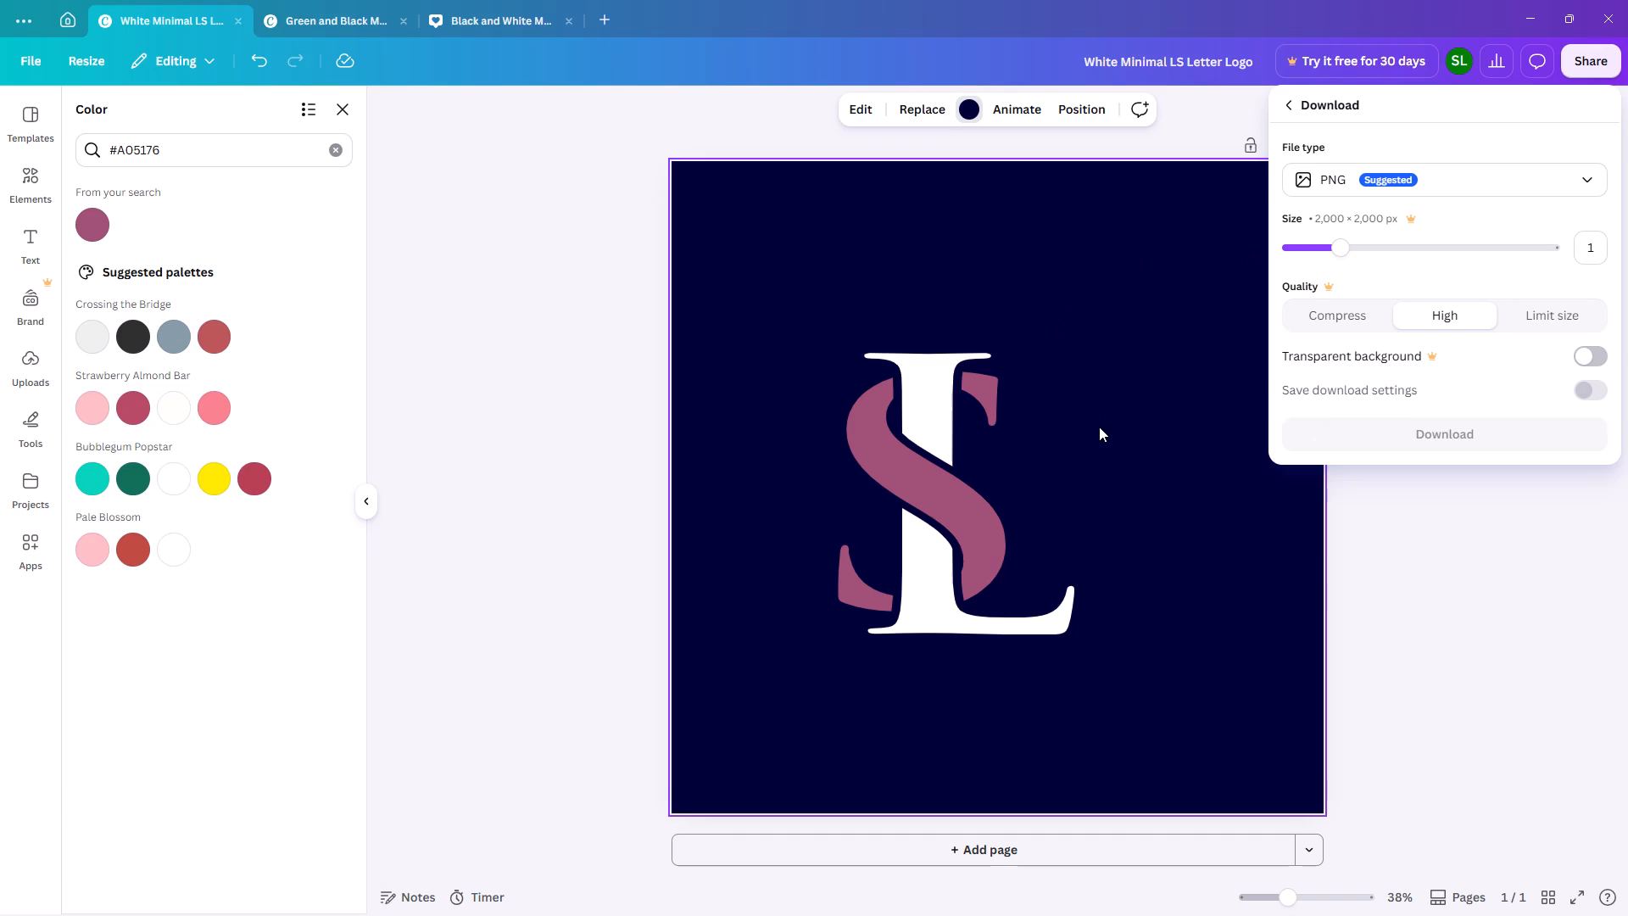
pyautogui.click(1412, 428)
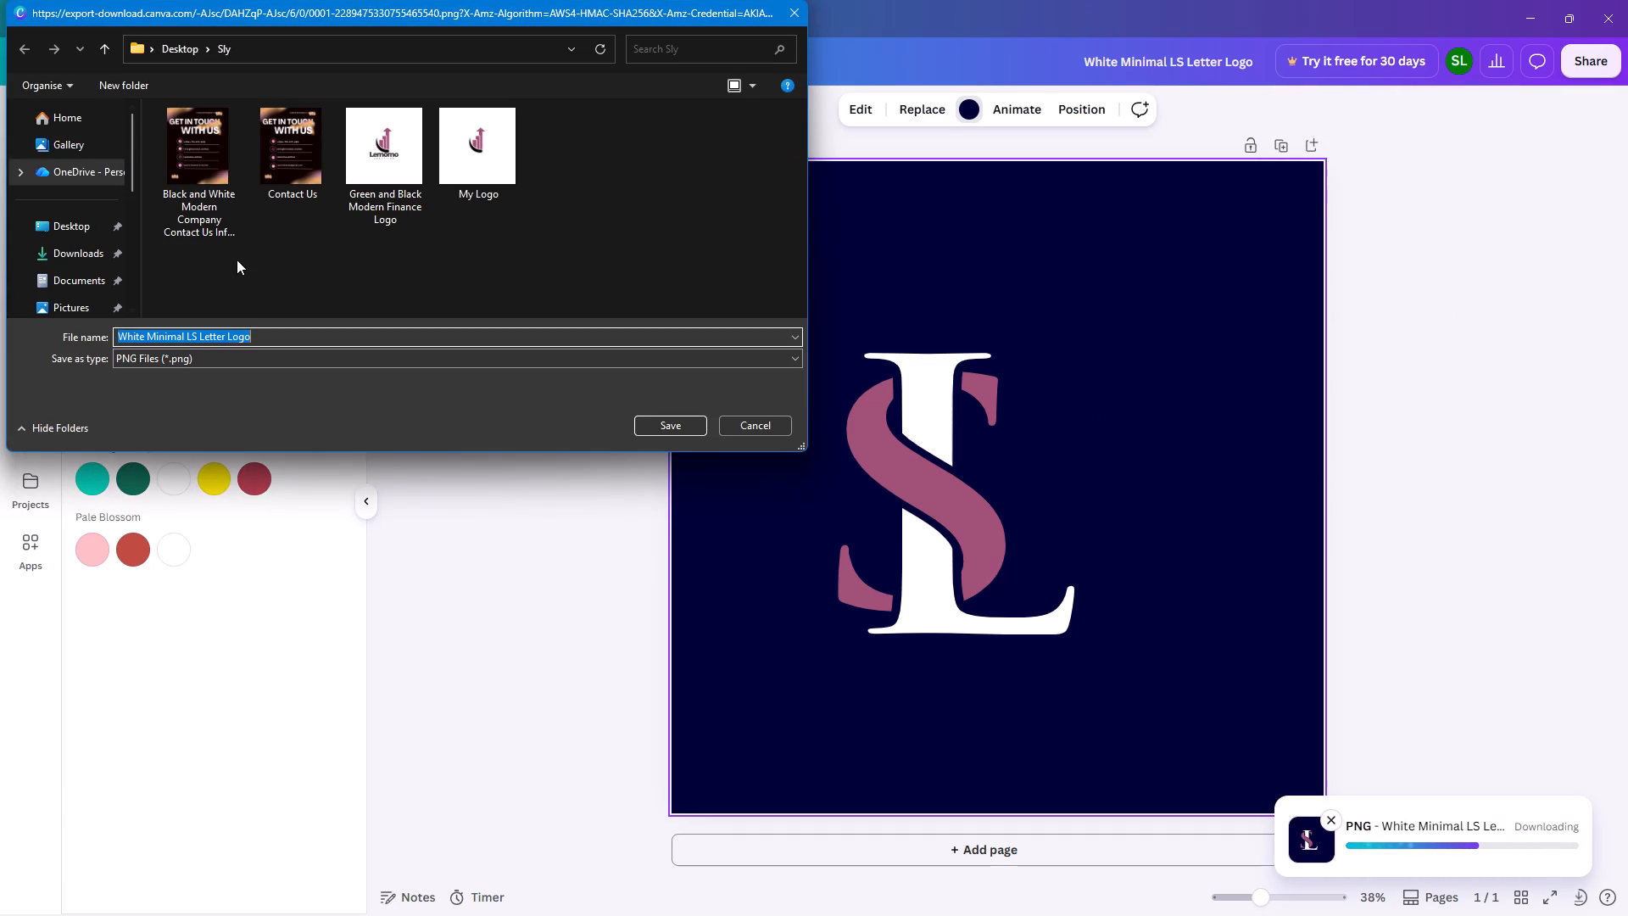
pyautogui.click(64, 231)
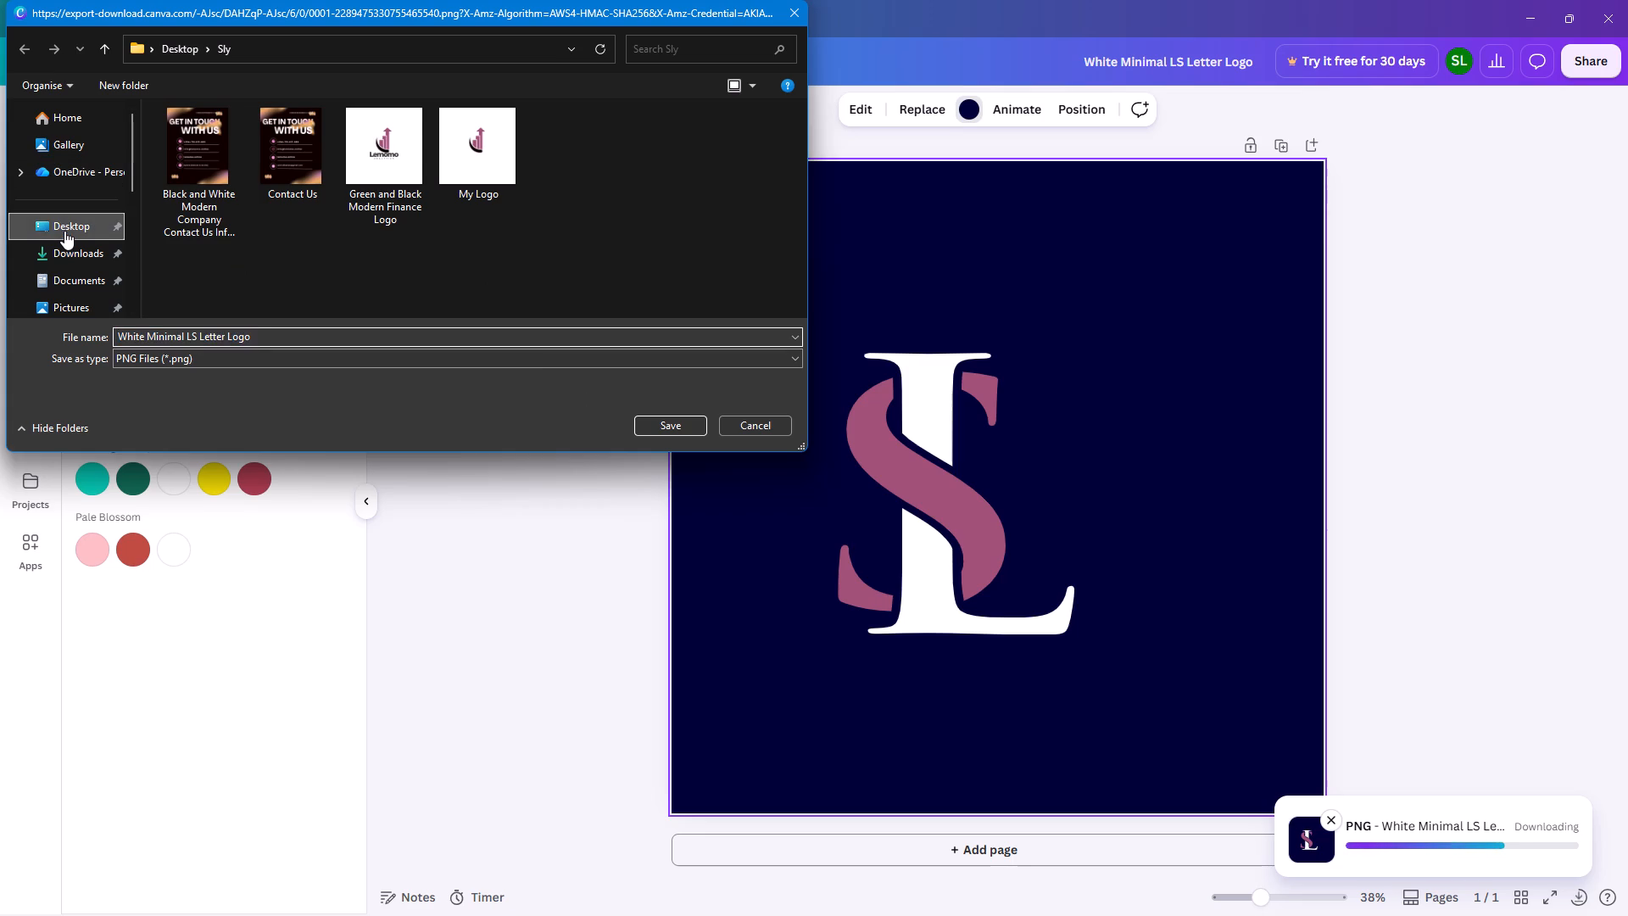
pyautogui.doubleClick(408, 260)
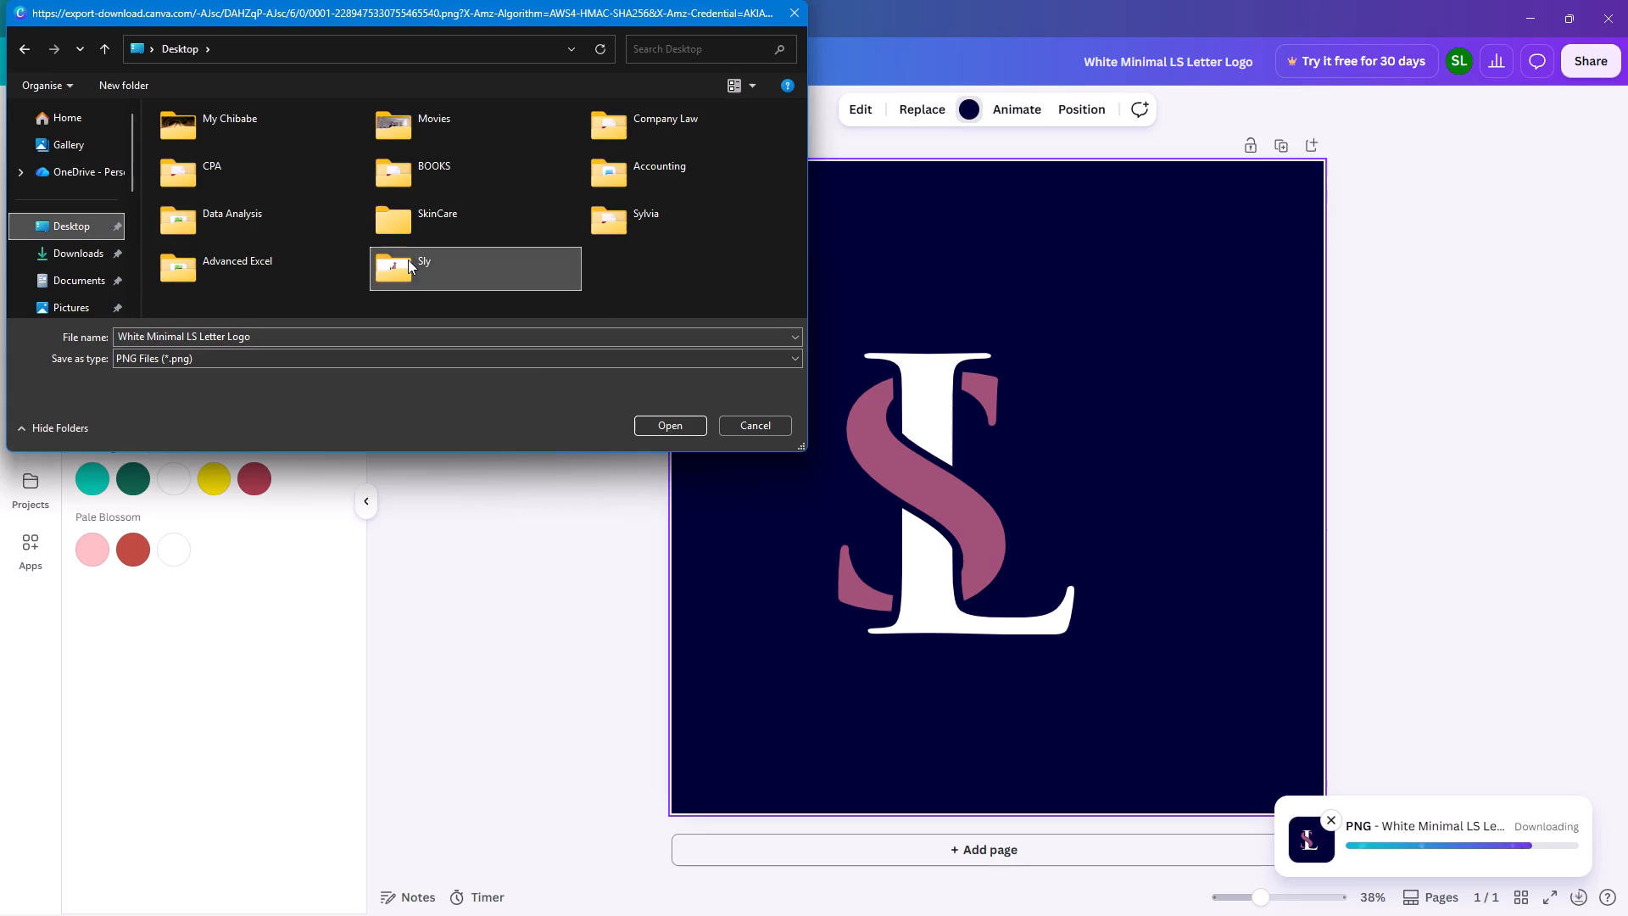
pyautogui.click(681, 432)
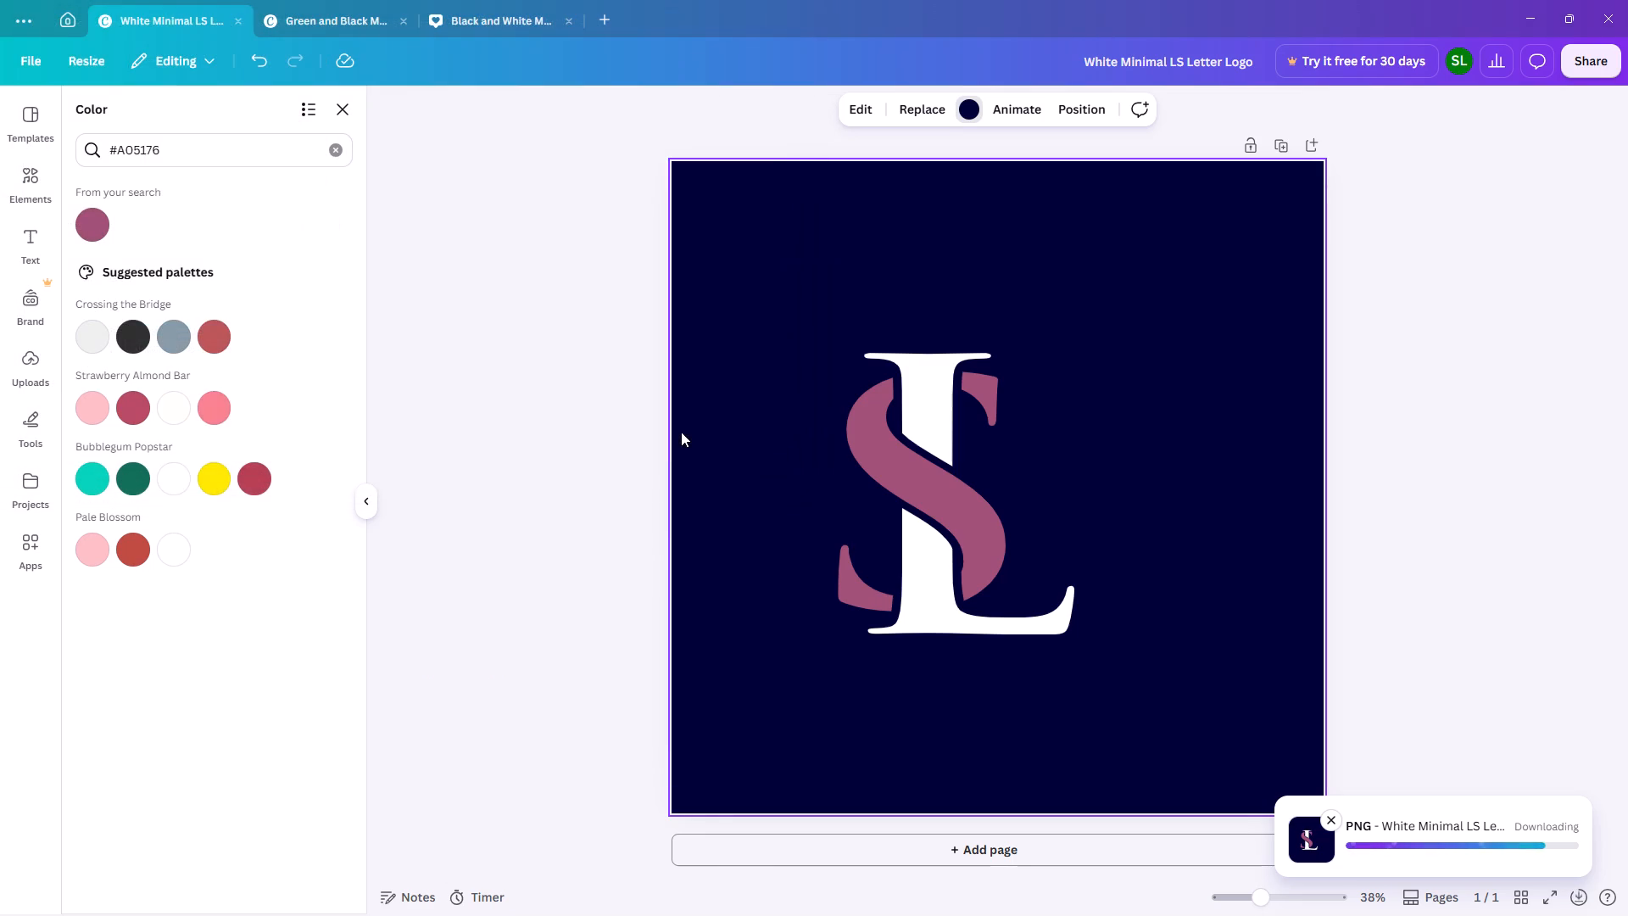
# Switch to remove.bg in Chrome and upload White Minimal LS Letter Logo from the Desktop's Sly folder for background removal.
pyautogui.click(1519, 15)
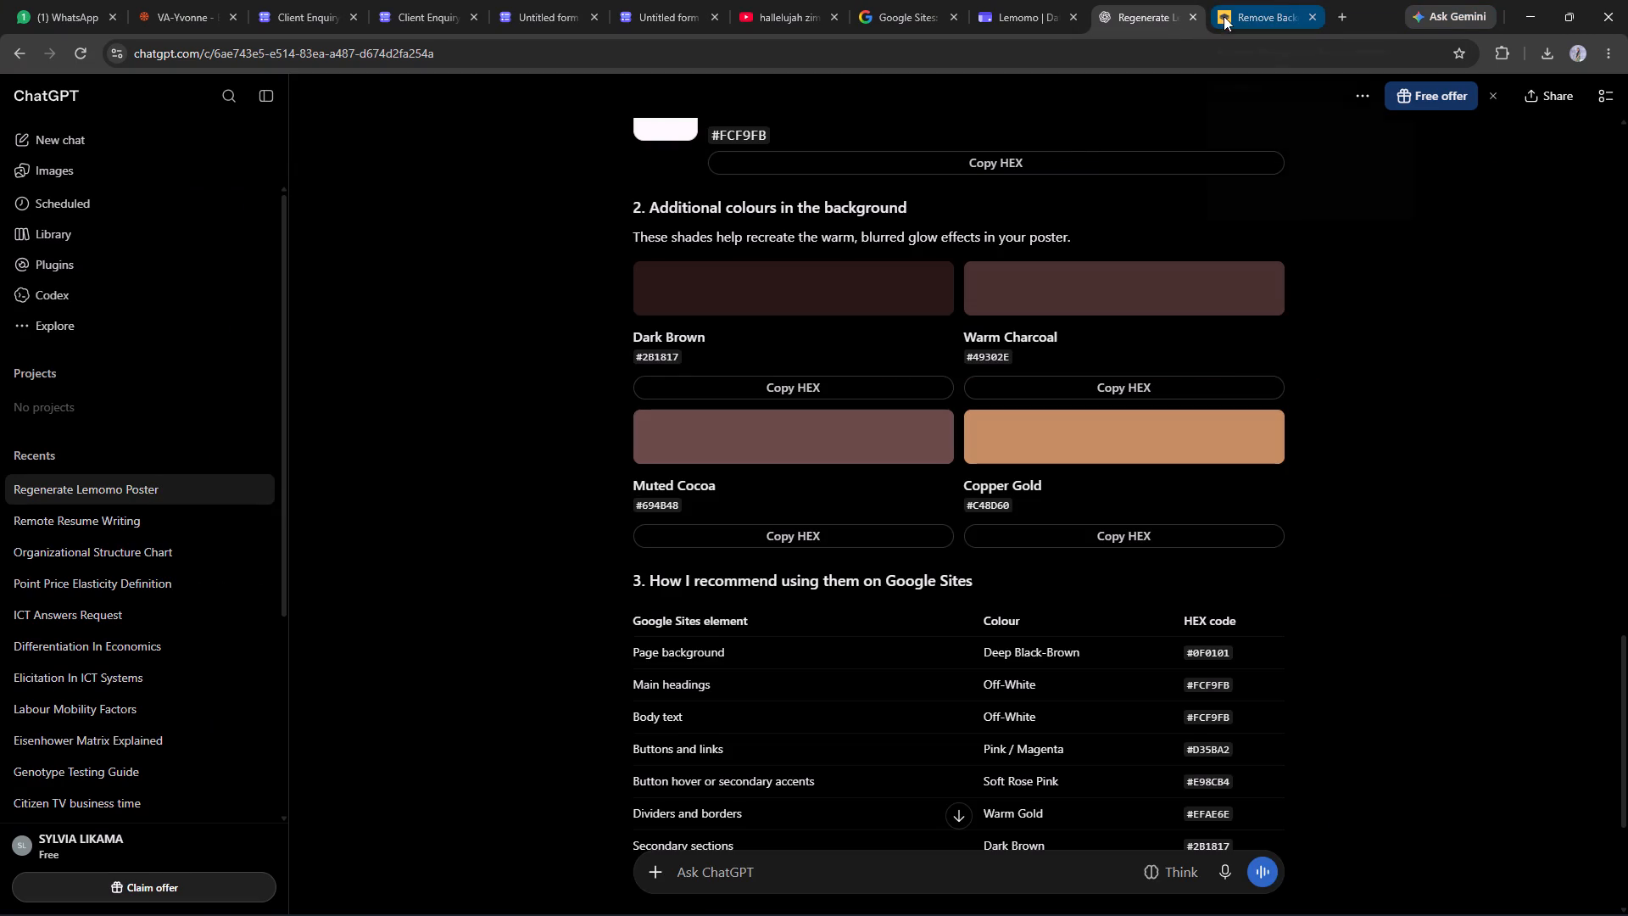
pyautogui.click(1237, 3)
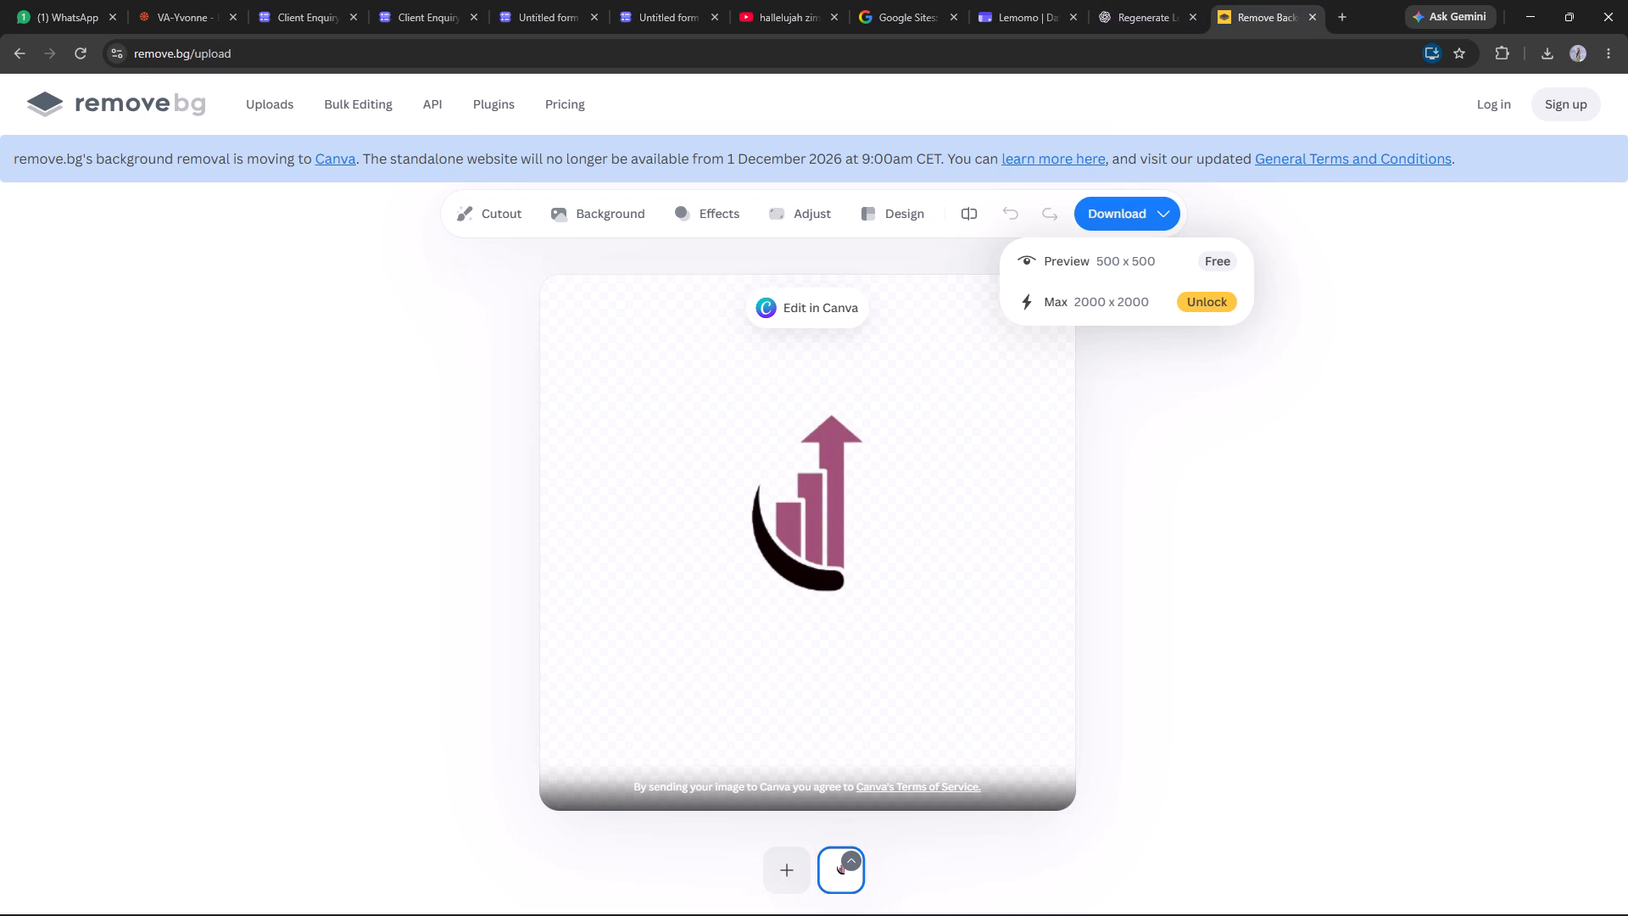
pyautogui.click(18, 47)
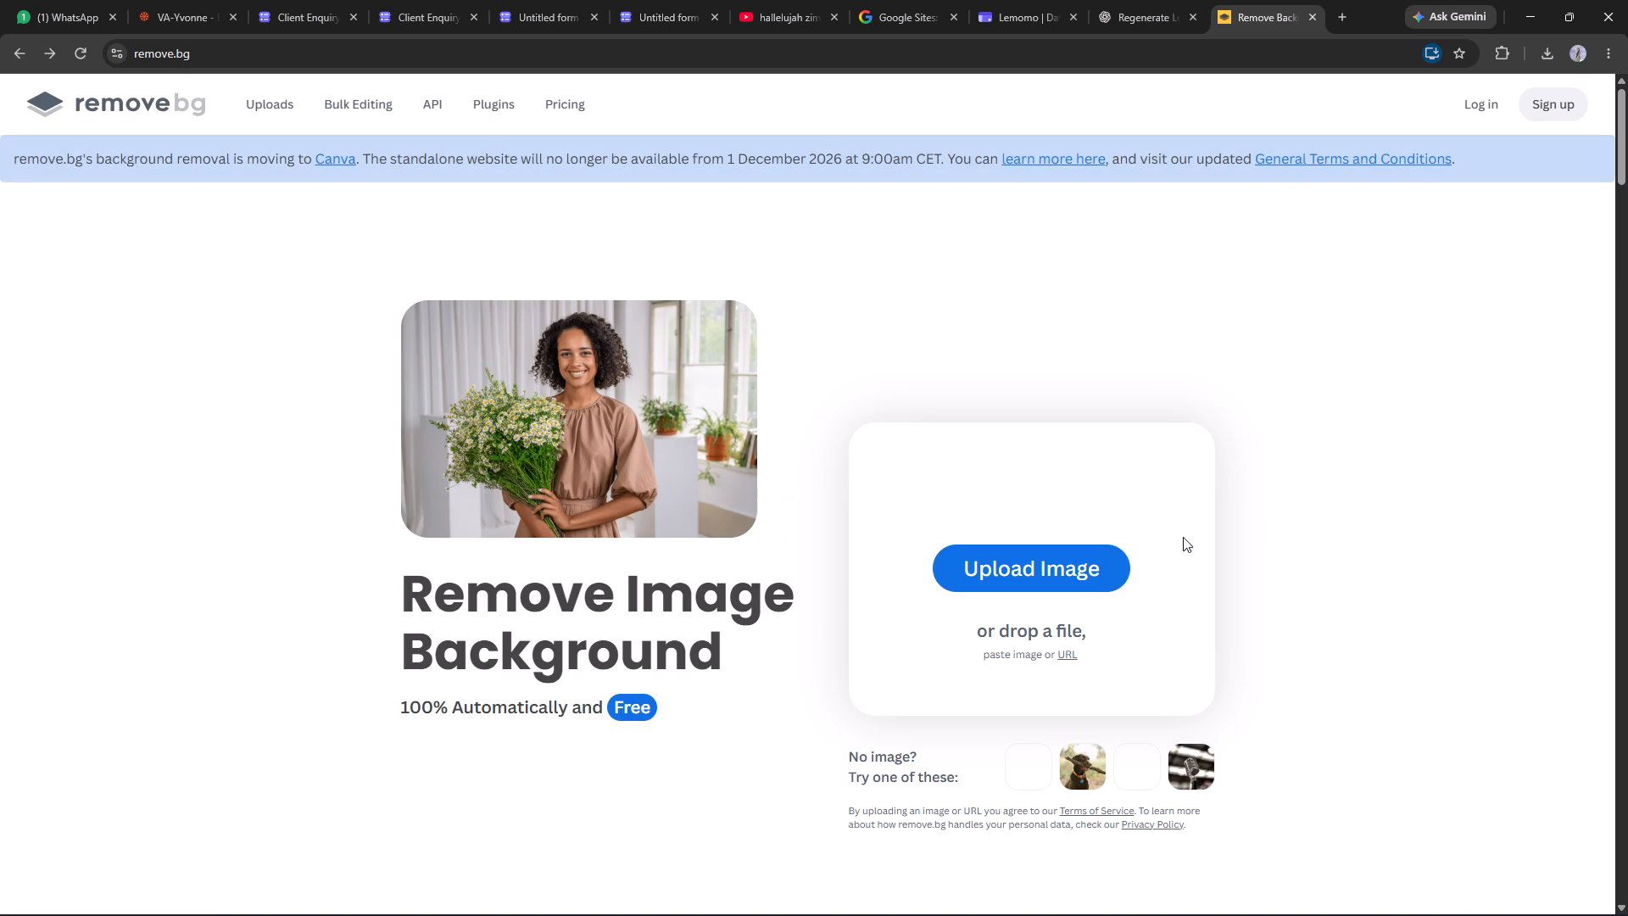
pyautogui.click(1073, 573)
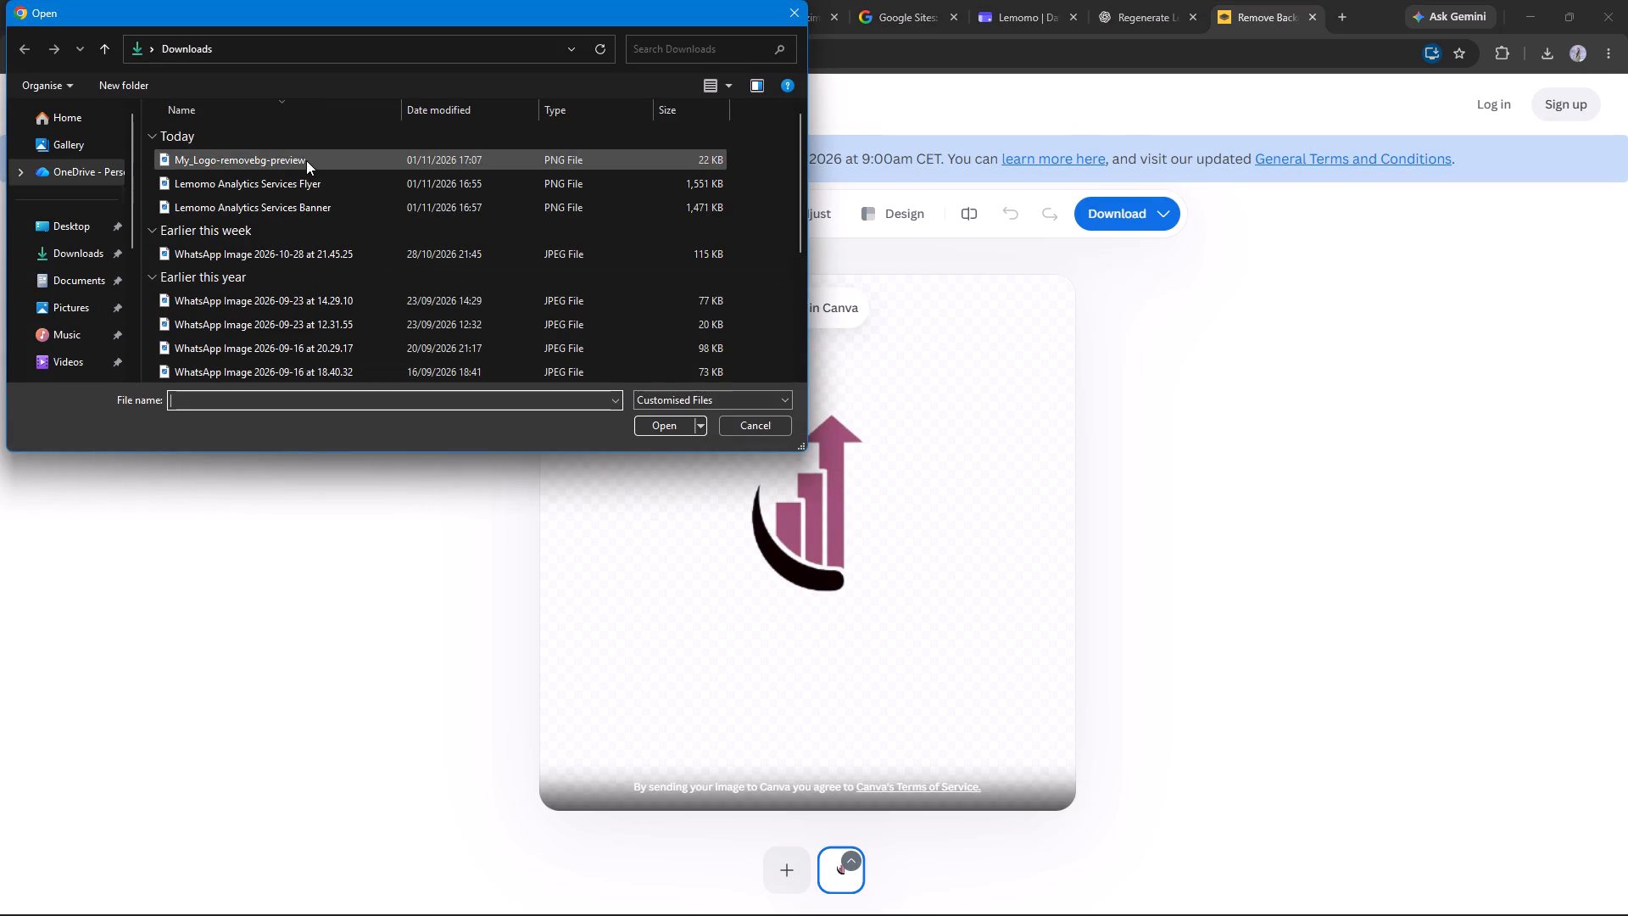
pyautogui.click(62, 220)
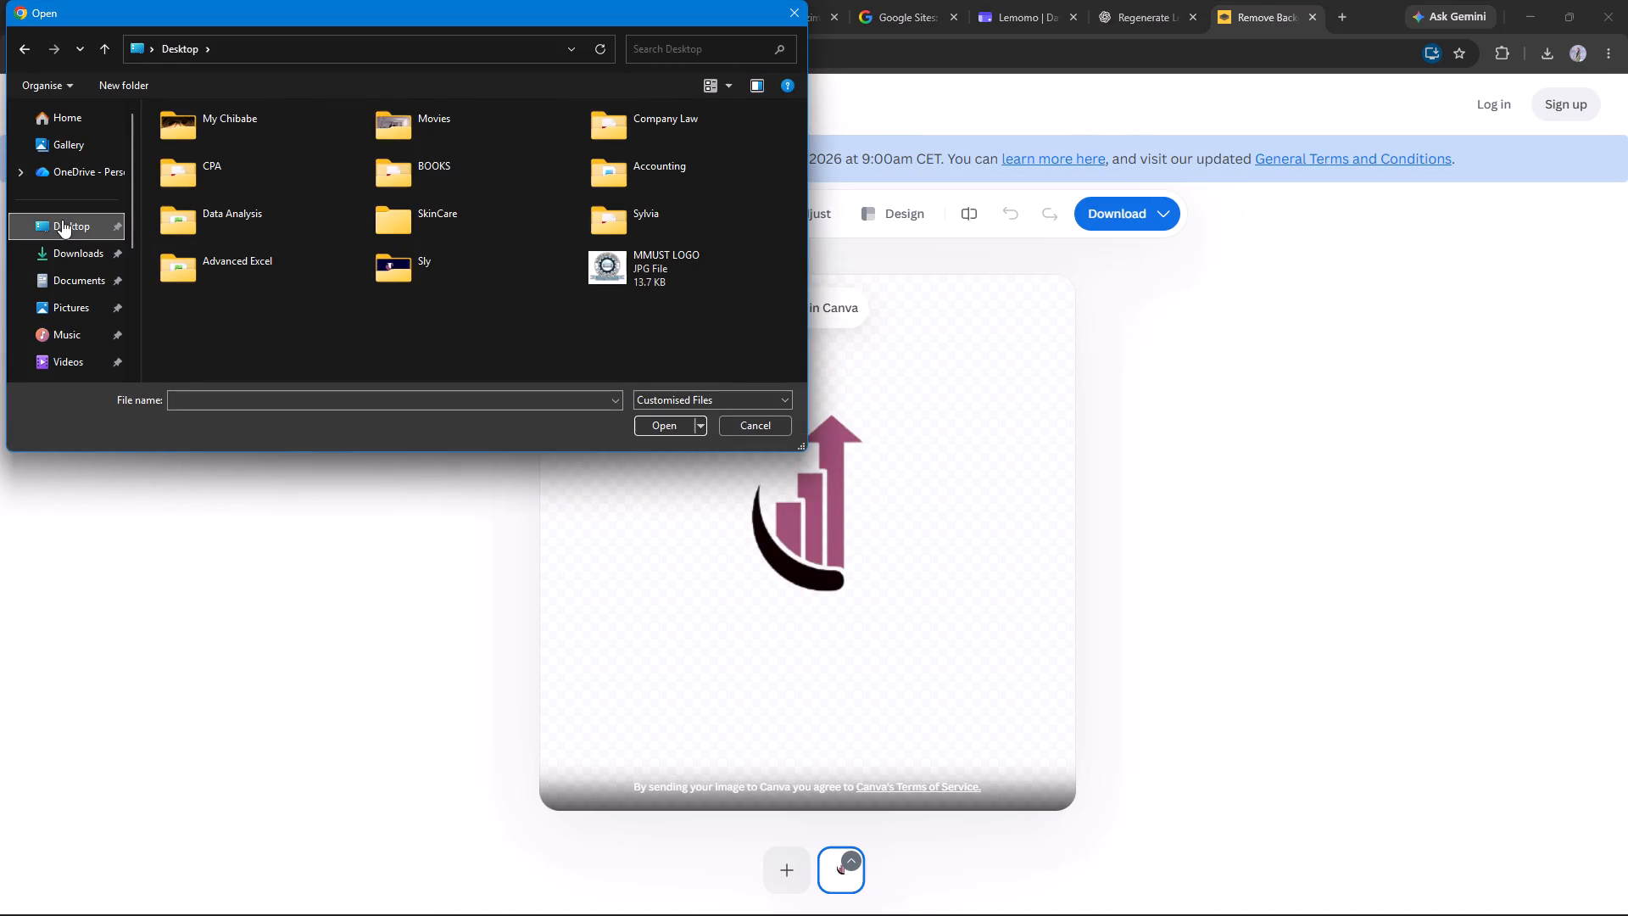
pyautogui.click(411, 251)
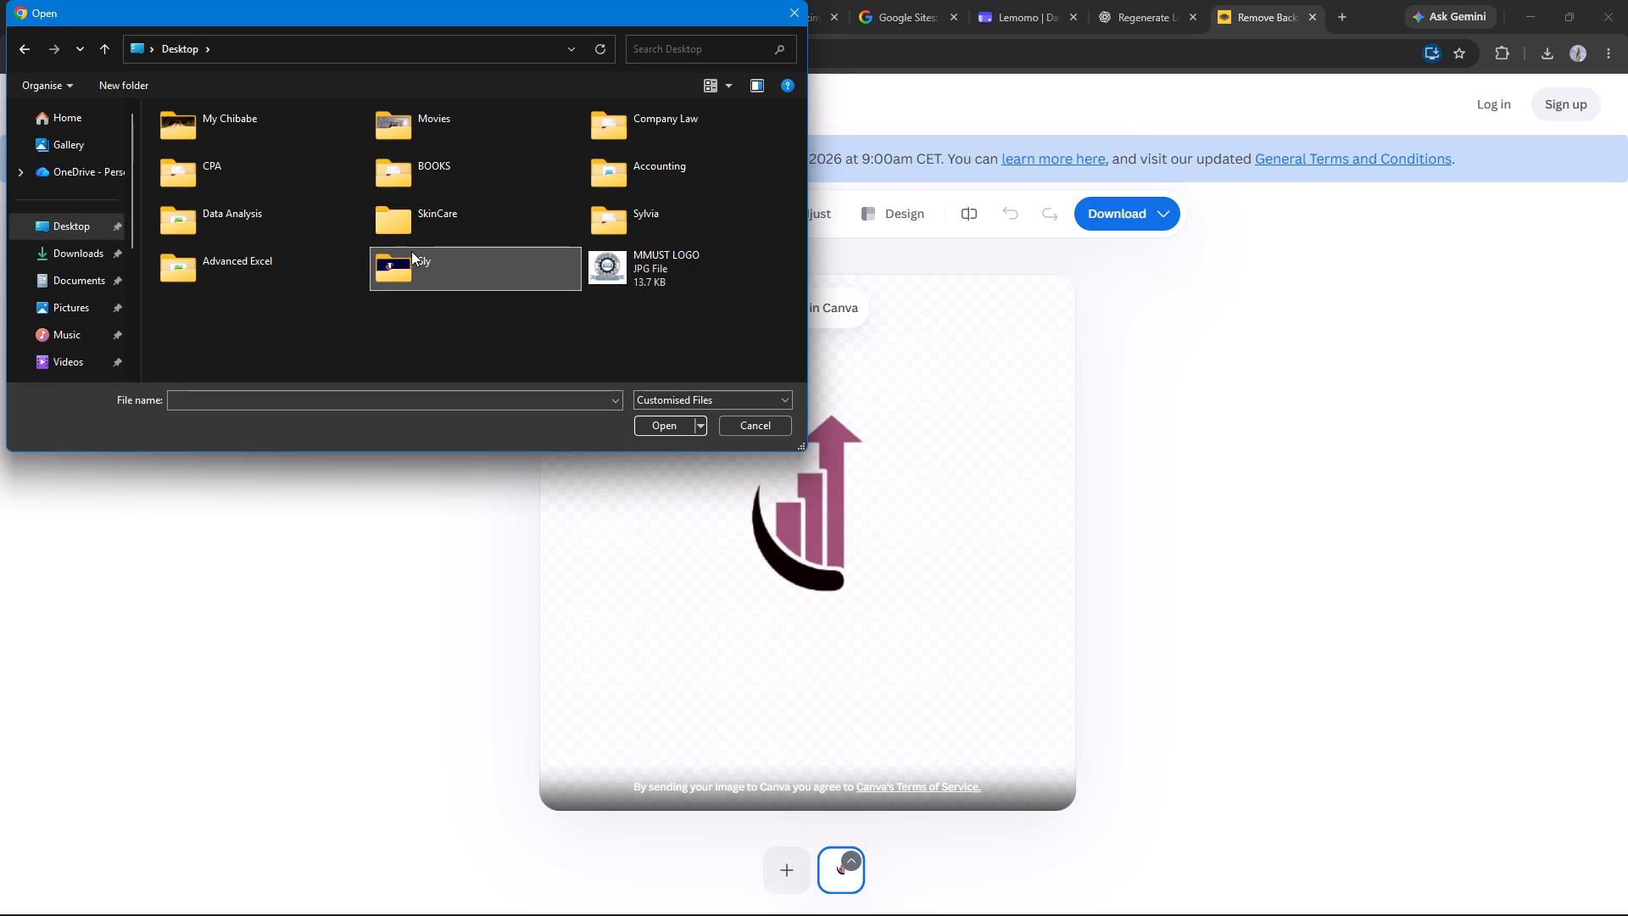
pyautogui.doubleClick(411, 251)
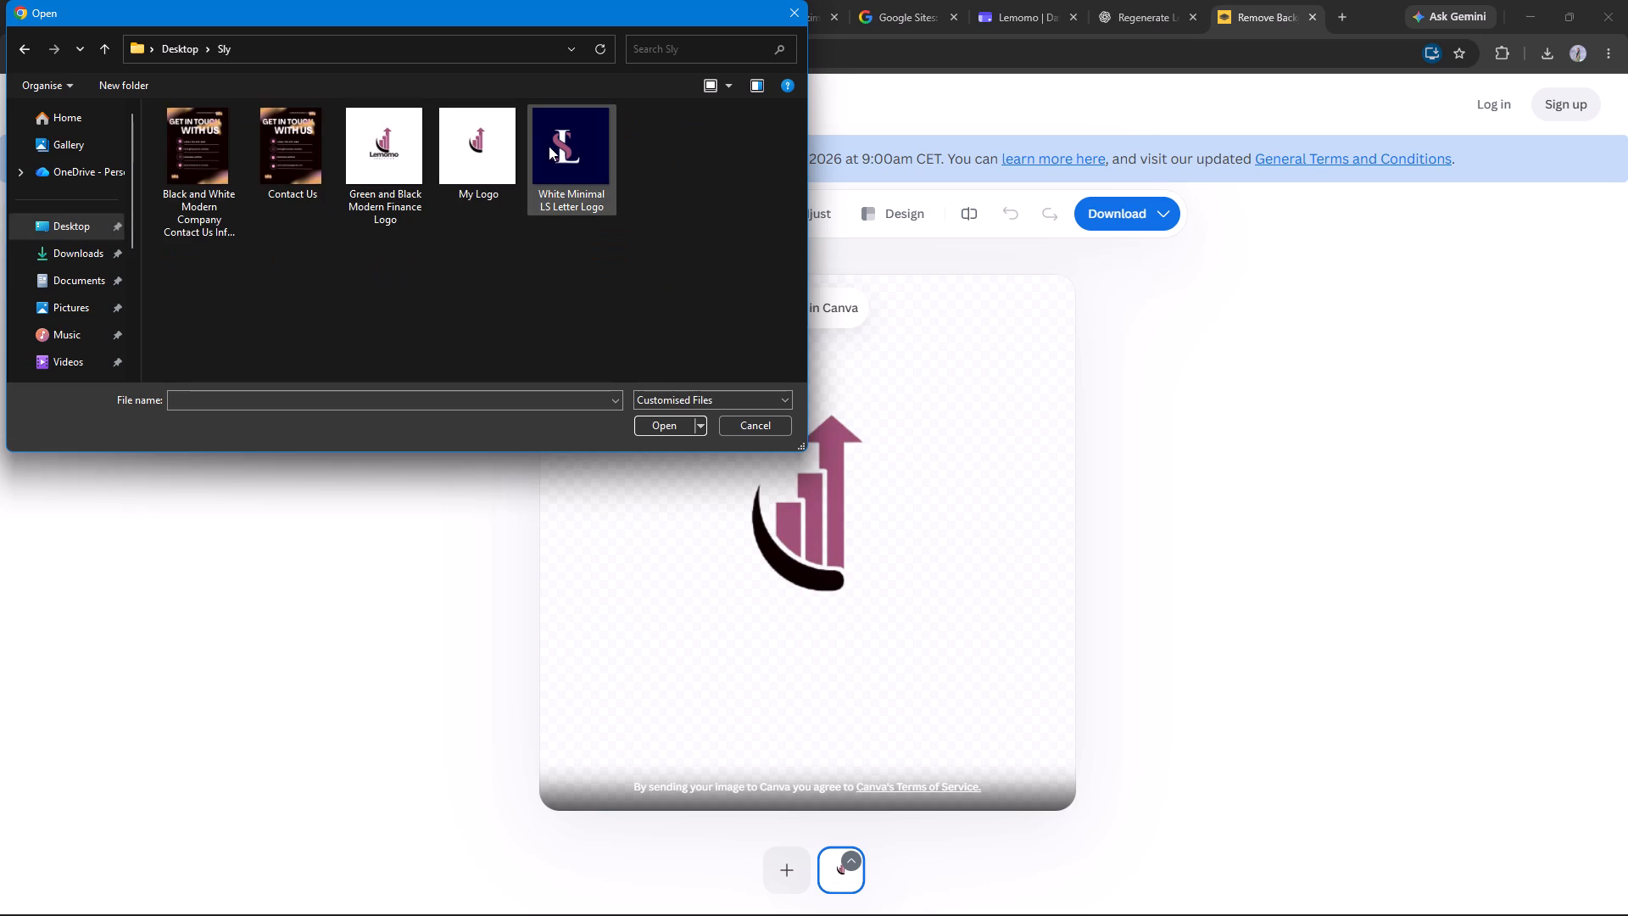
pyautogui.click(566, 139)
pyautogui.click(689, 422)
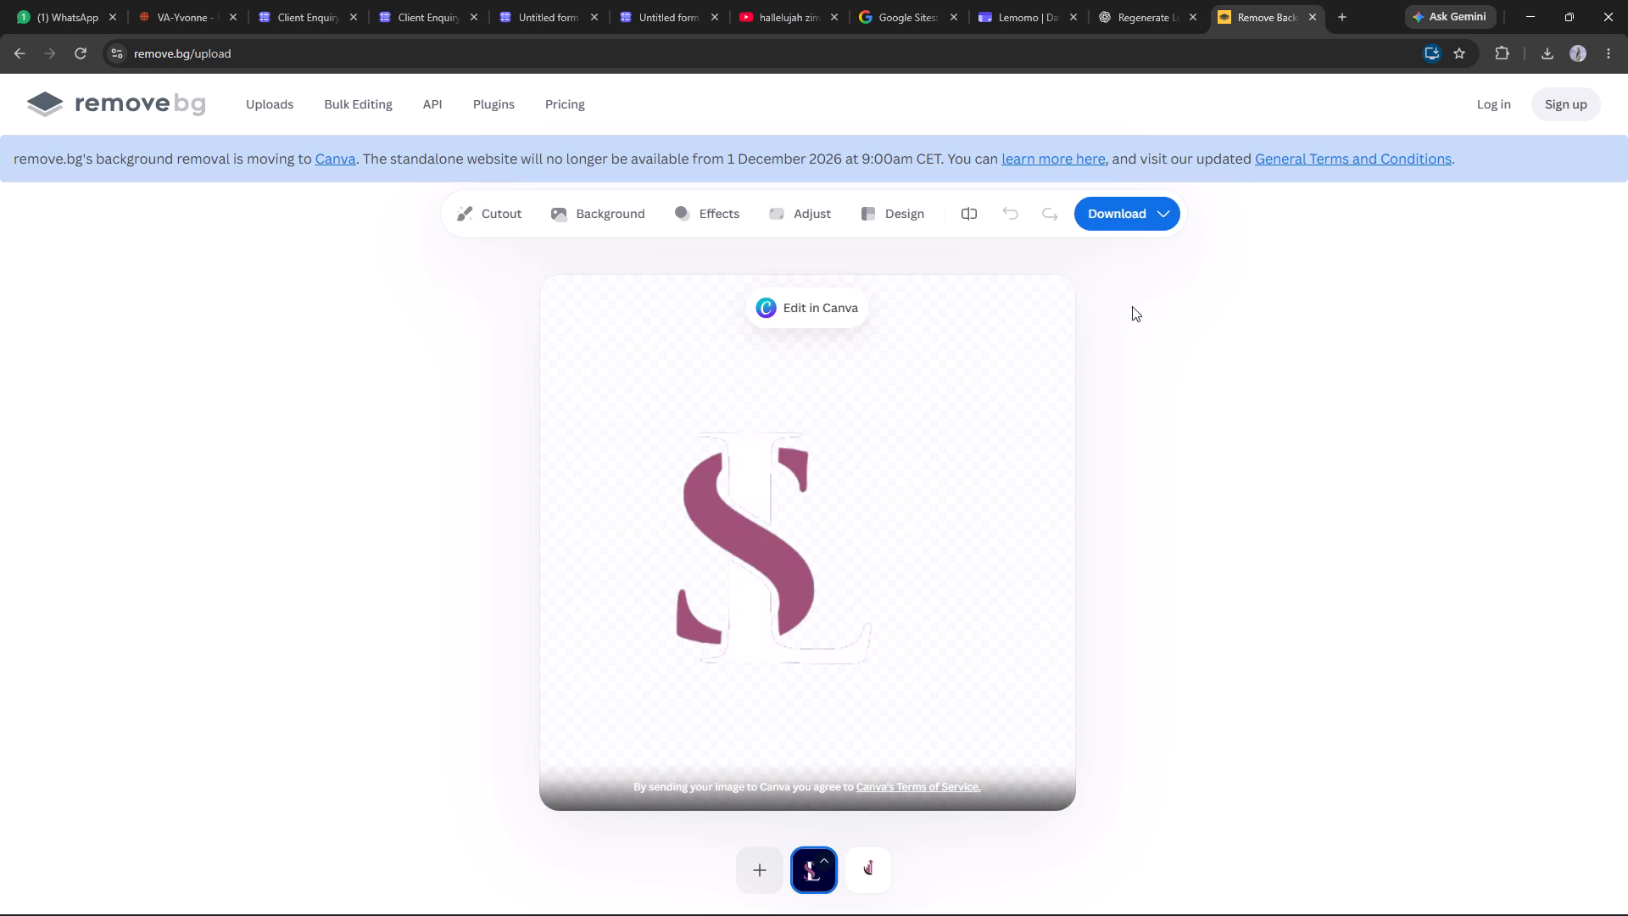
# Download the background-free LS letter logo as the free 500 x 500 preview.
pyautogui.click(1146, 211)
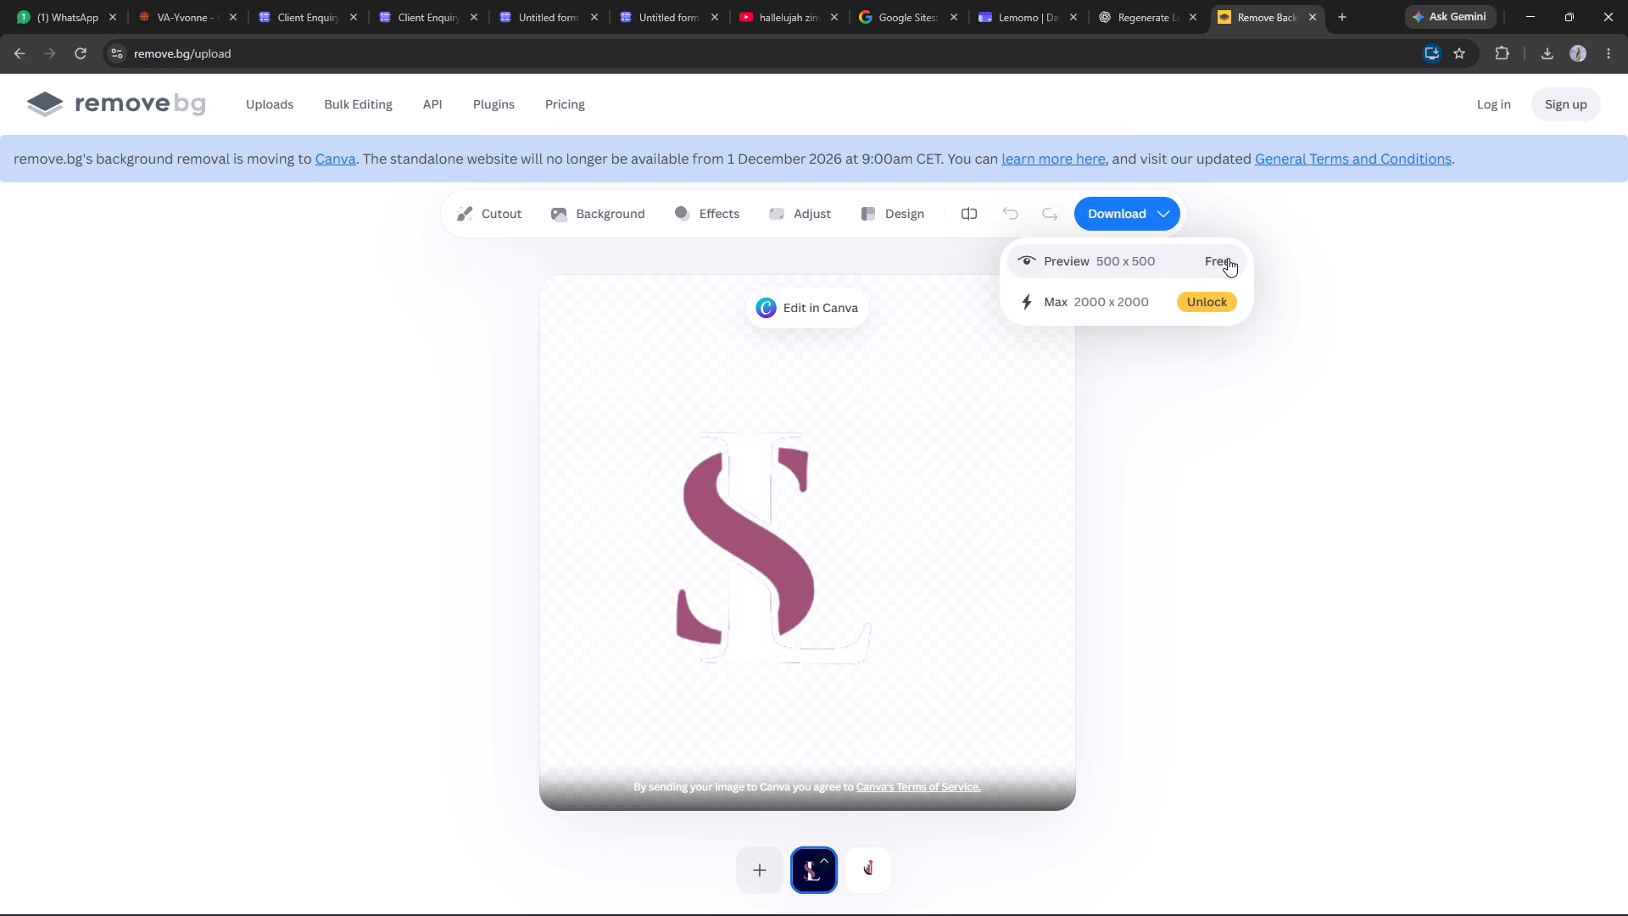
pyautogui.click(1228, 258)
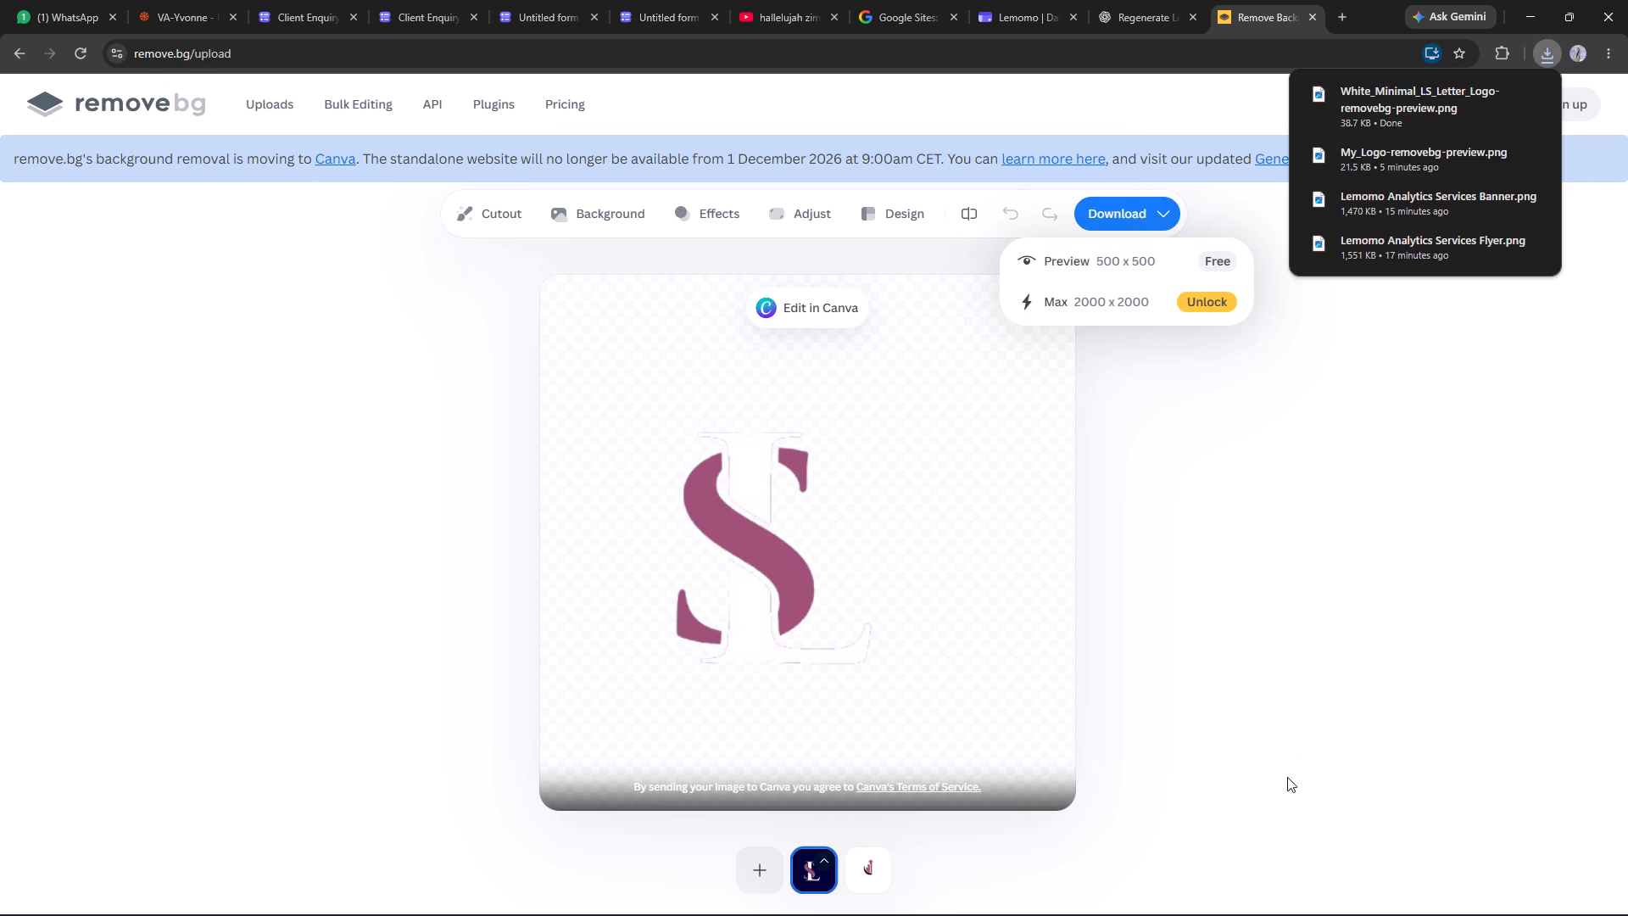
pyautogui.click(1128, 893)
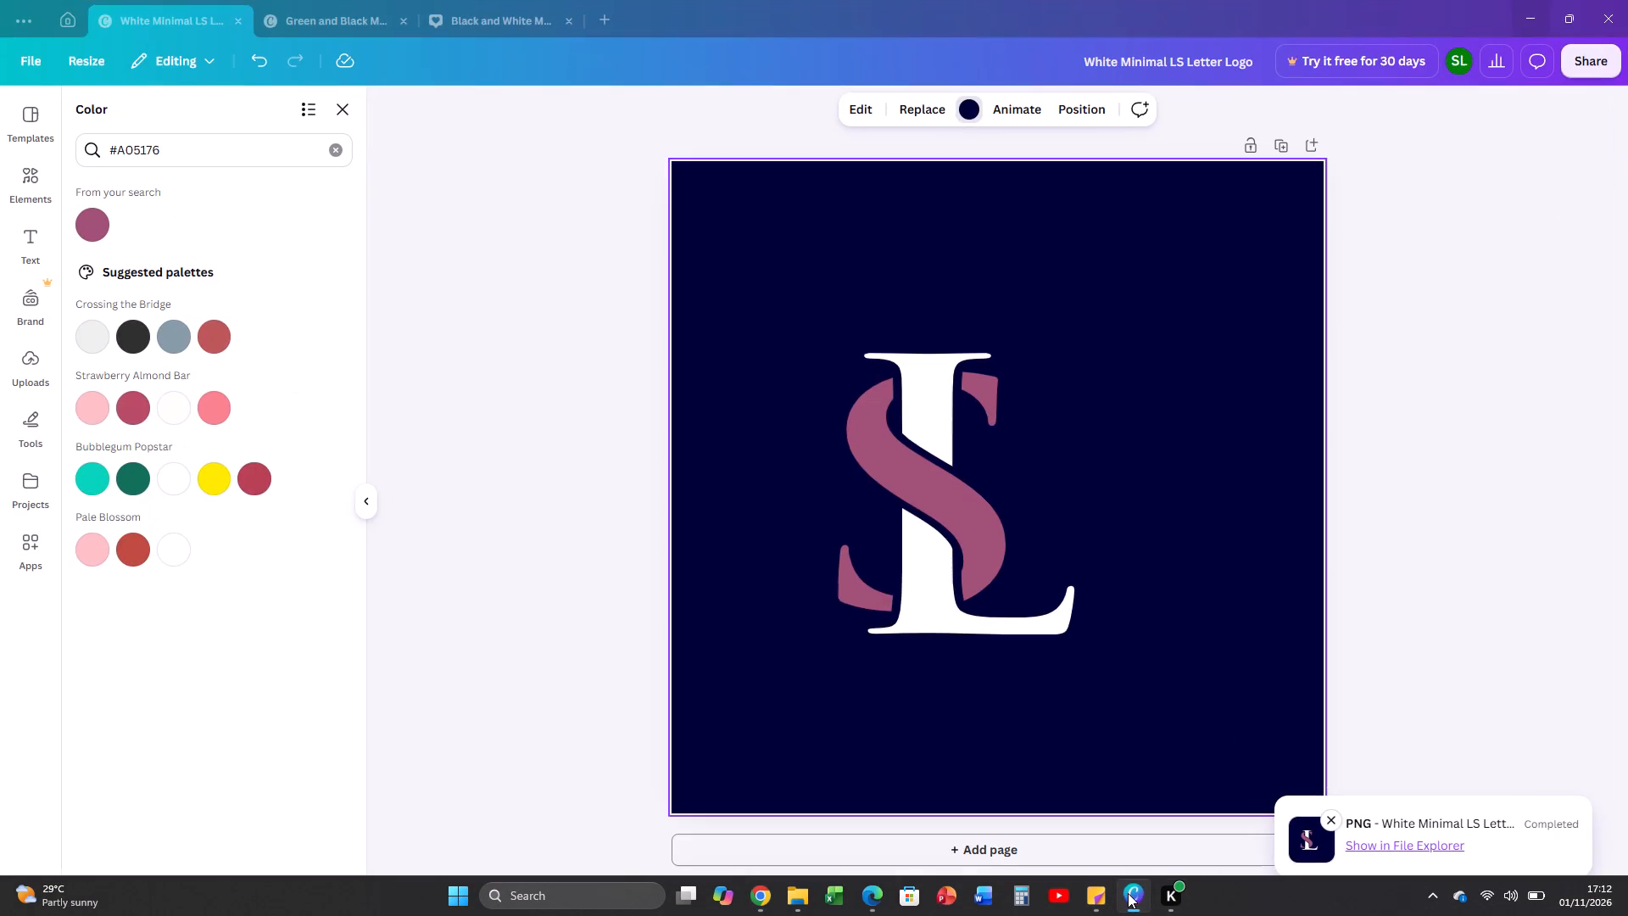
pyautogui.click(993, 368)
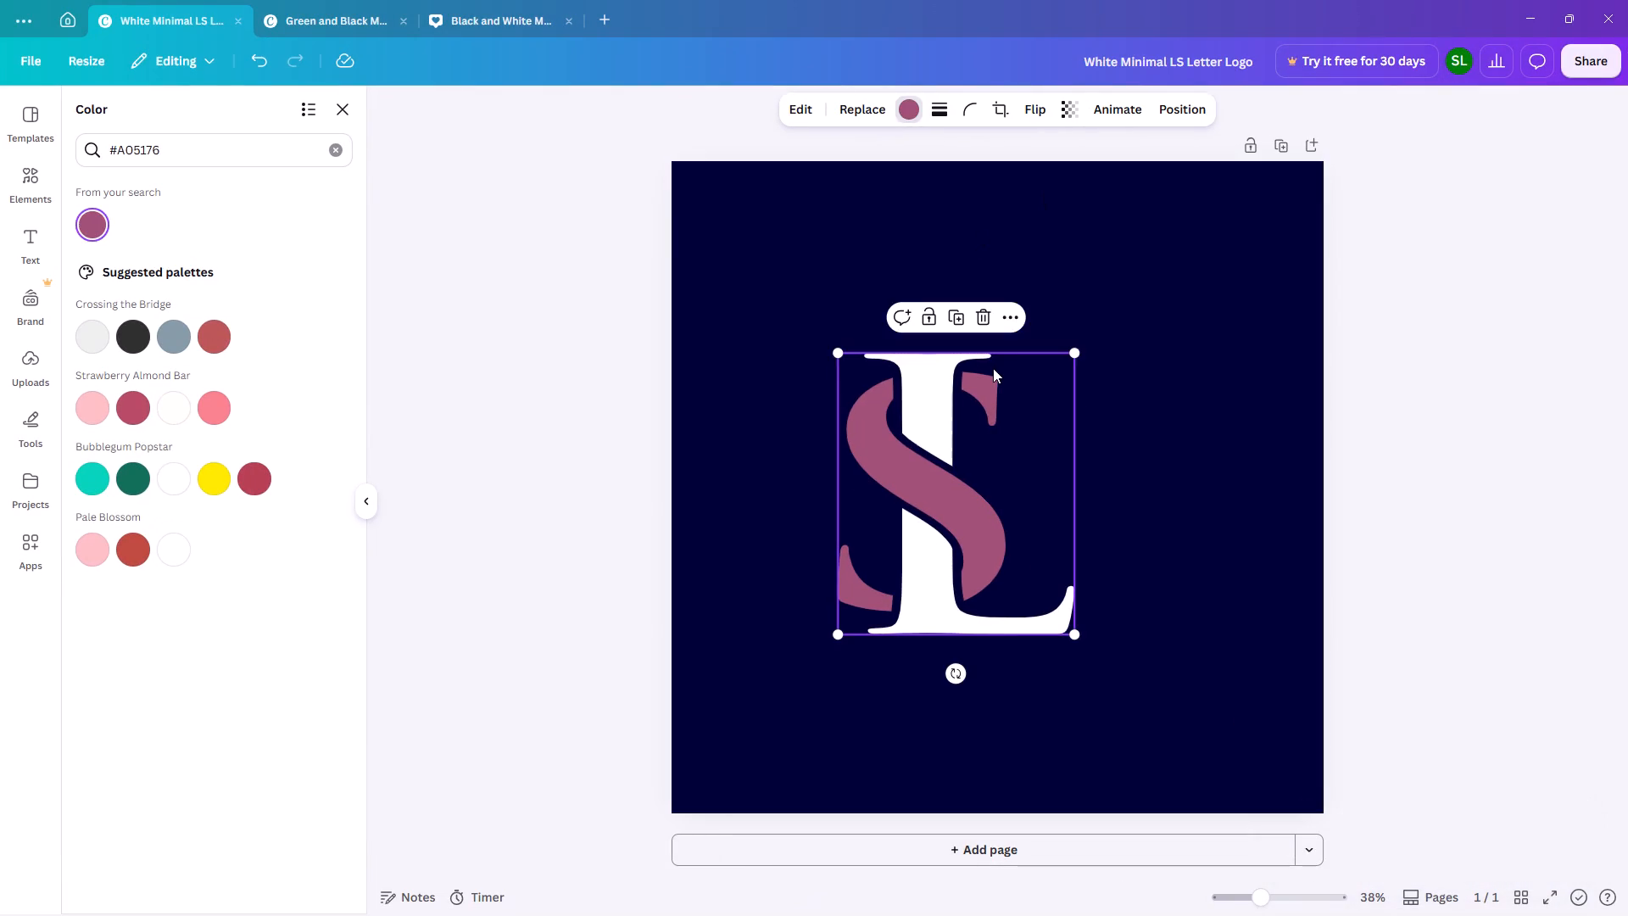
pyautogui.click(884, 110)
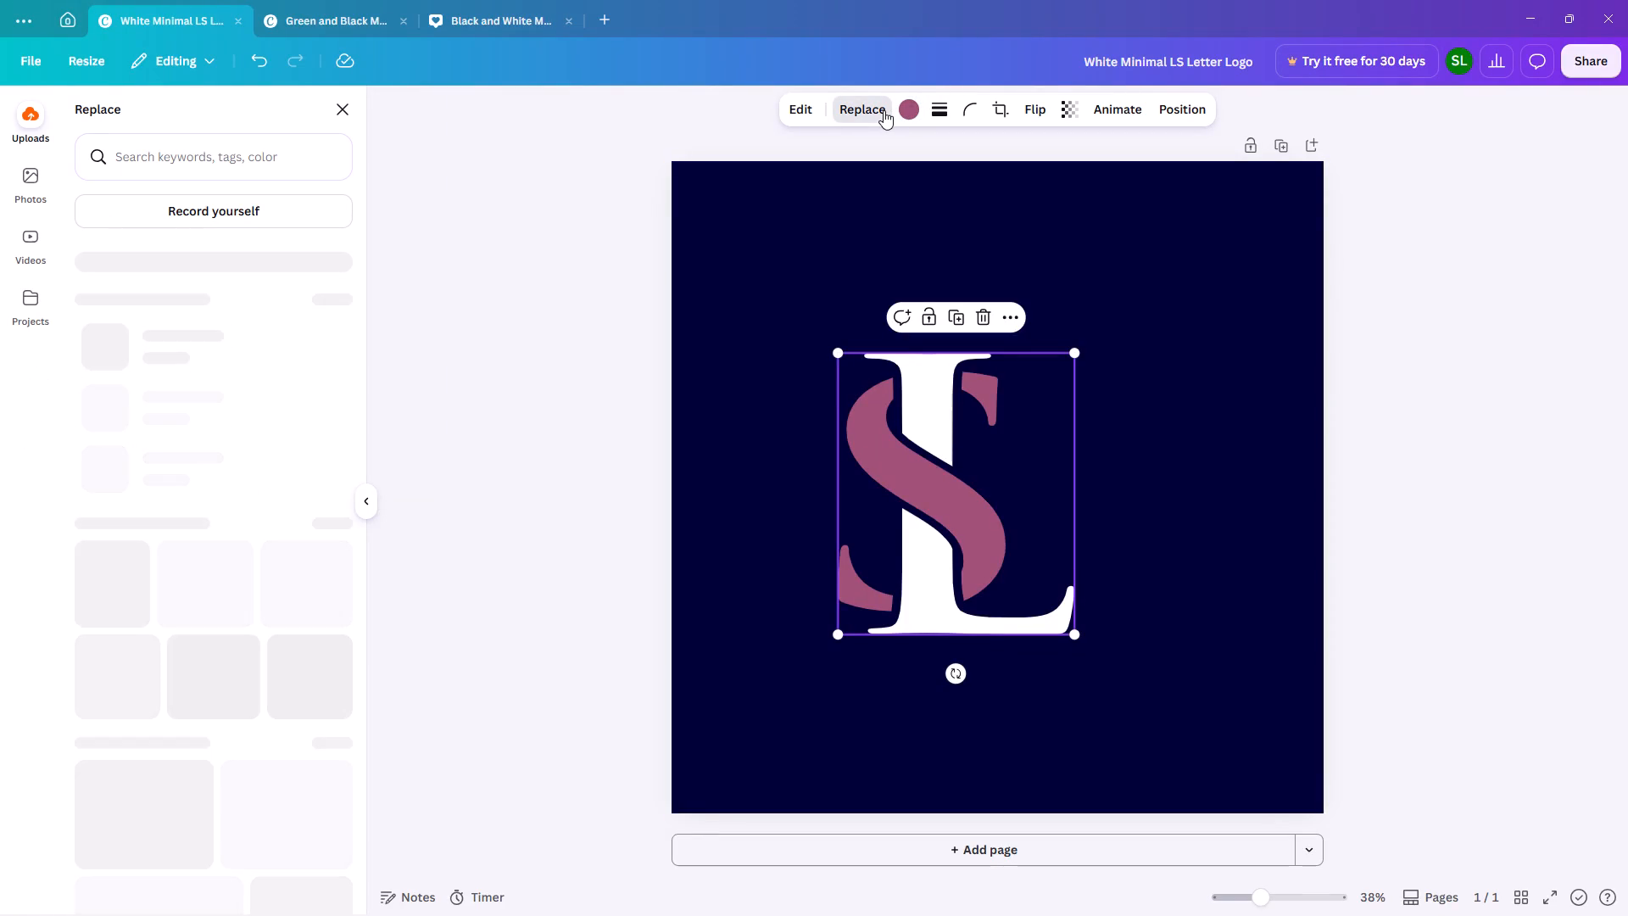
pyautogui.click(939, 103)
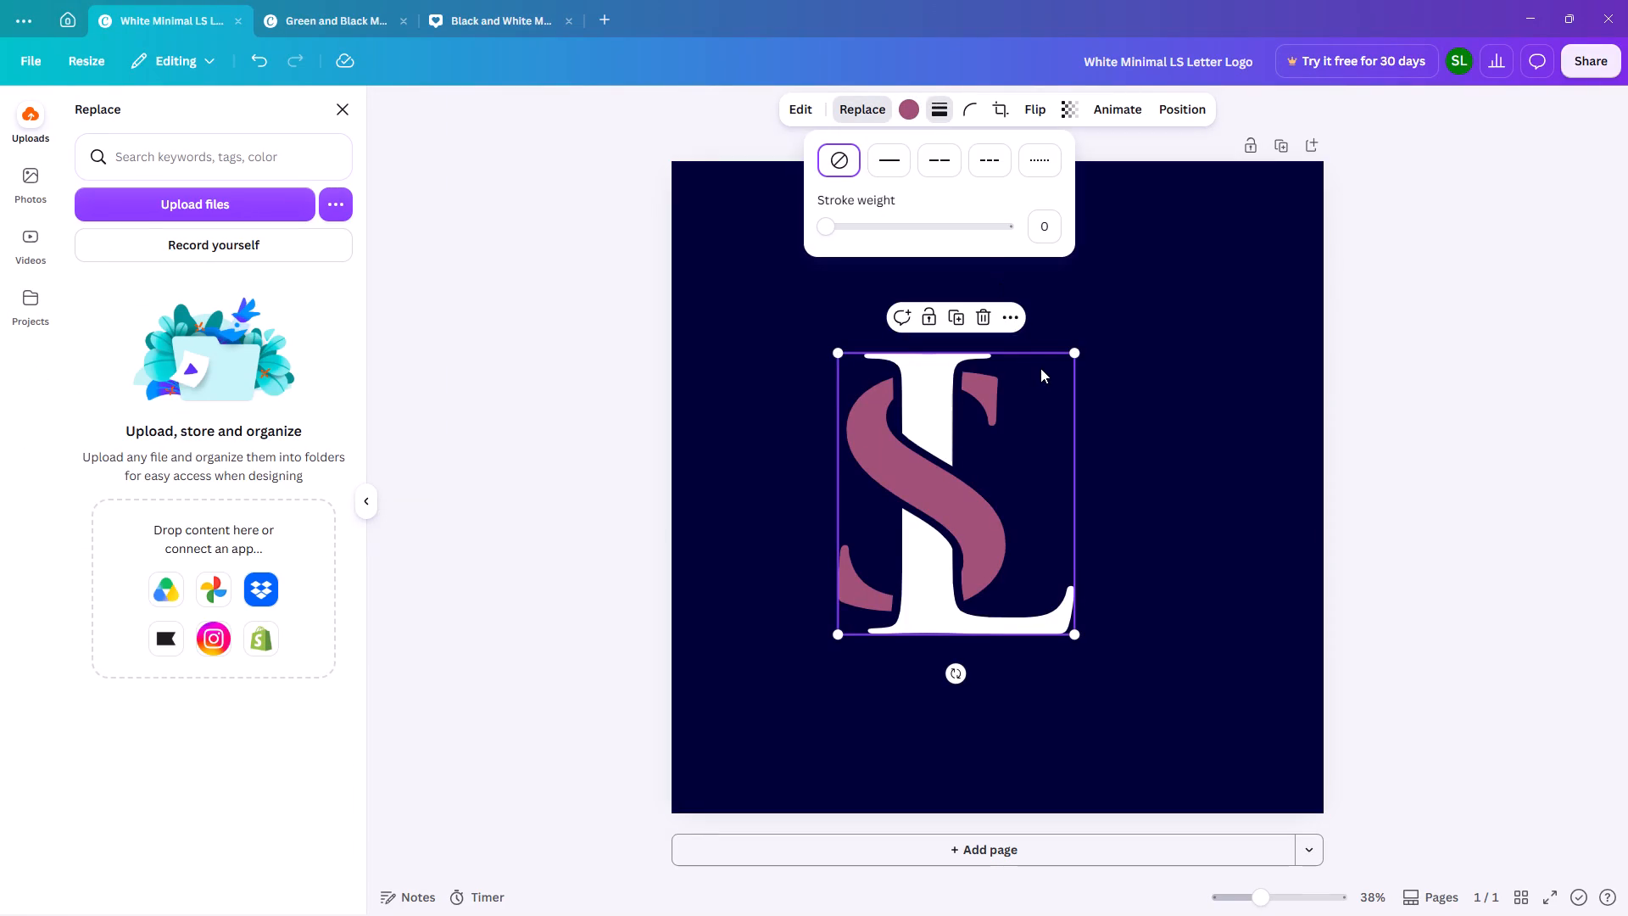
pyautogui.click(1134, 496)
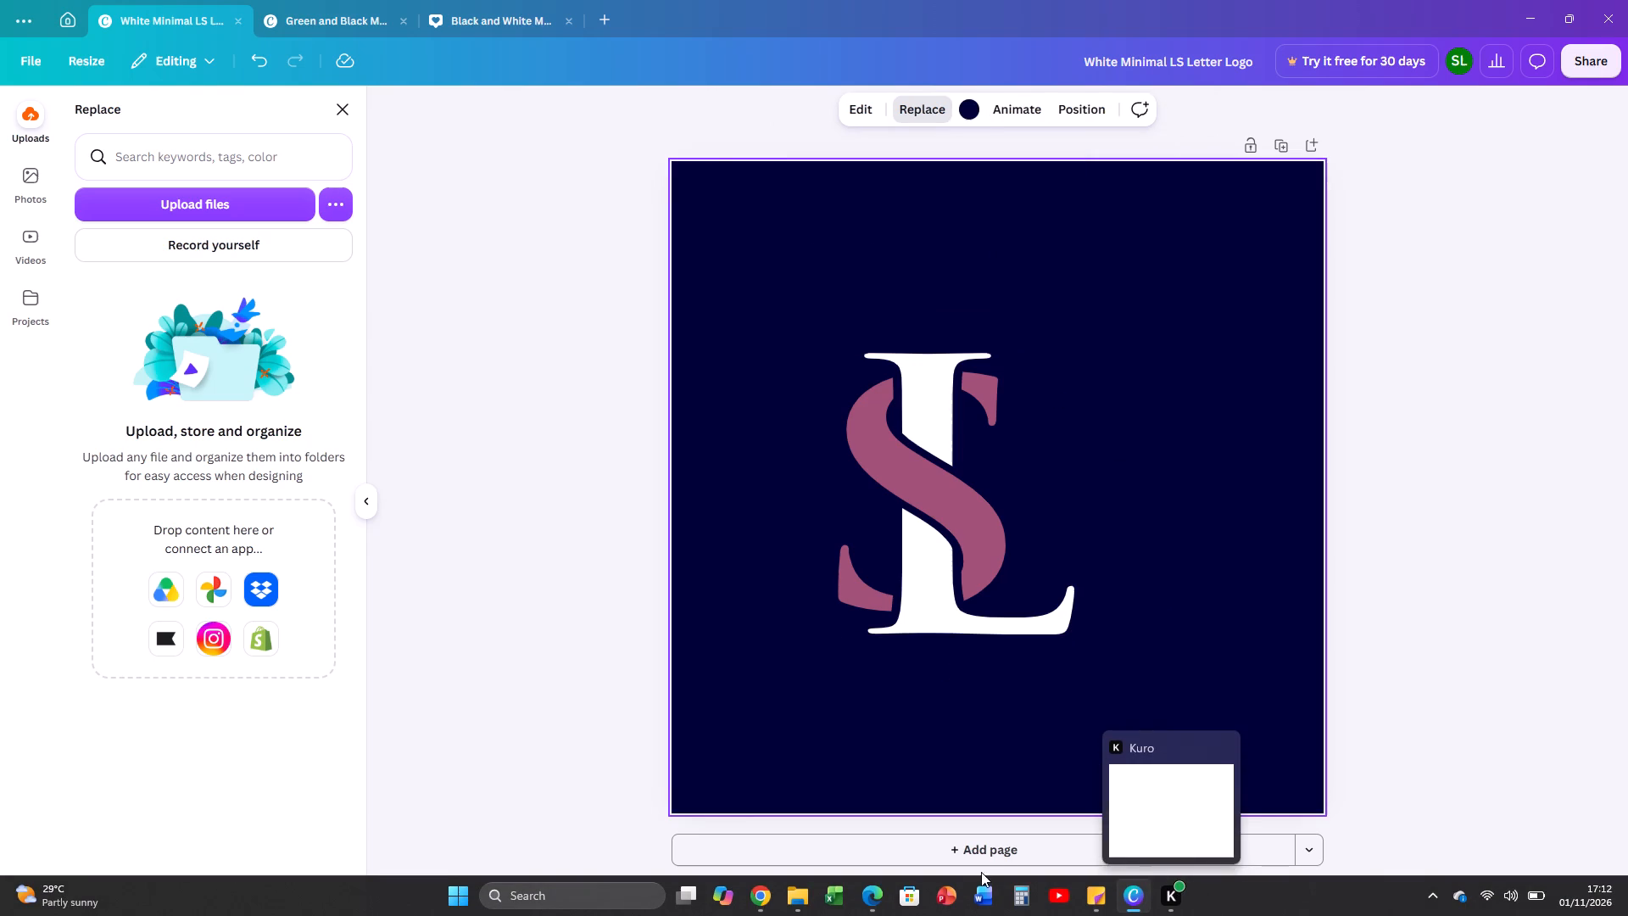
# Switch to the Lemomo site in Chrome and upload White_Minimal_LS_Letter_Logo-removebg-preview from Downloads as the favicon.
pyautogui.click(758, 904)
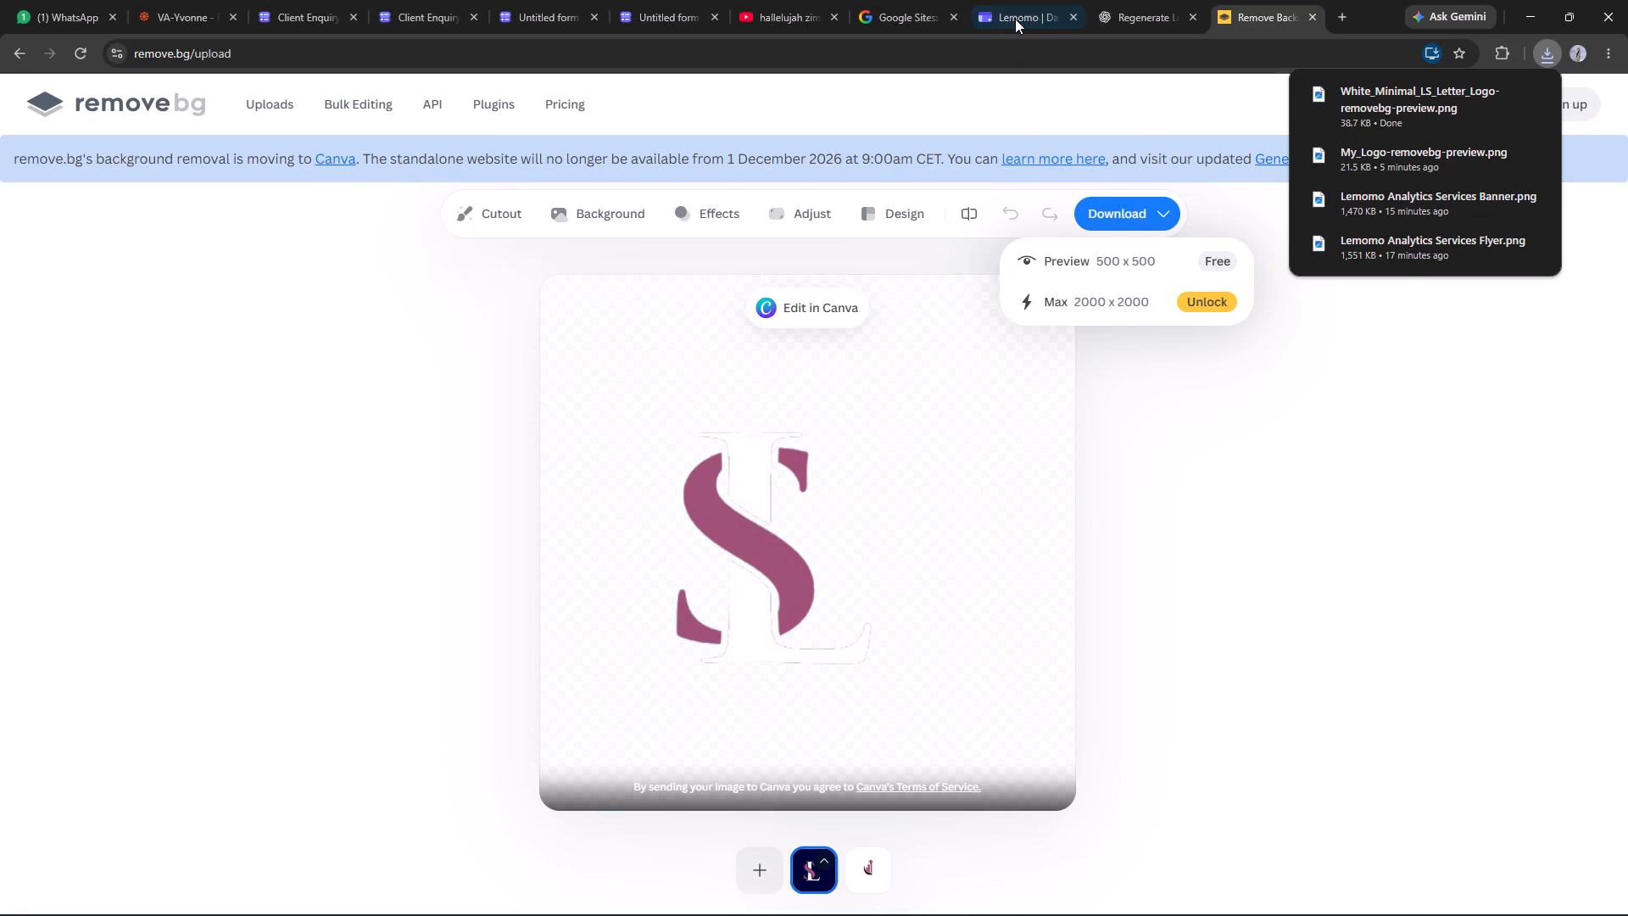
pyautogui.click(1015, 19)
pyautogui.click(795, 648)
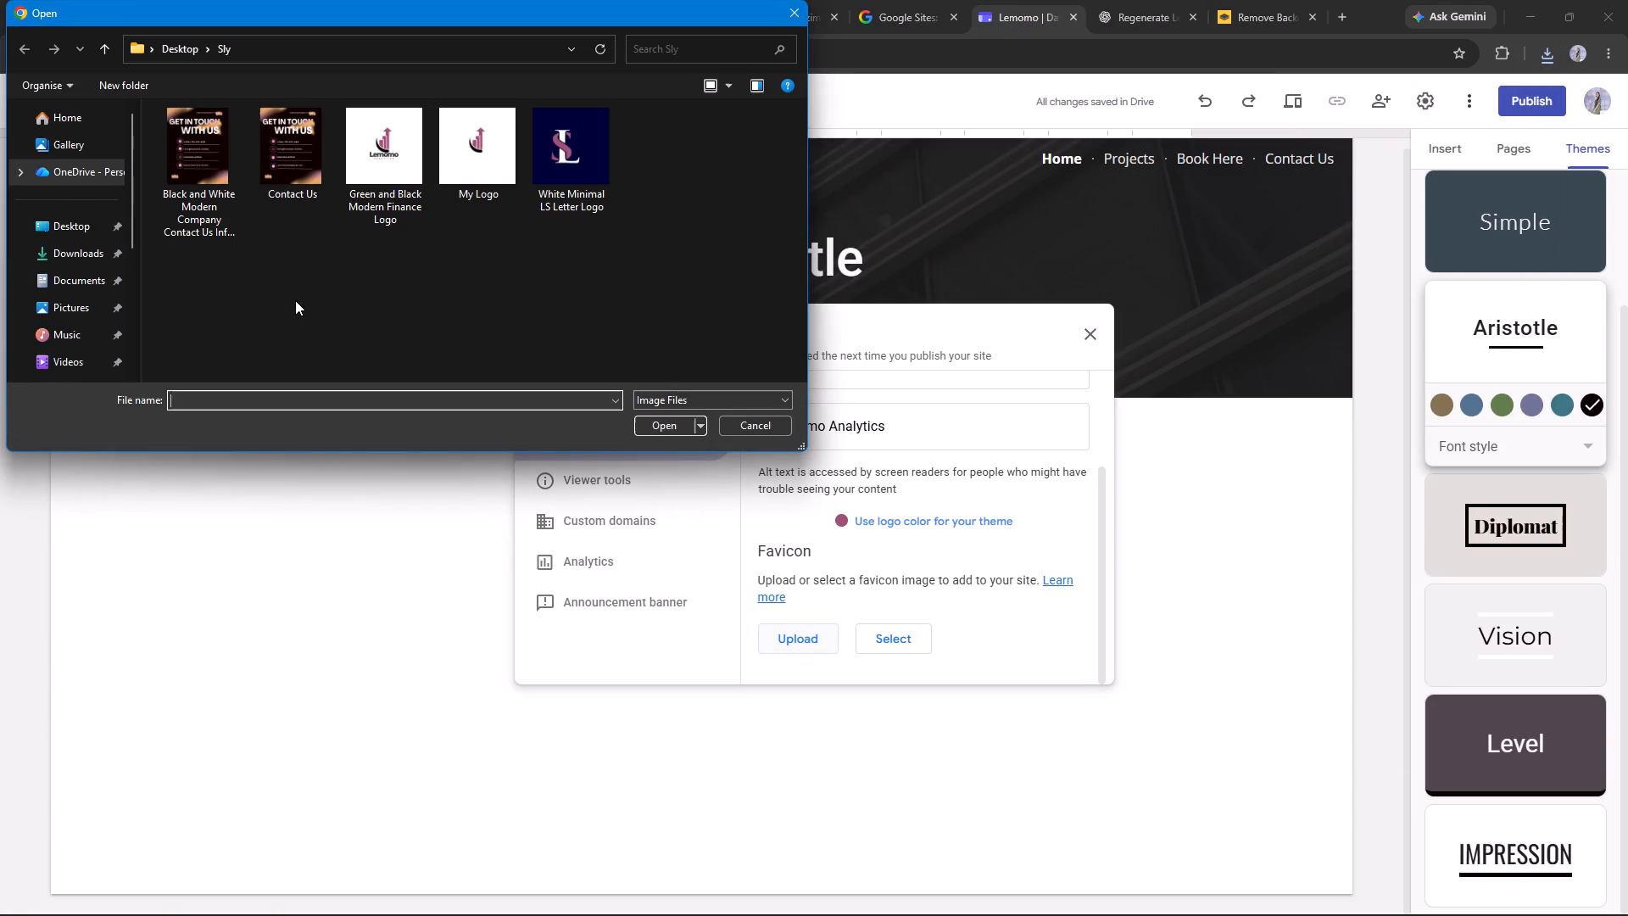
pyautogui.click(98, 254)
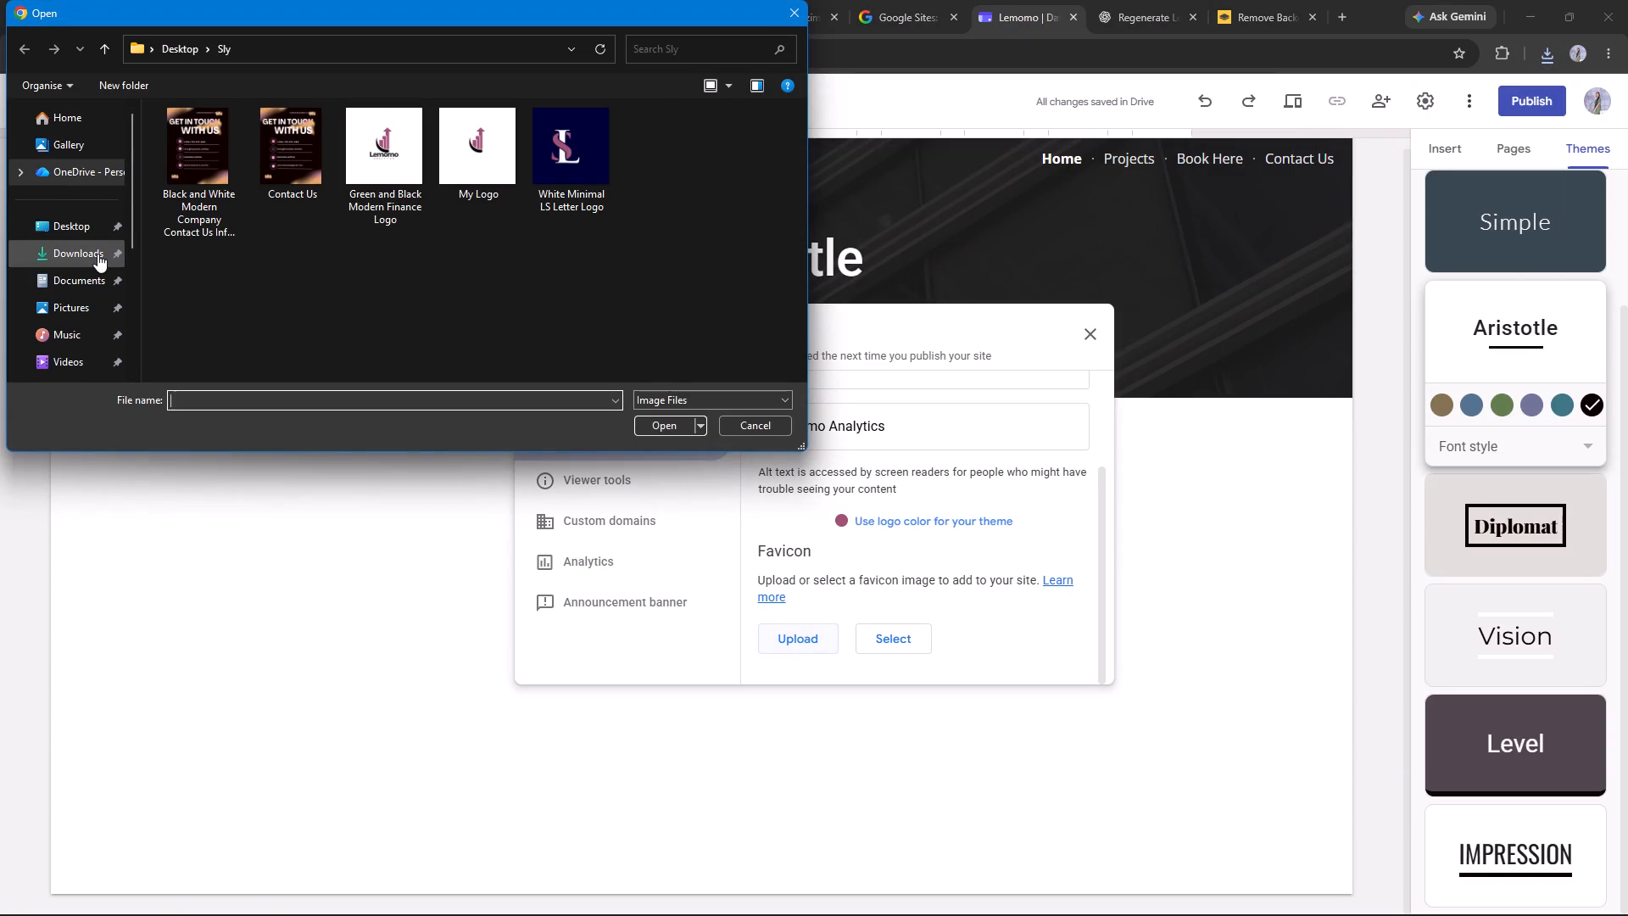
pyautogui.click(237, 156)
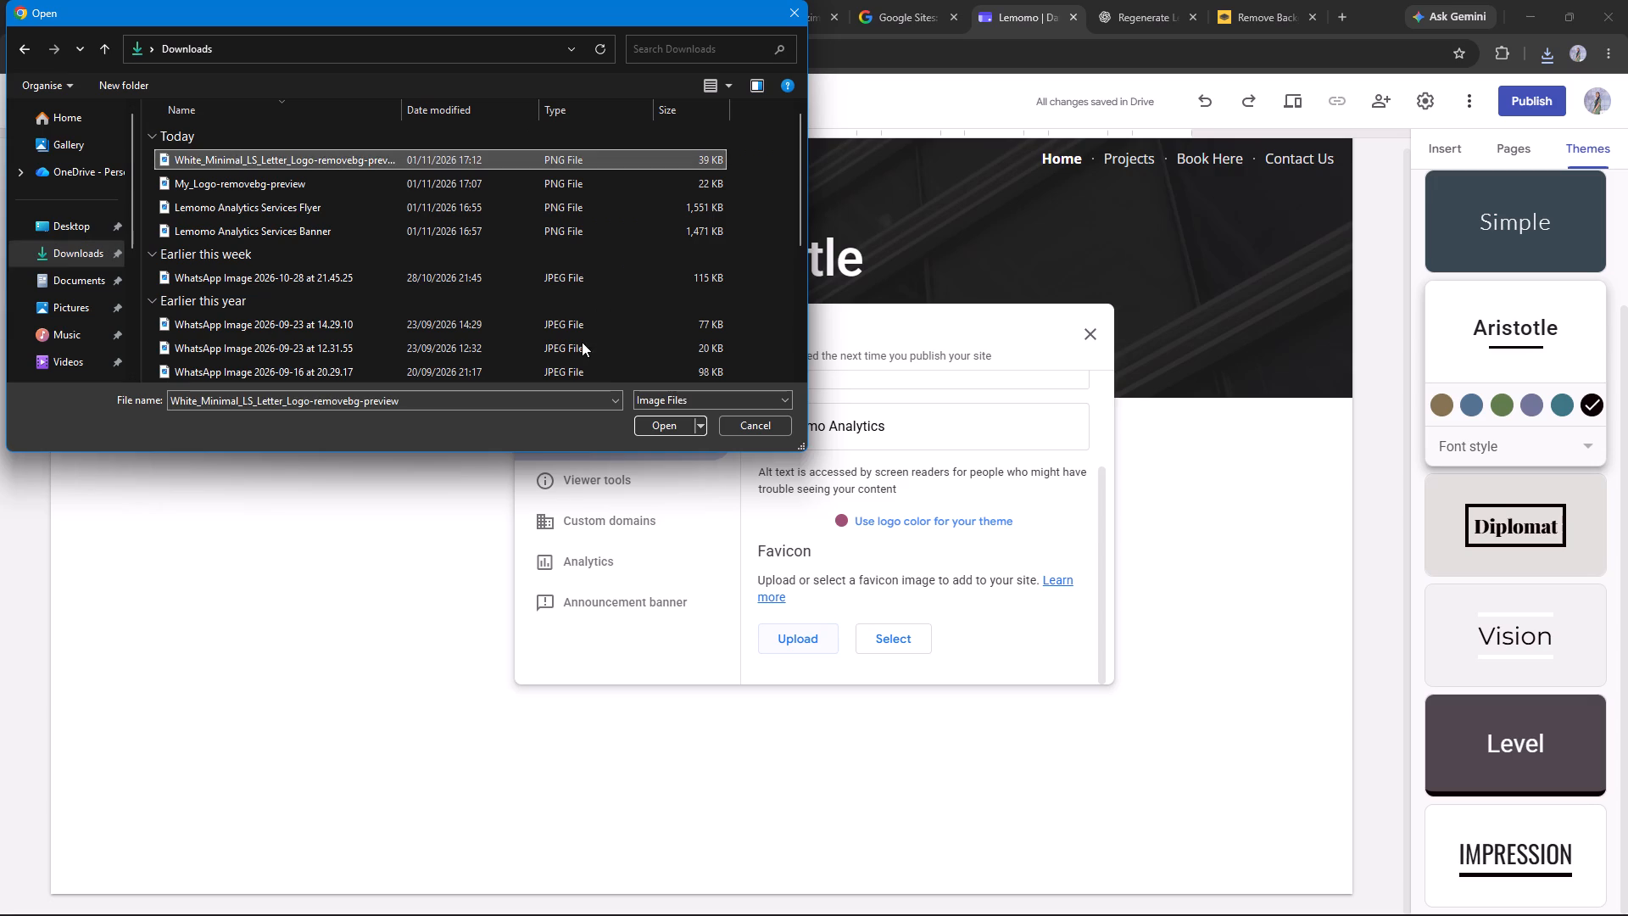
pyautogui.click(689, 429)
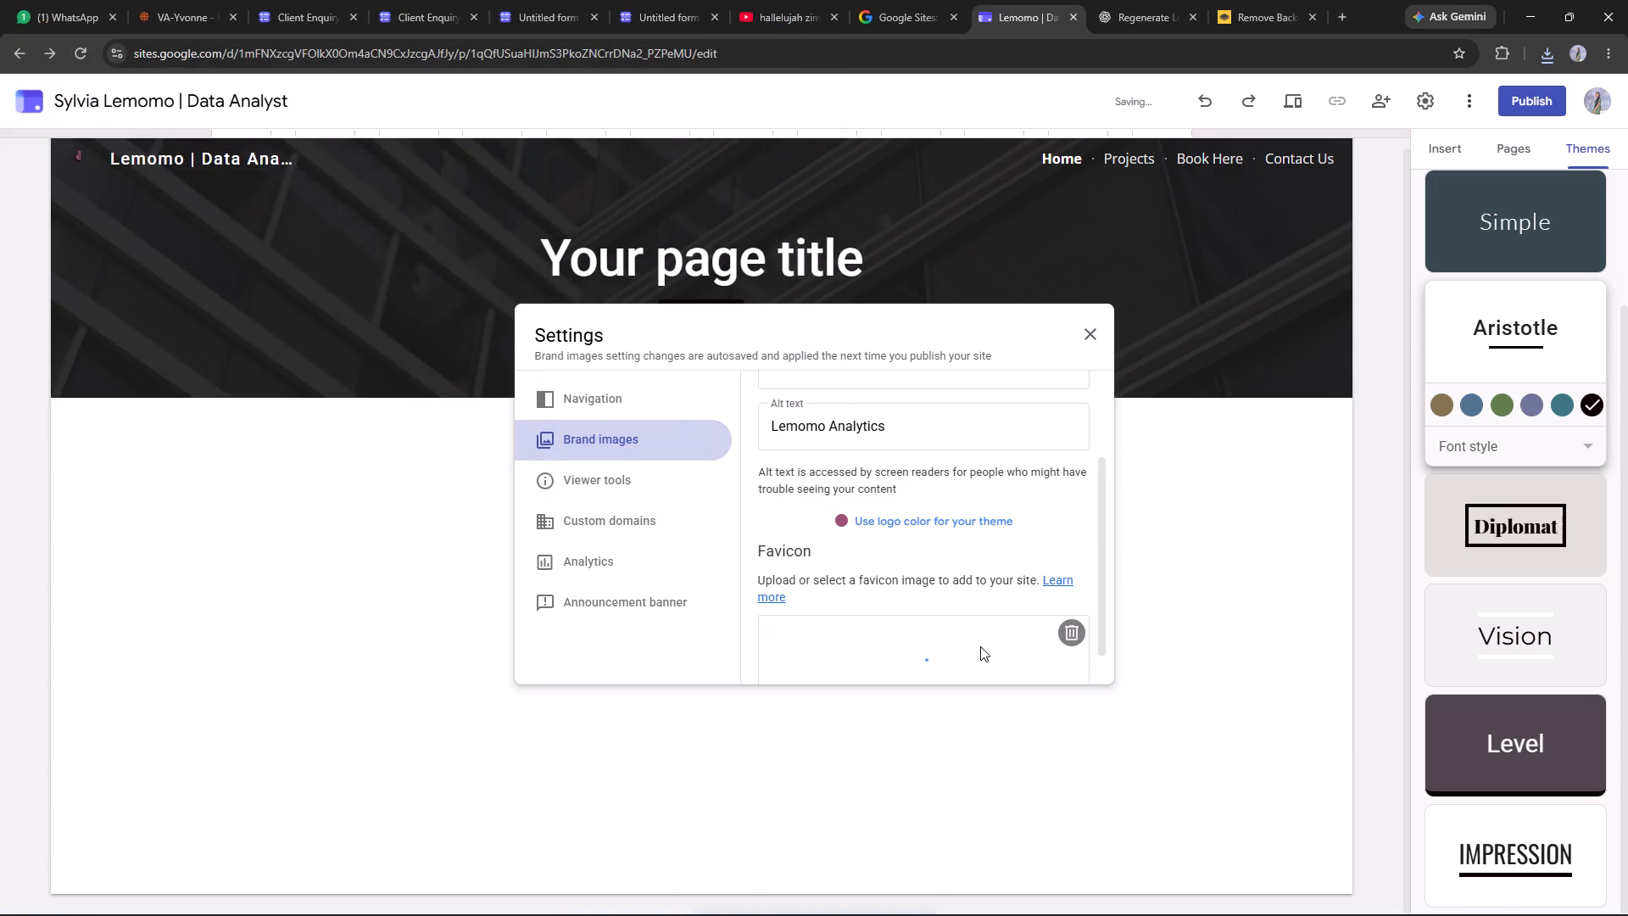
pyautogui.scroll(-7, 991, 572)
pyautogui.scroll(2, 991, 572)
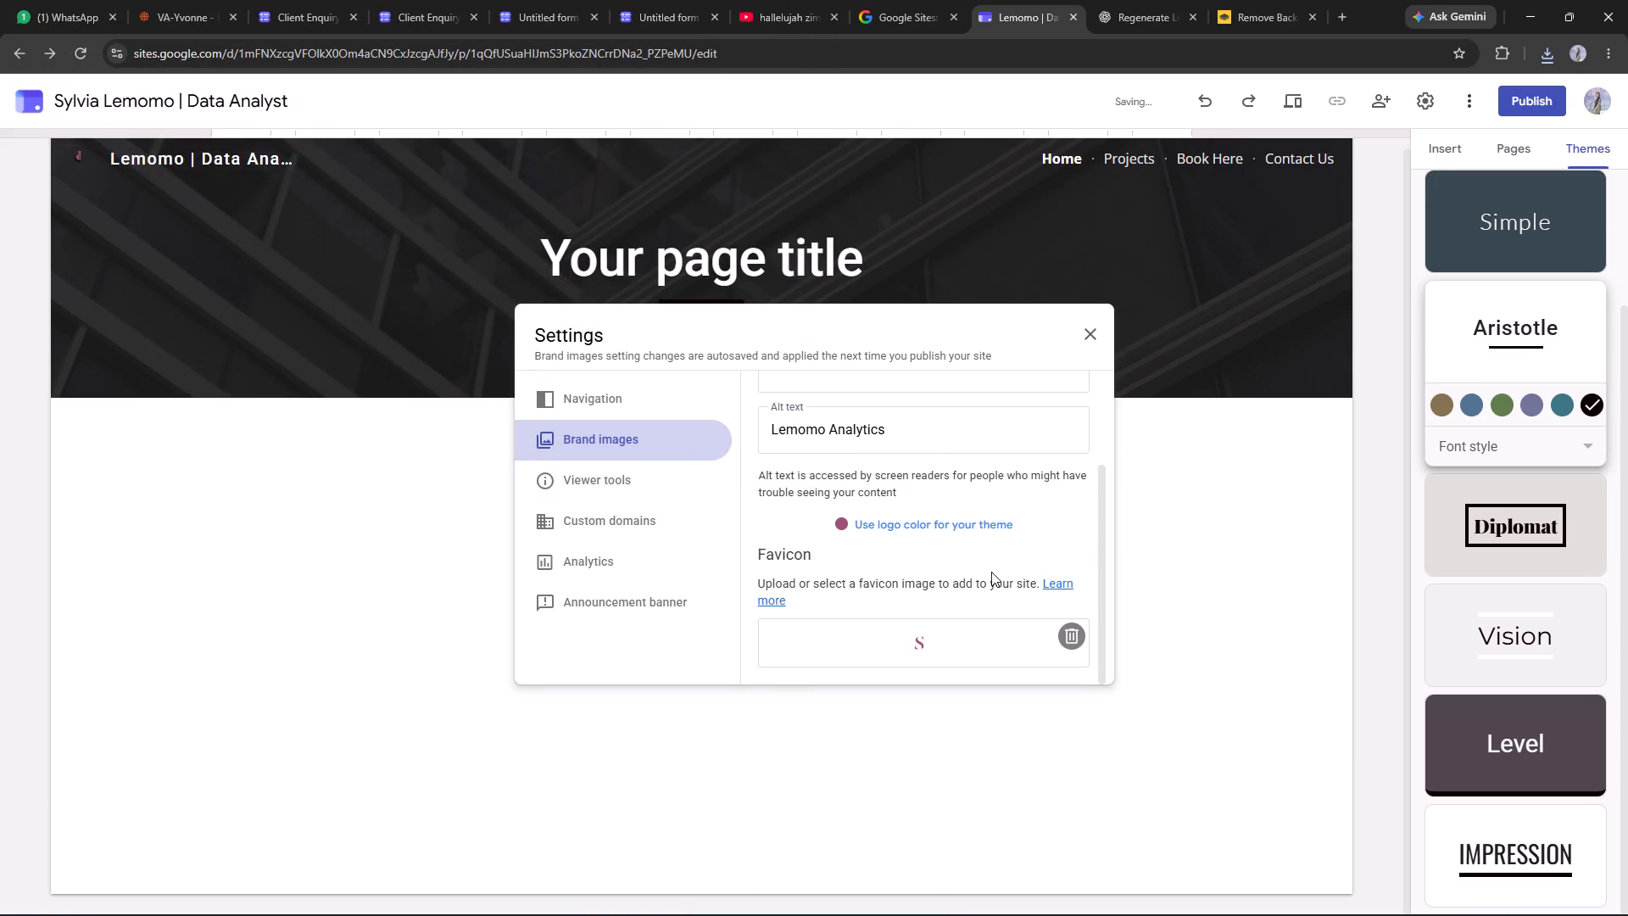
pyautogui.scroll(1, 991, 572)
pyautogui.scroll(-5, 991, 572)
pyautogui.scroll(3, 991, 572)
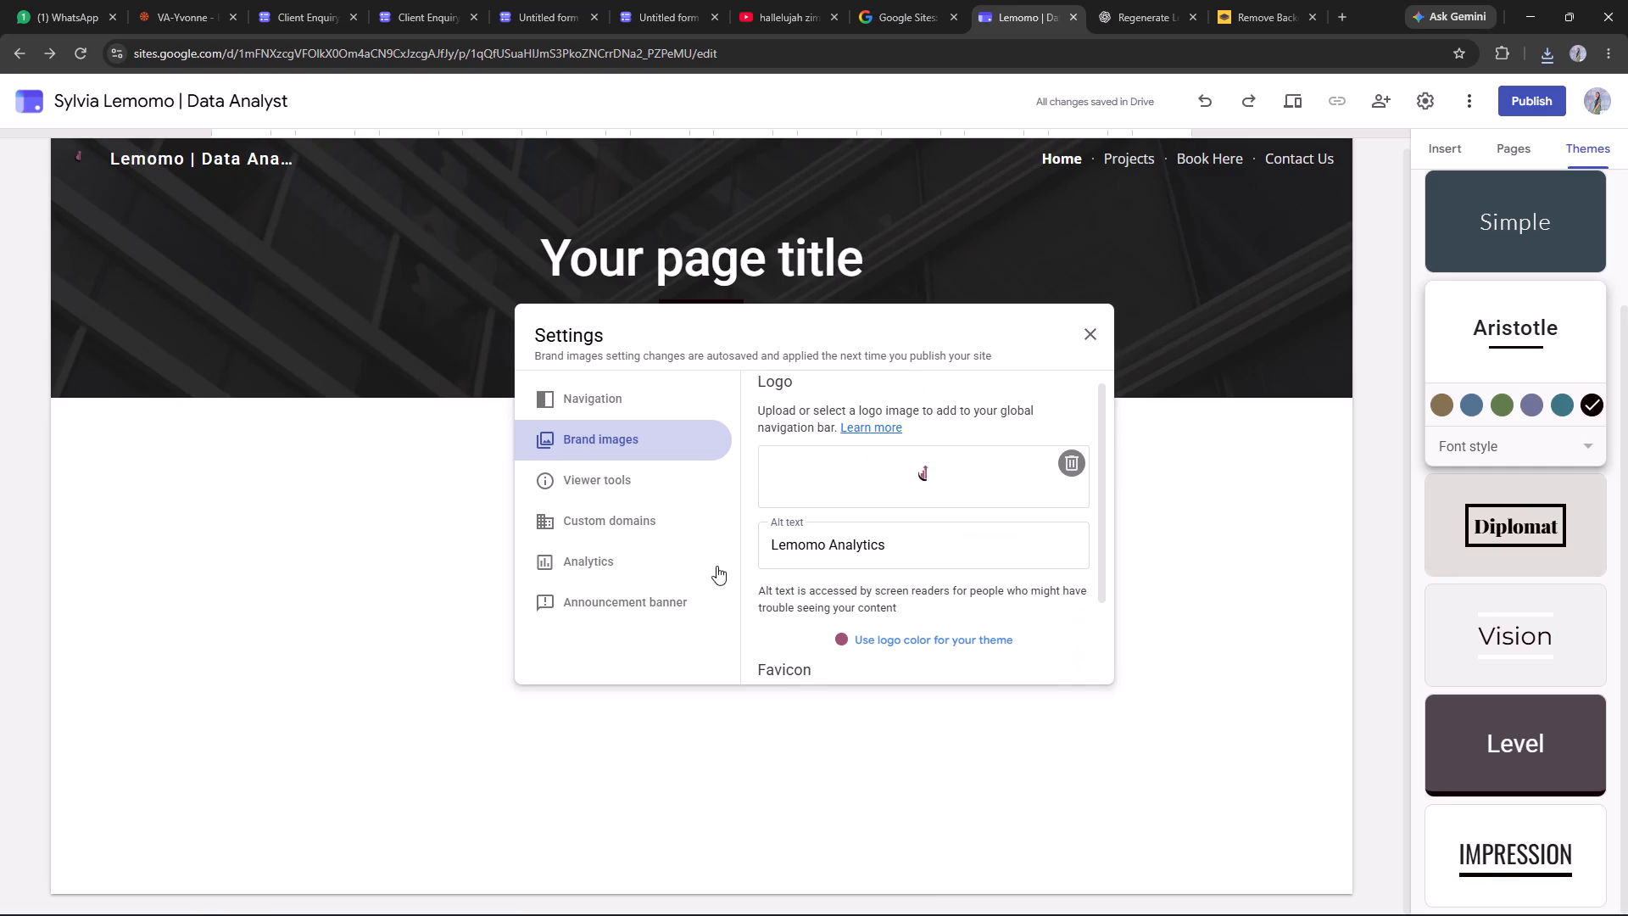
# Look through the site's viewer tools, custom domains, analytics and navigation settings.
pyautogui.click(661, 472)
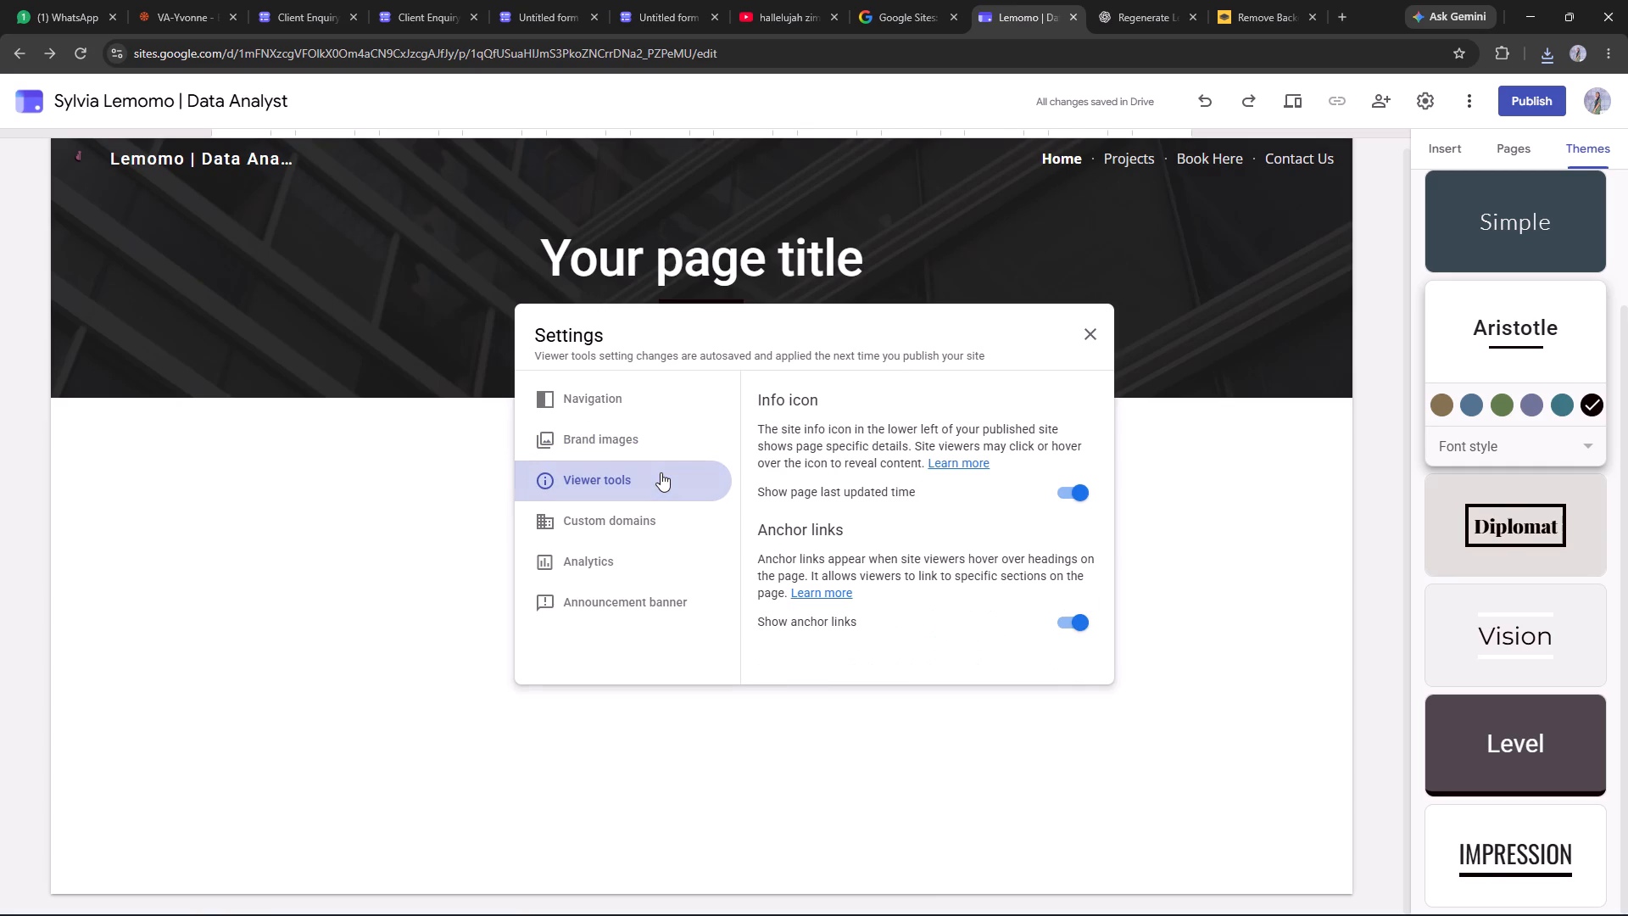
pyautogui.click(629, 525)
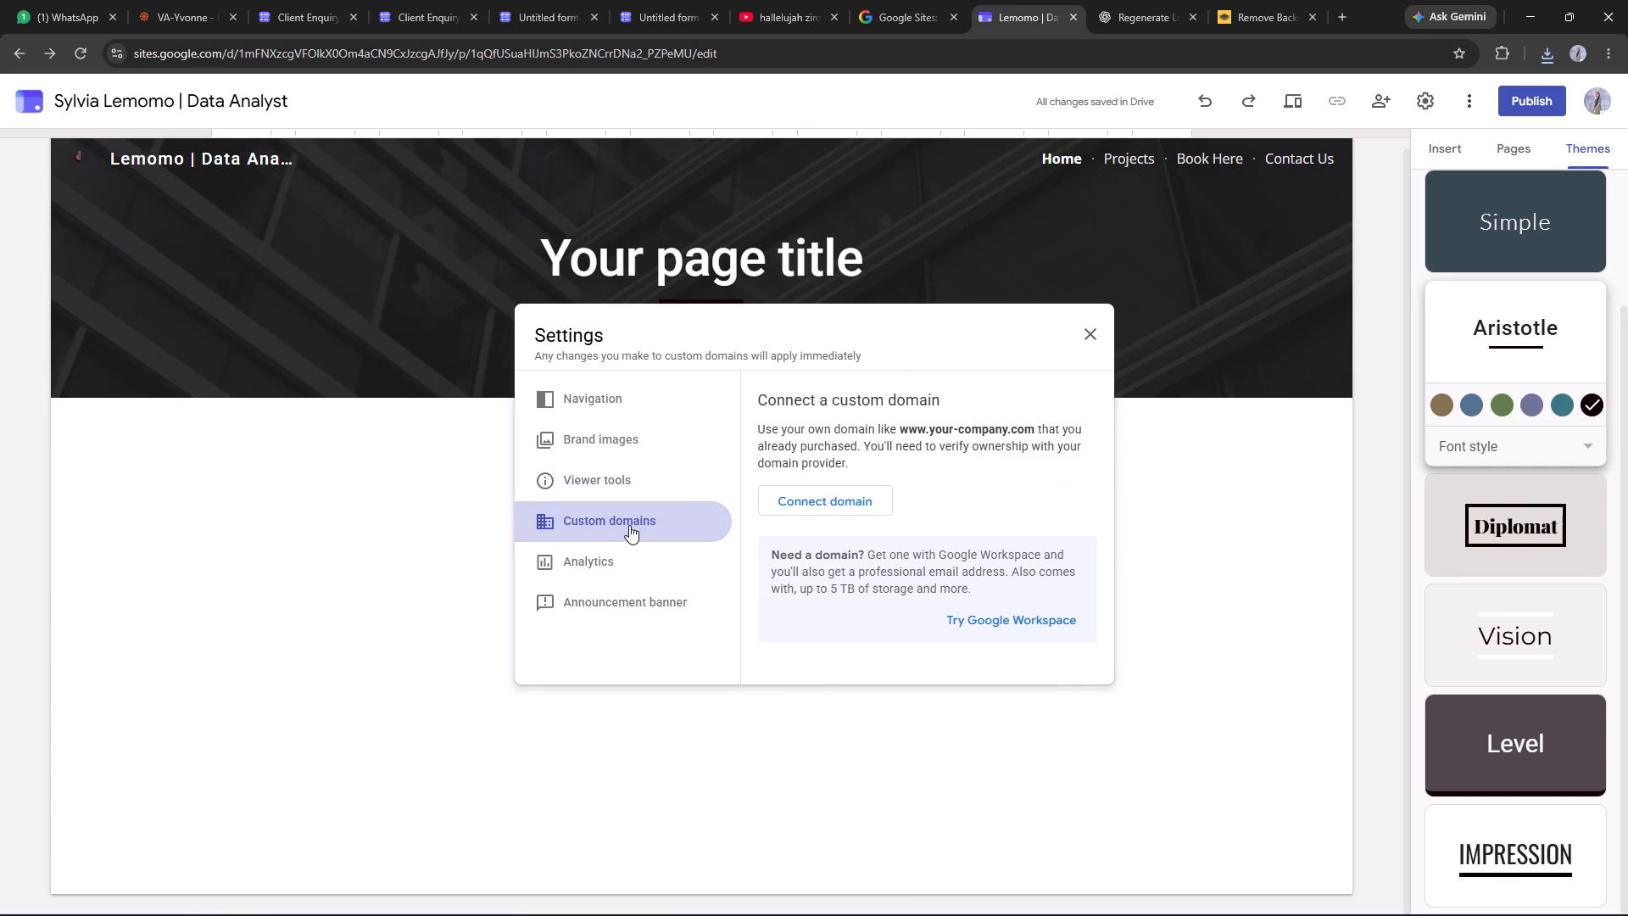
pyautogui.click(616, 559)
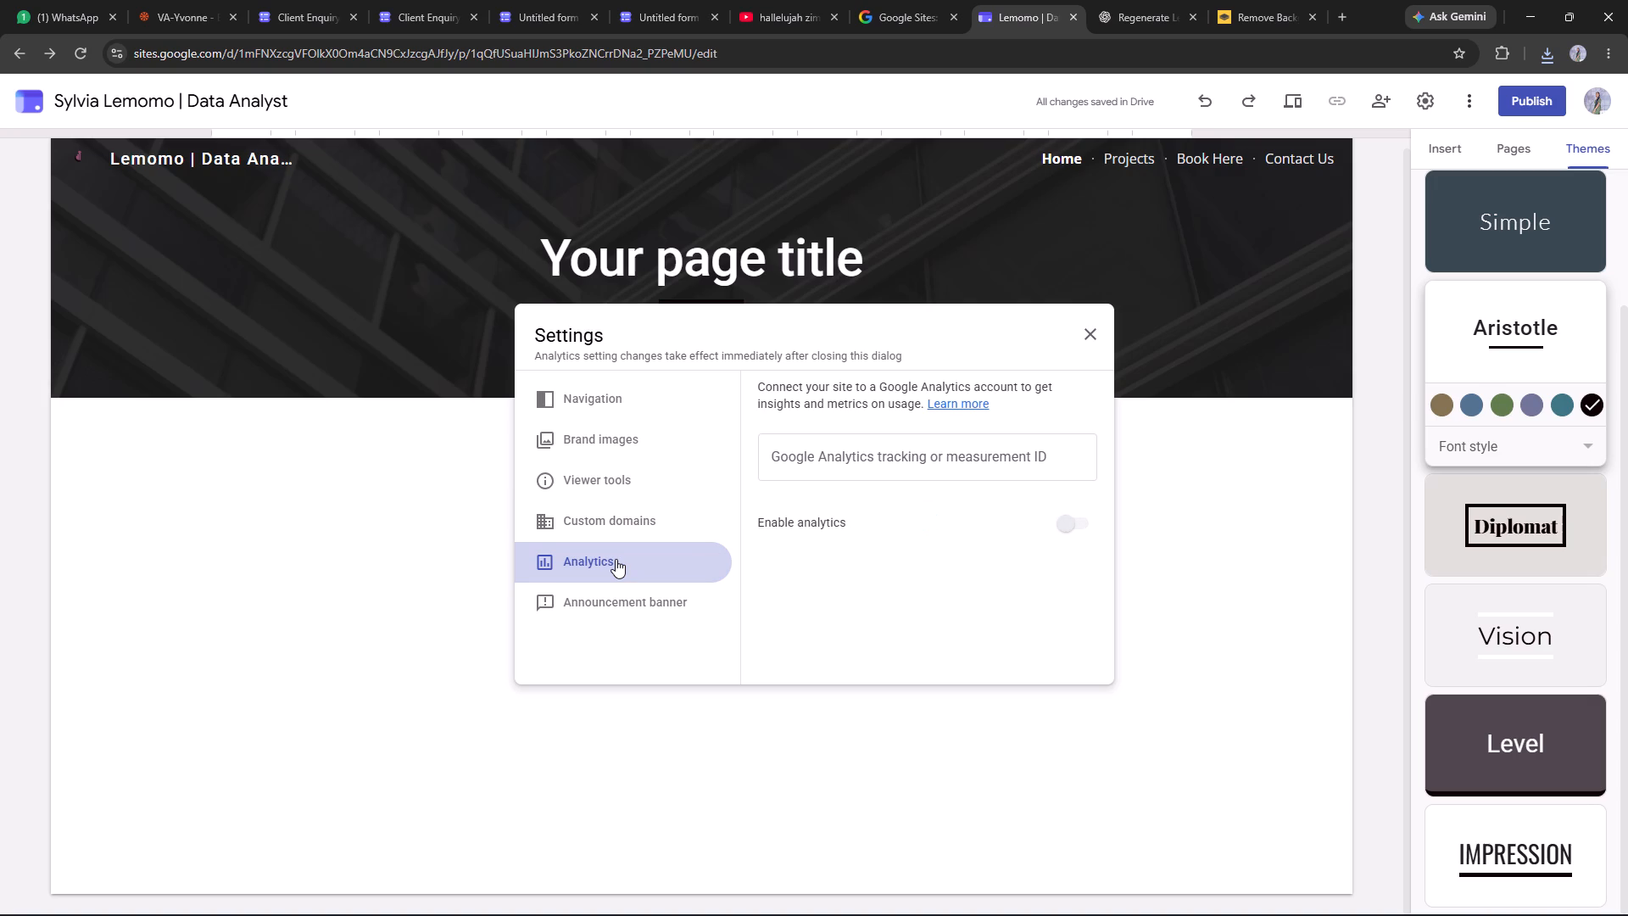
pyautogui.click(1073, 514)
pyautogui.click(644, 394)
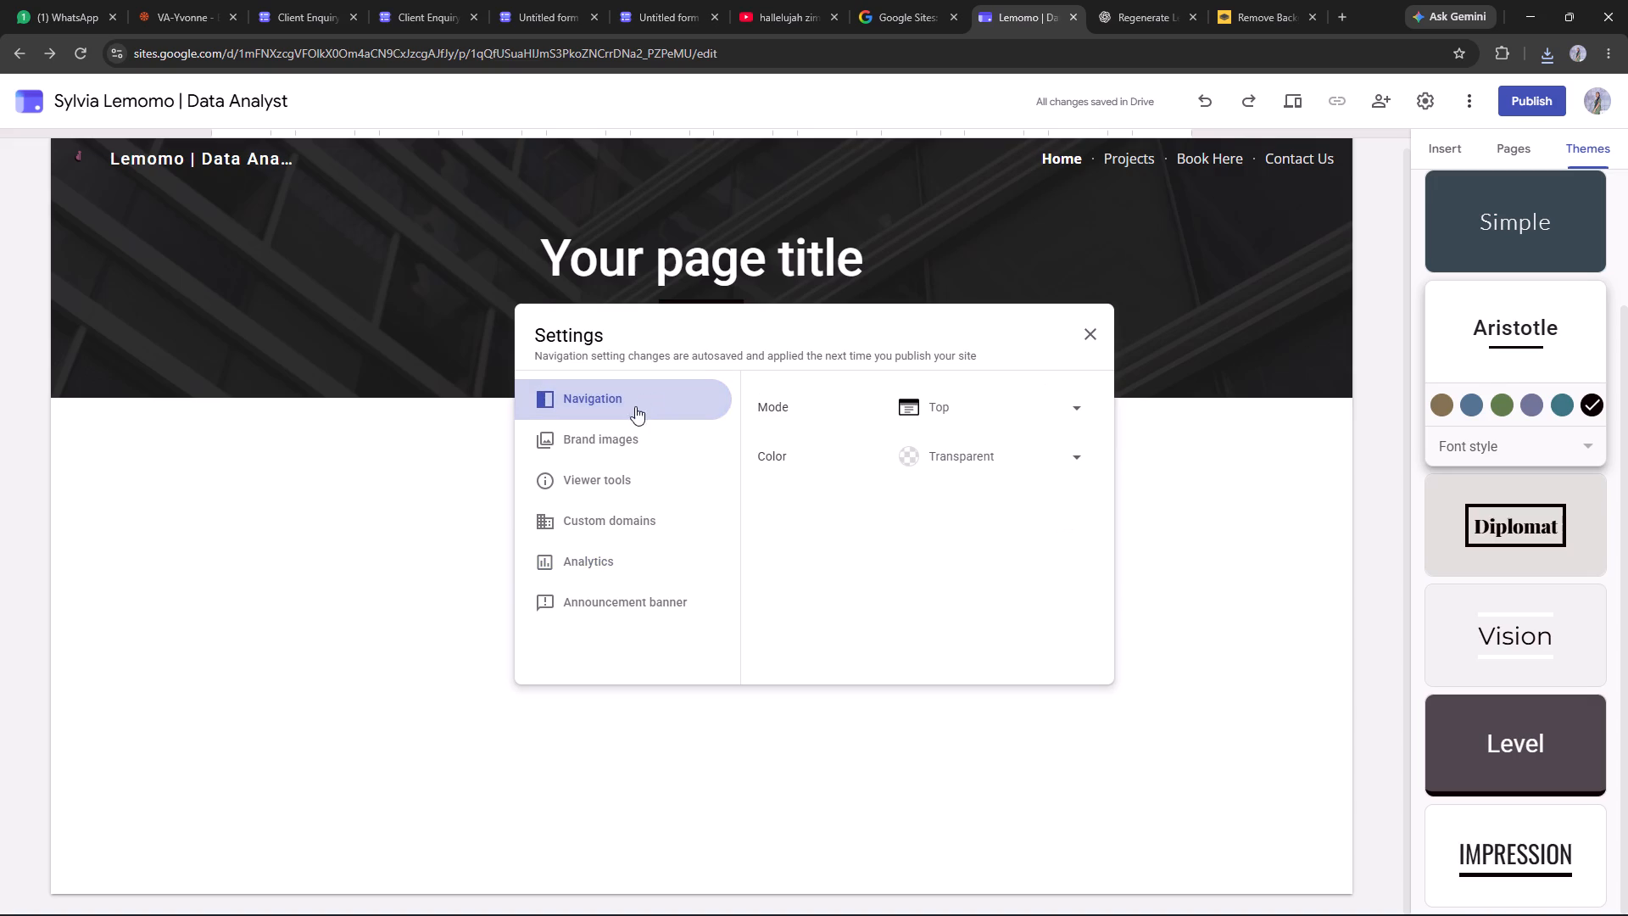
# Review the logo, alt text, logo theme colour option and favicon in the site's brand images settings.
pyautogui.click(621, 438)
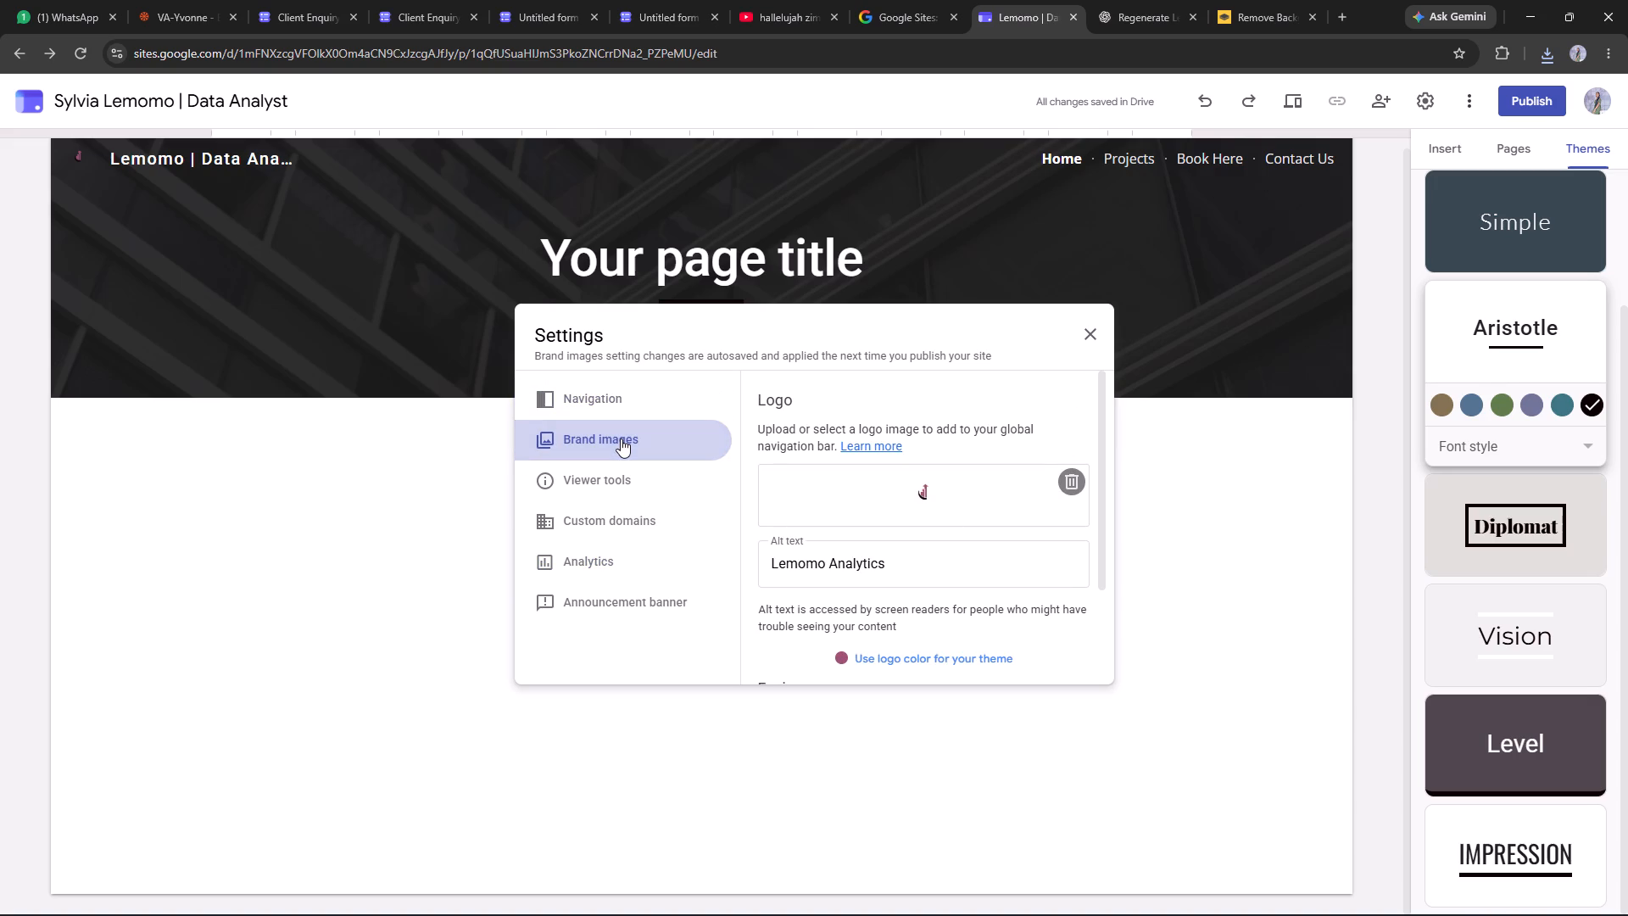
pyautogui.scroll(-6, 945, 522)
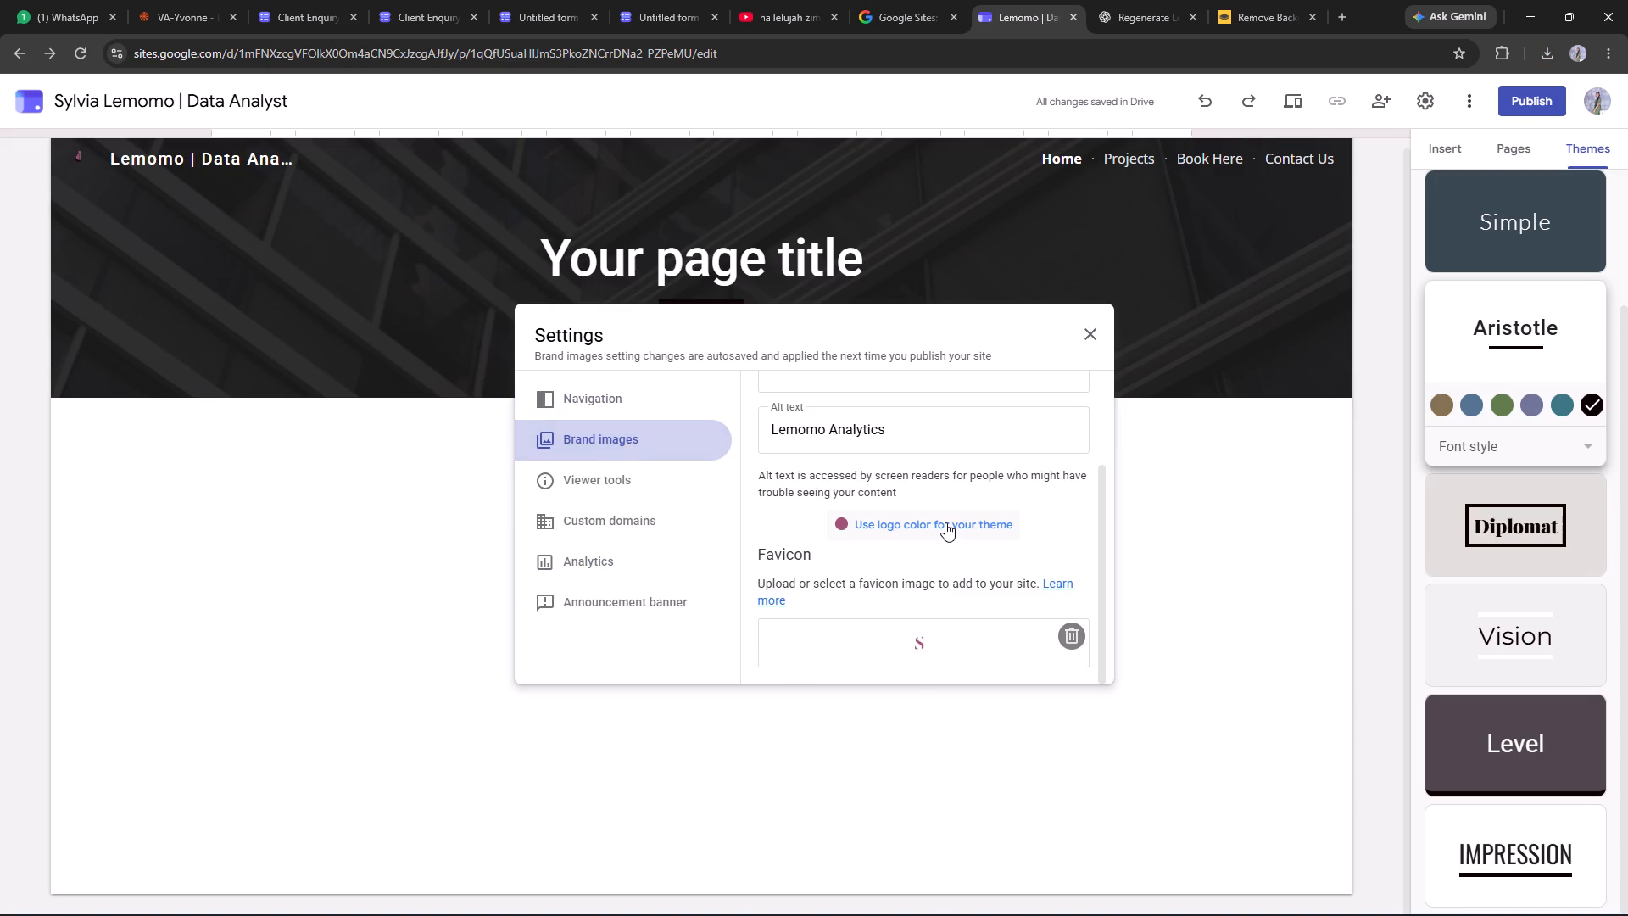
pyautogui.scroll(8, 945, 522)
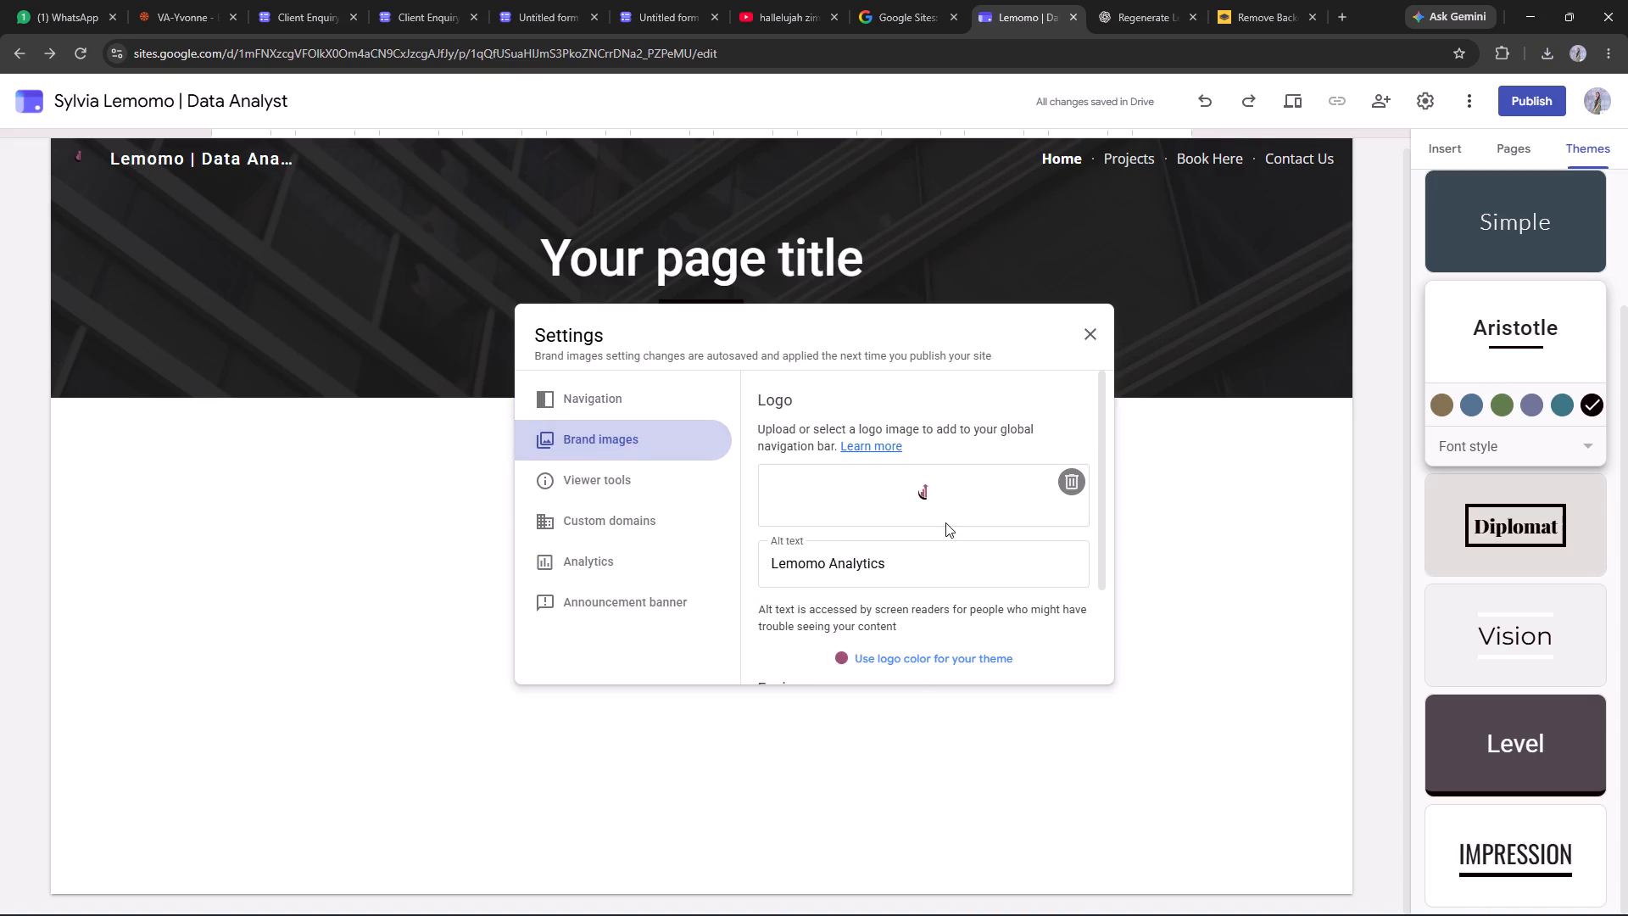
pyautogui.scroll(1, 945, 522)
pyautogui.scroll(1, 965, 420)
pyautogui.scroll(-1, 988, 584)
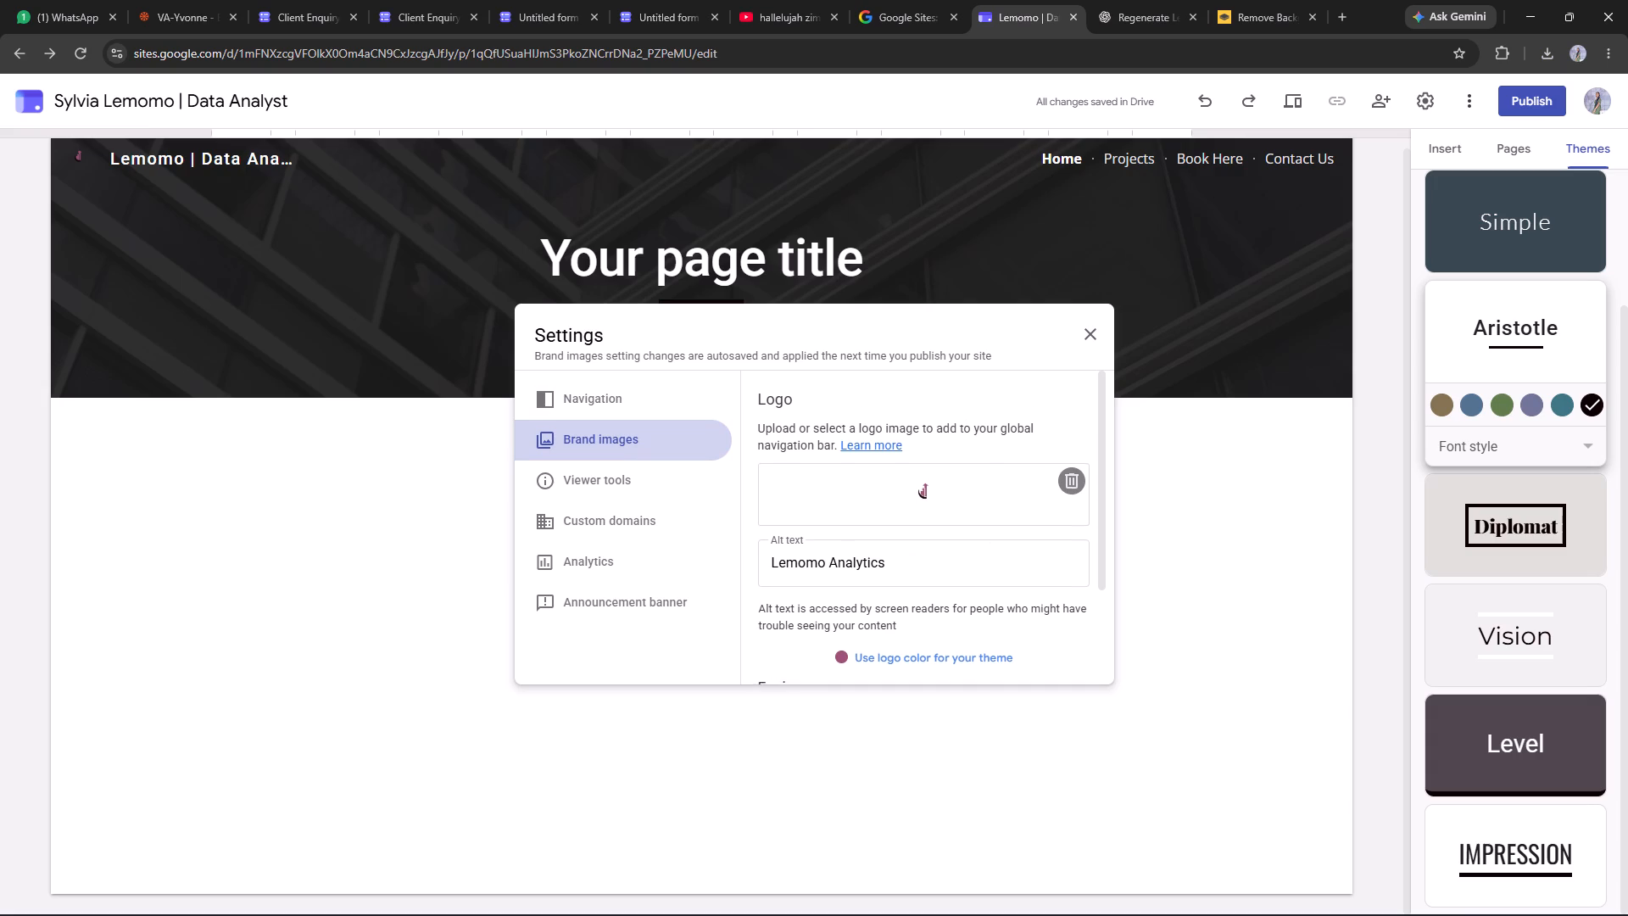
pyautogui.scroll(-2, 988, 584)
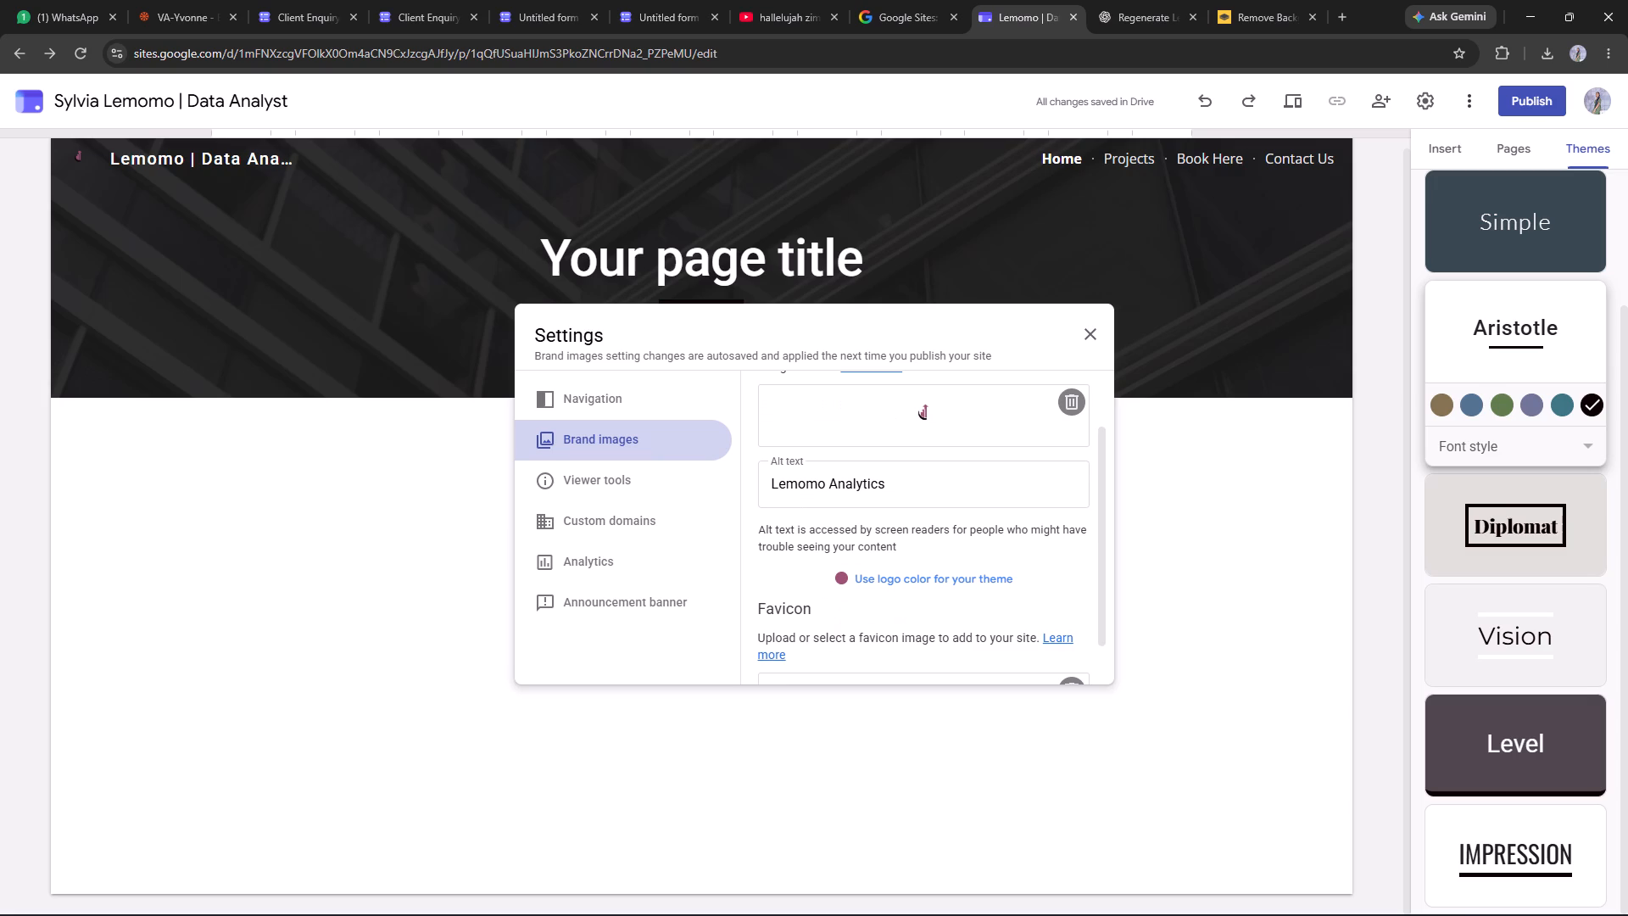
pyautogui.scroll(-6, 988, 584)
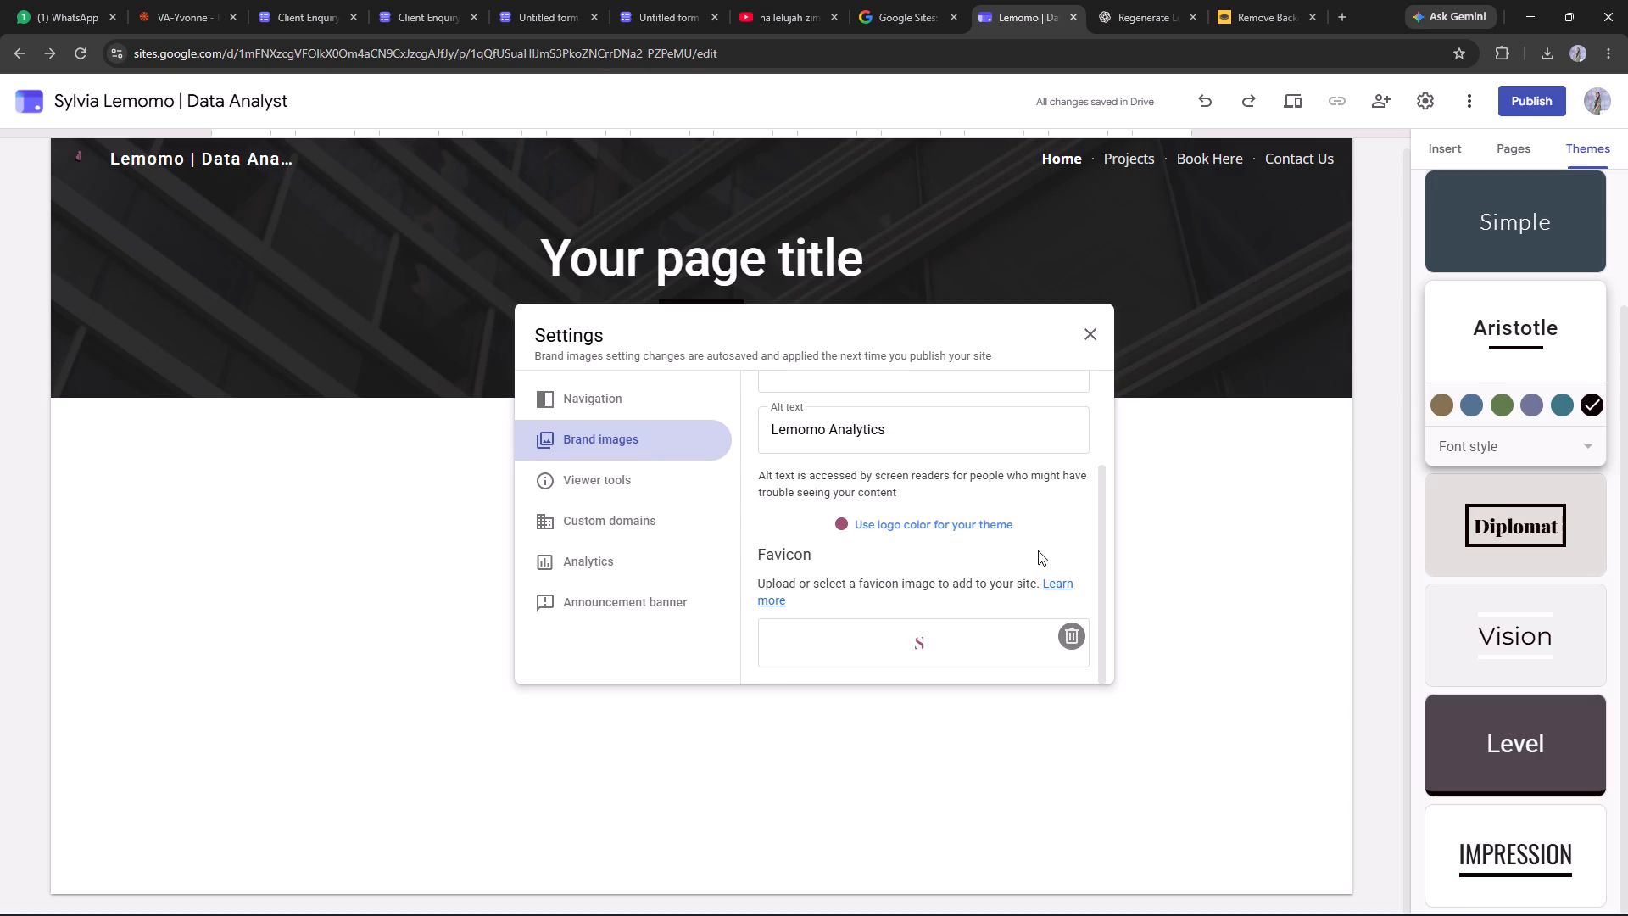
pyautogui.scroll(5, 1038, 550)
pyautogui.scroll(-5, 1038, 550)
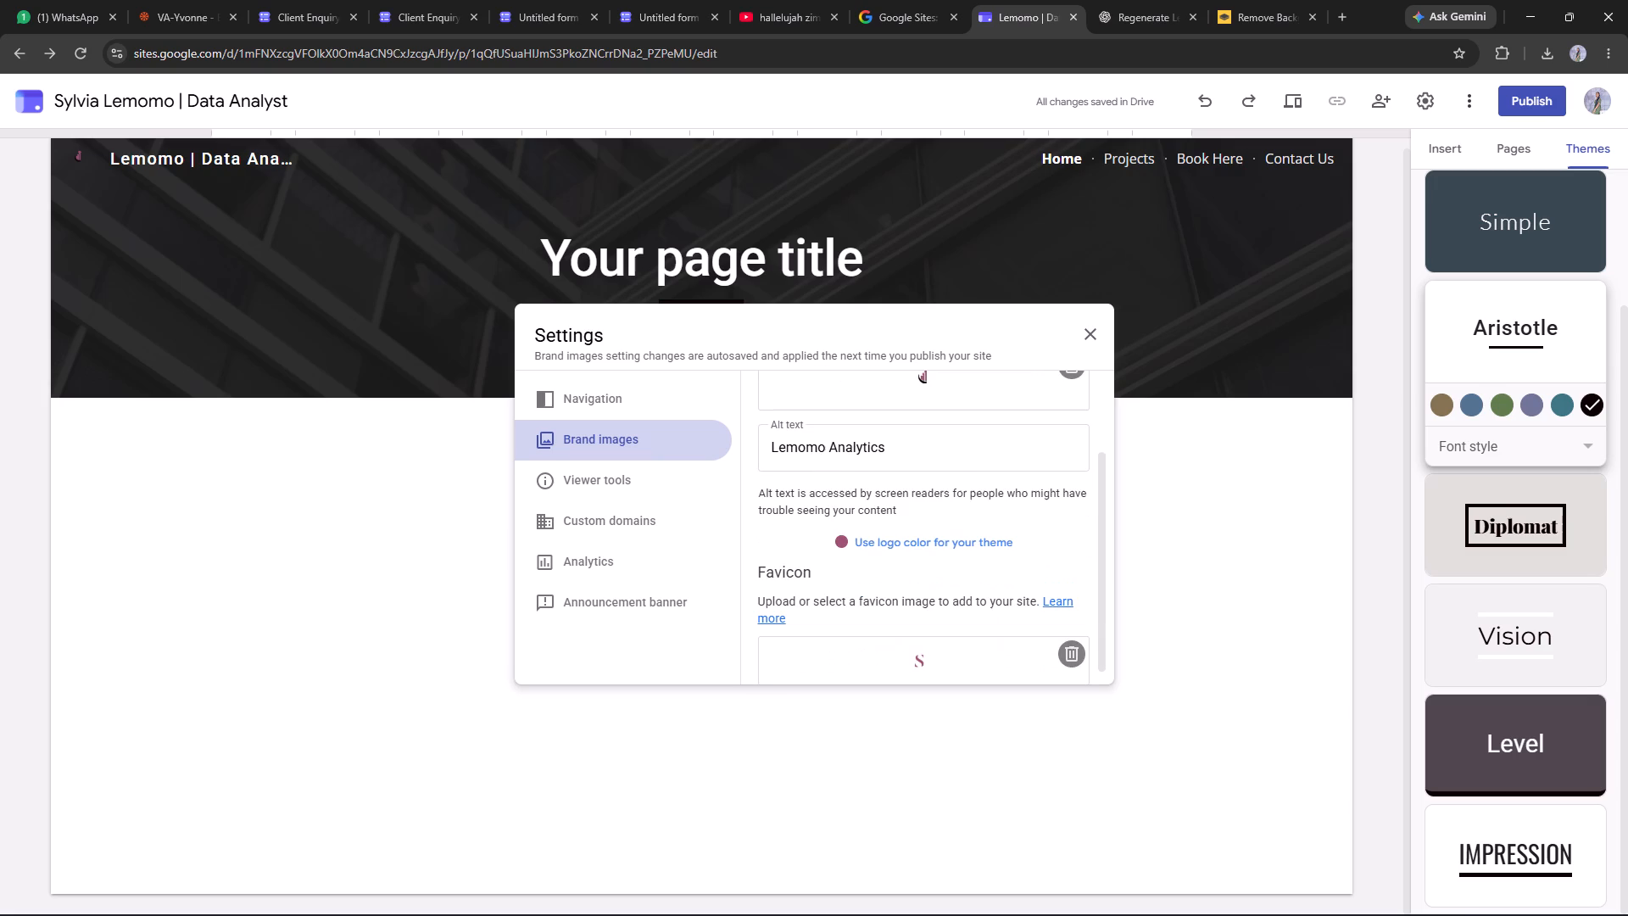
# Examine the announcement banner options, and recheck the favicon in the brand images settings.
pyautogui.click(671, 611)
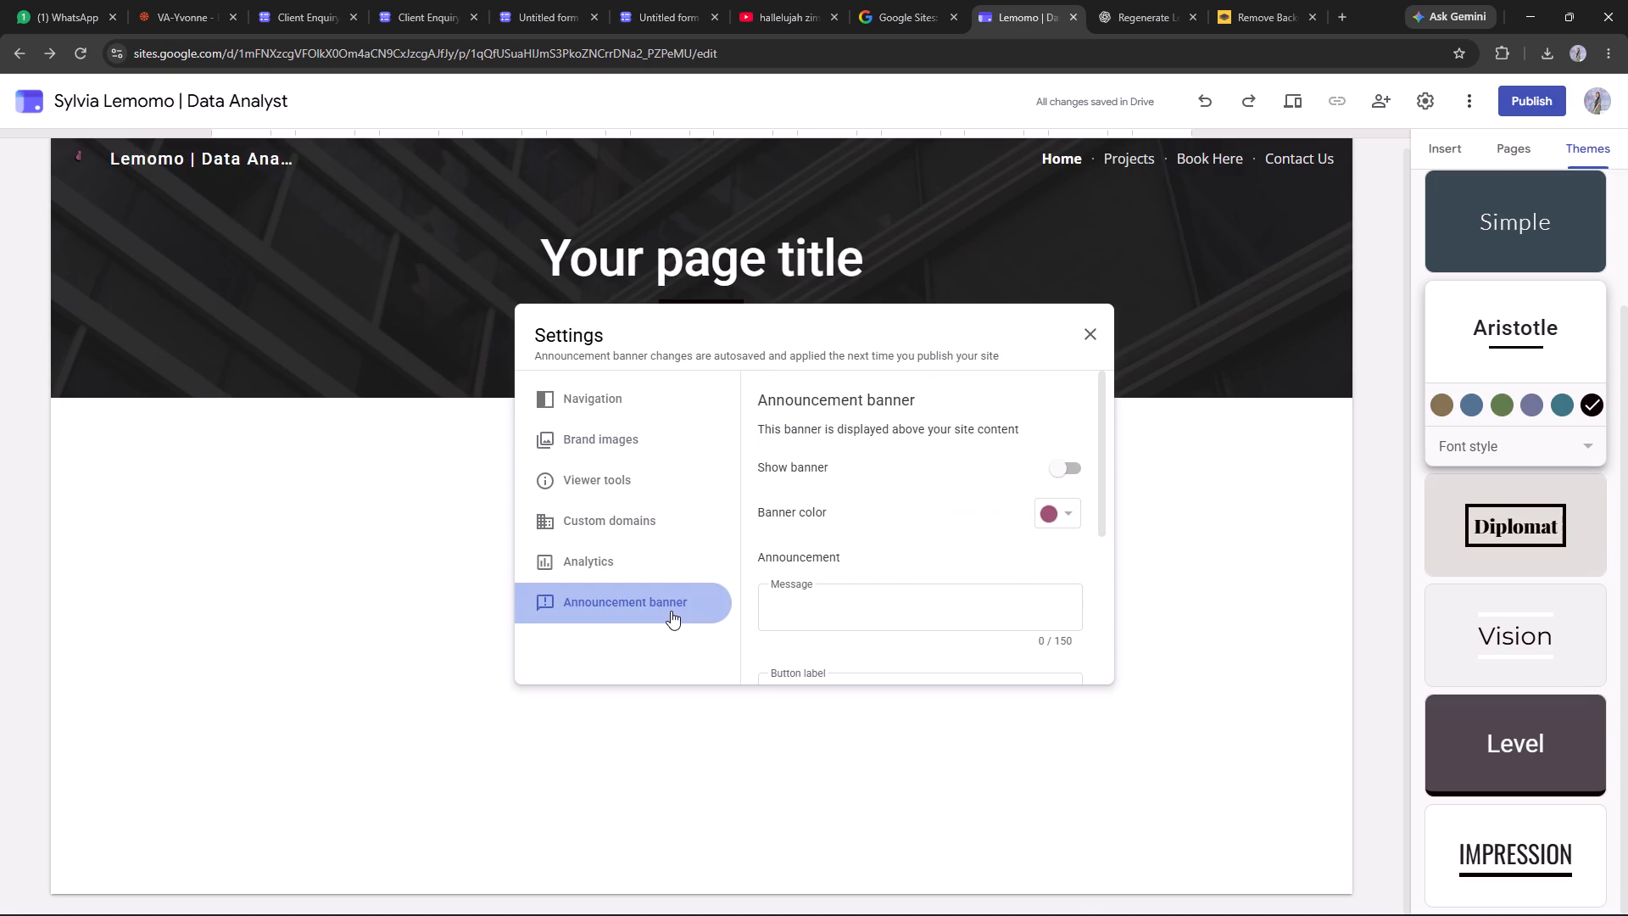
pyautogui.scroll(-9, 1065, 637)
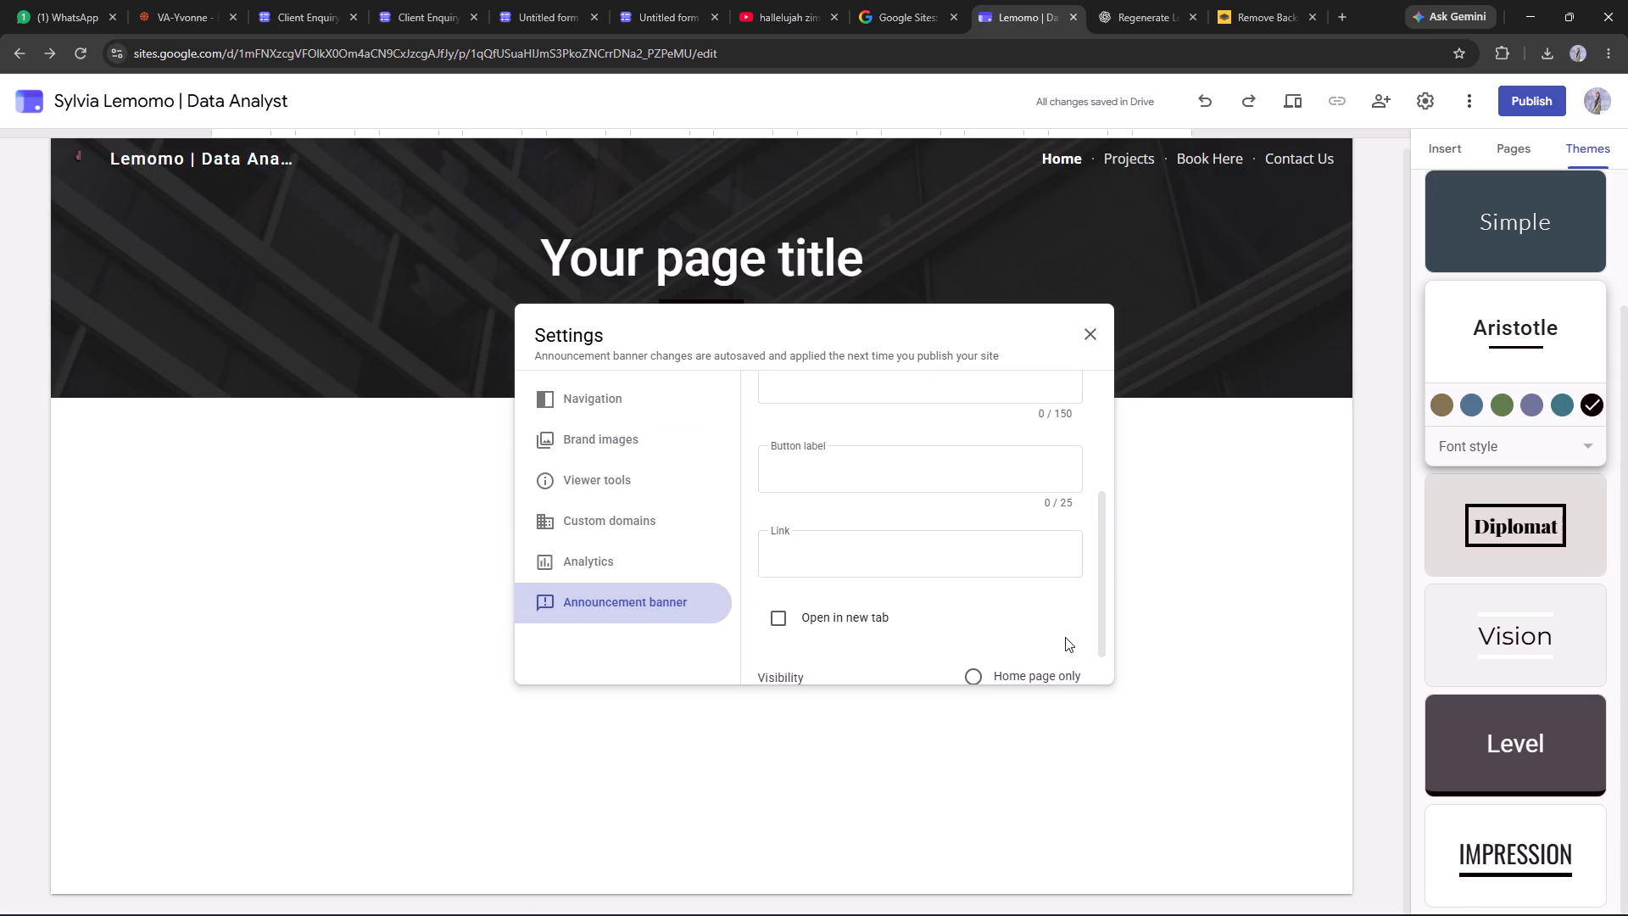
pyautogui.scroll(4, 1065, 637)
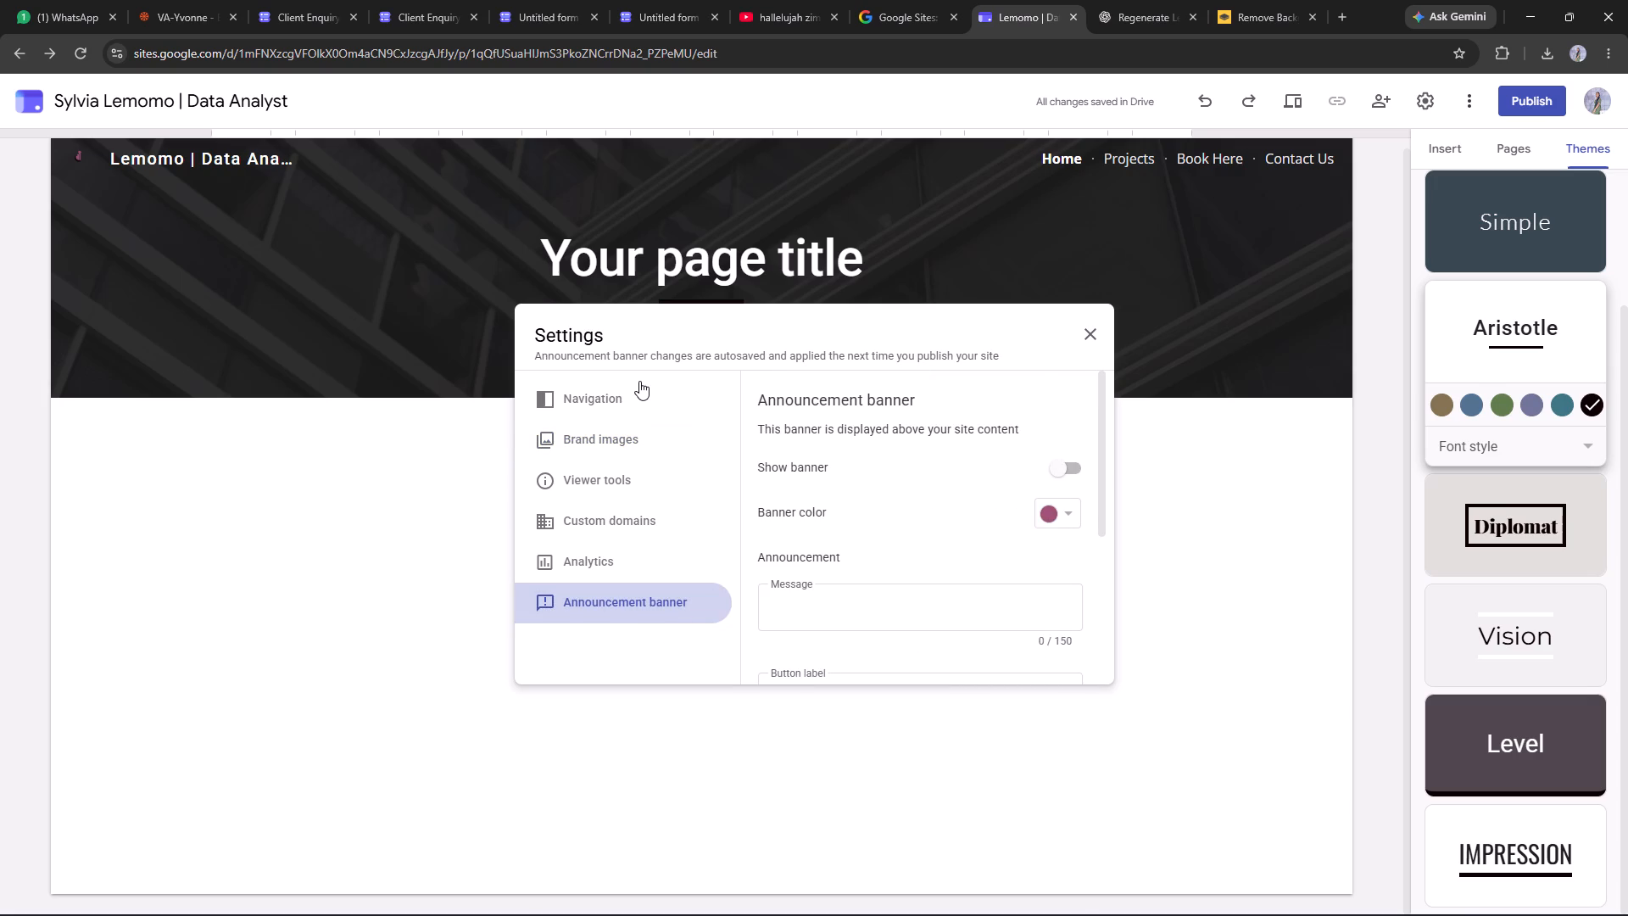
pyautogui.click(639, 381)
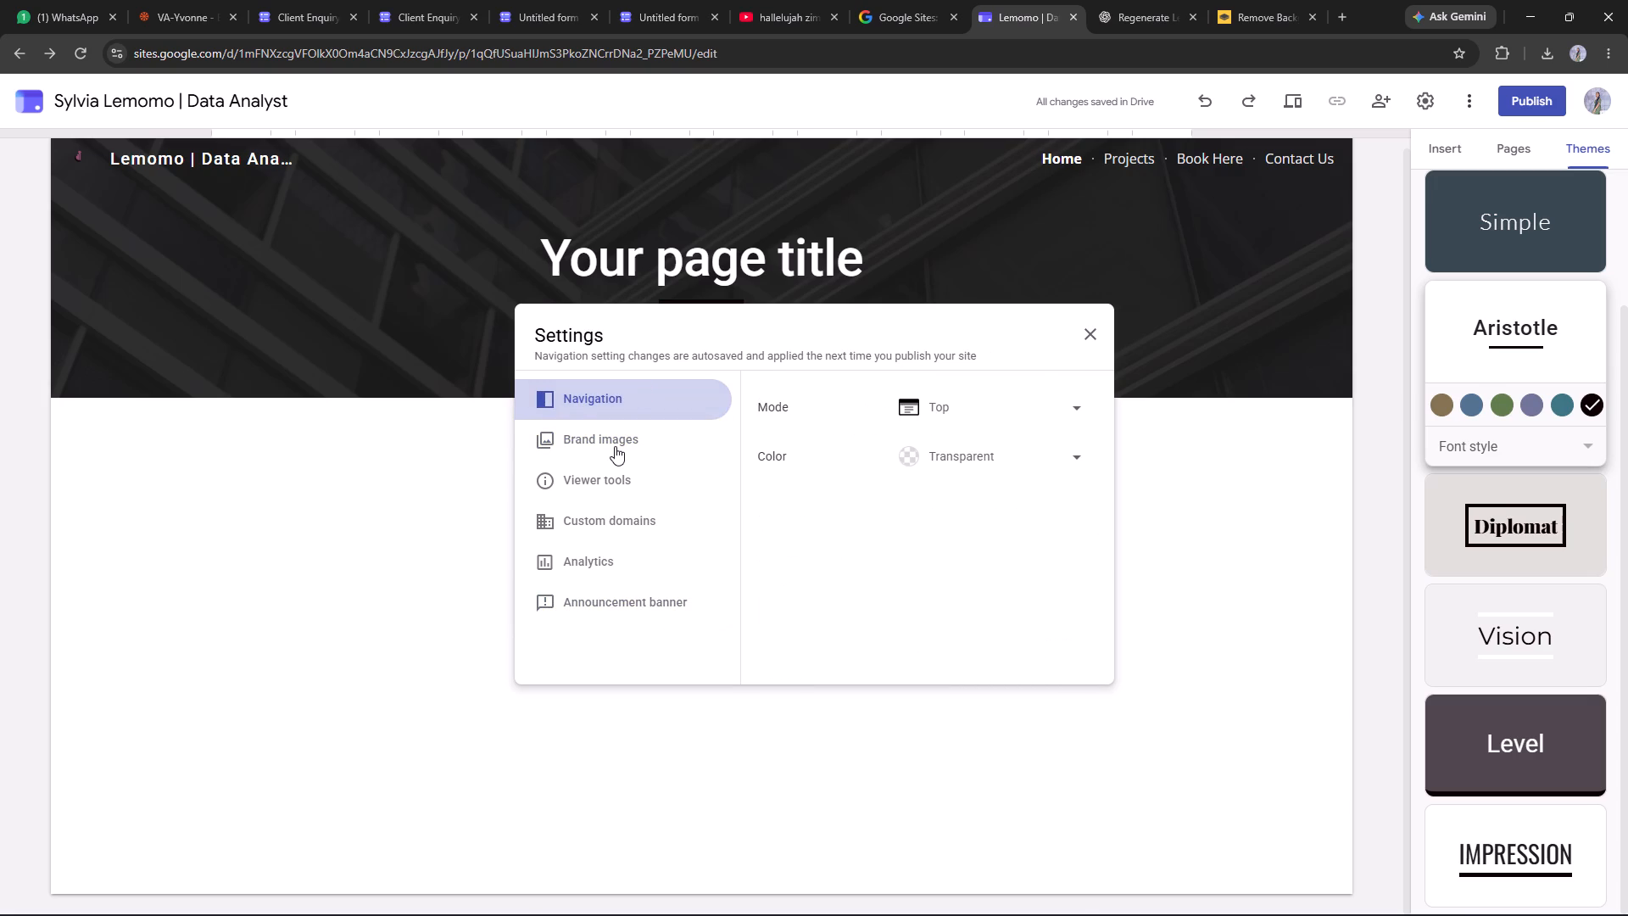
pyautogui.click(615, 446)
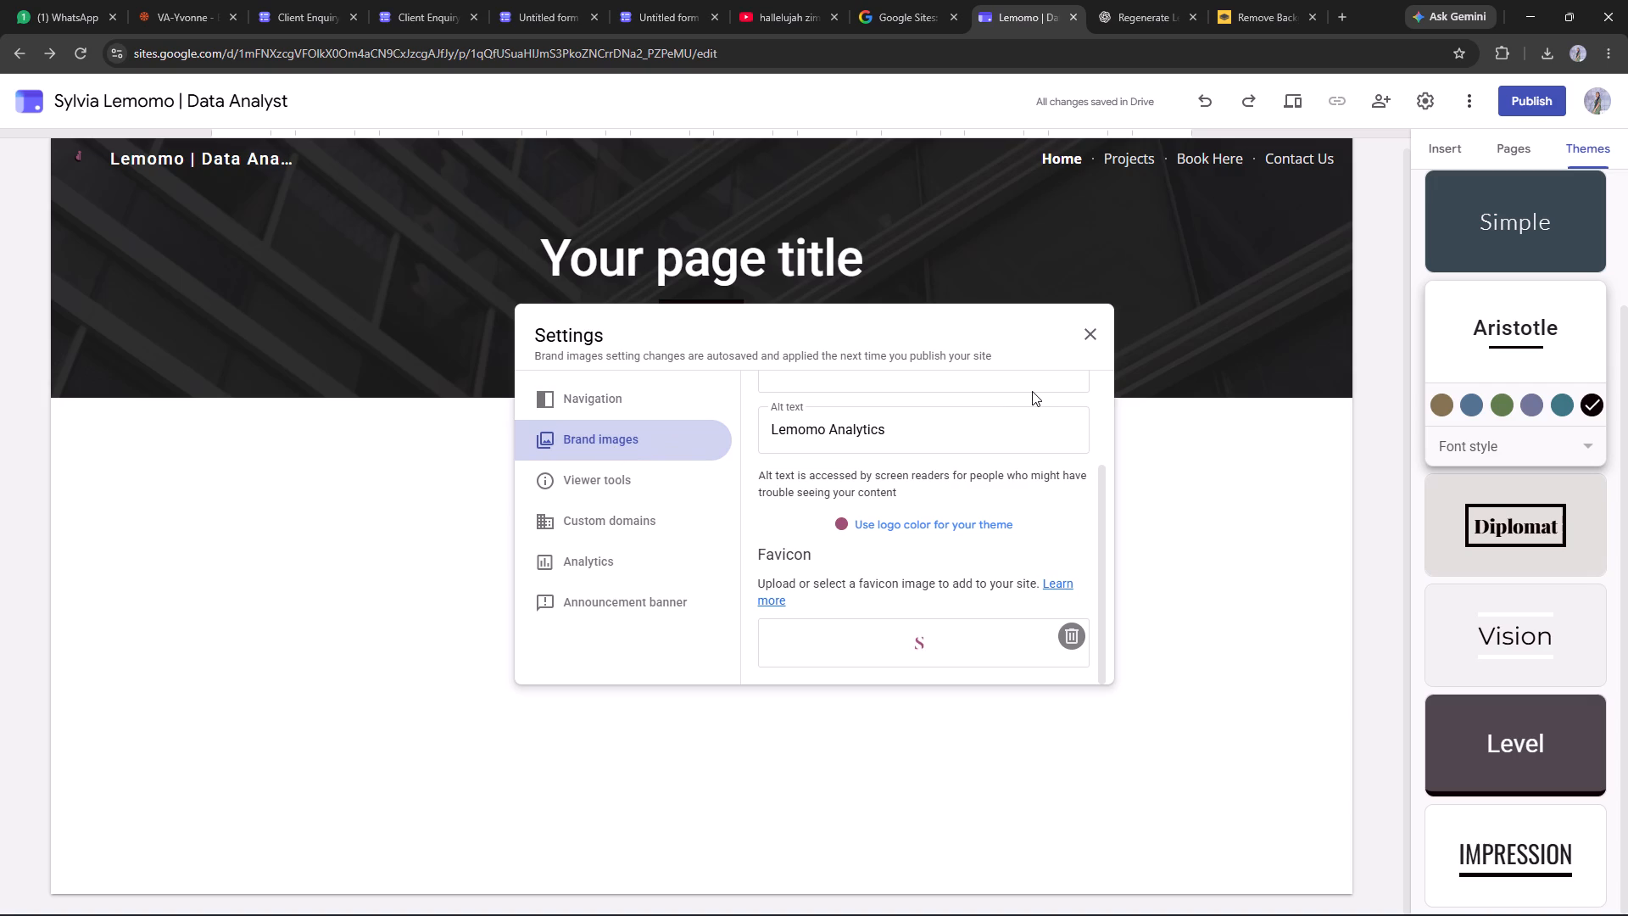
pyautogui.scroll(-6, 1032, 391)
pyautogui.scroll(-8, 1058, 529)
# Recheck the logo and favicon in the brand images settings, and close the settings.
pyautogui.scroll(-4, 974, 614)
pyautogui.scroll(5, 974, 614)
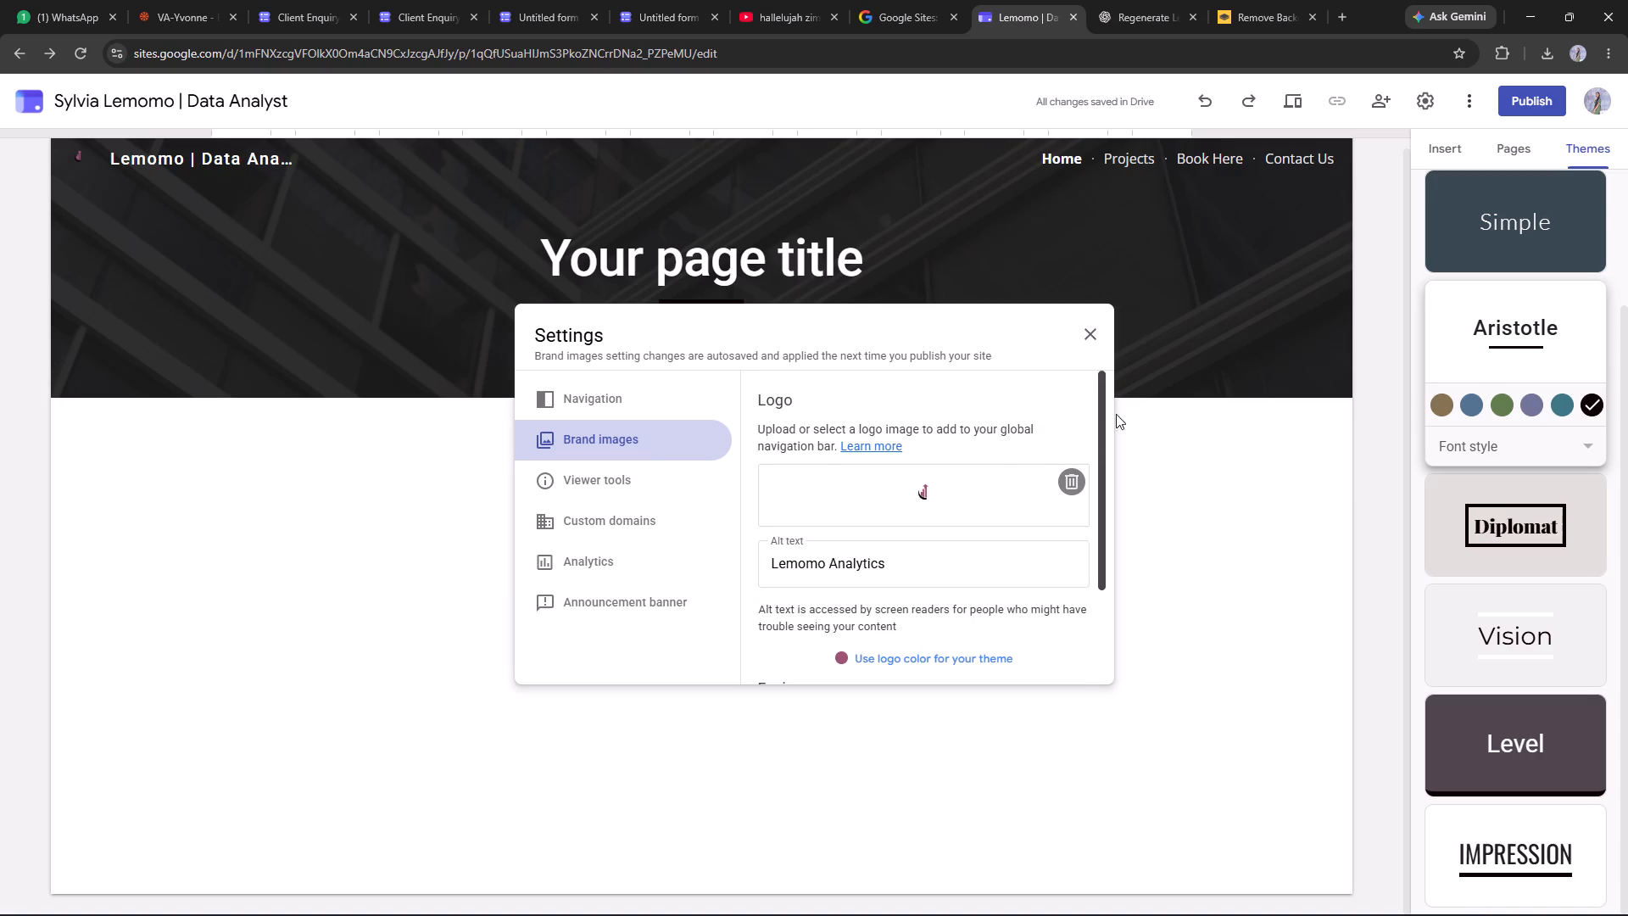
pyautogui.click(1090, 333)
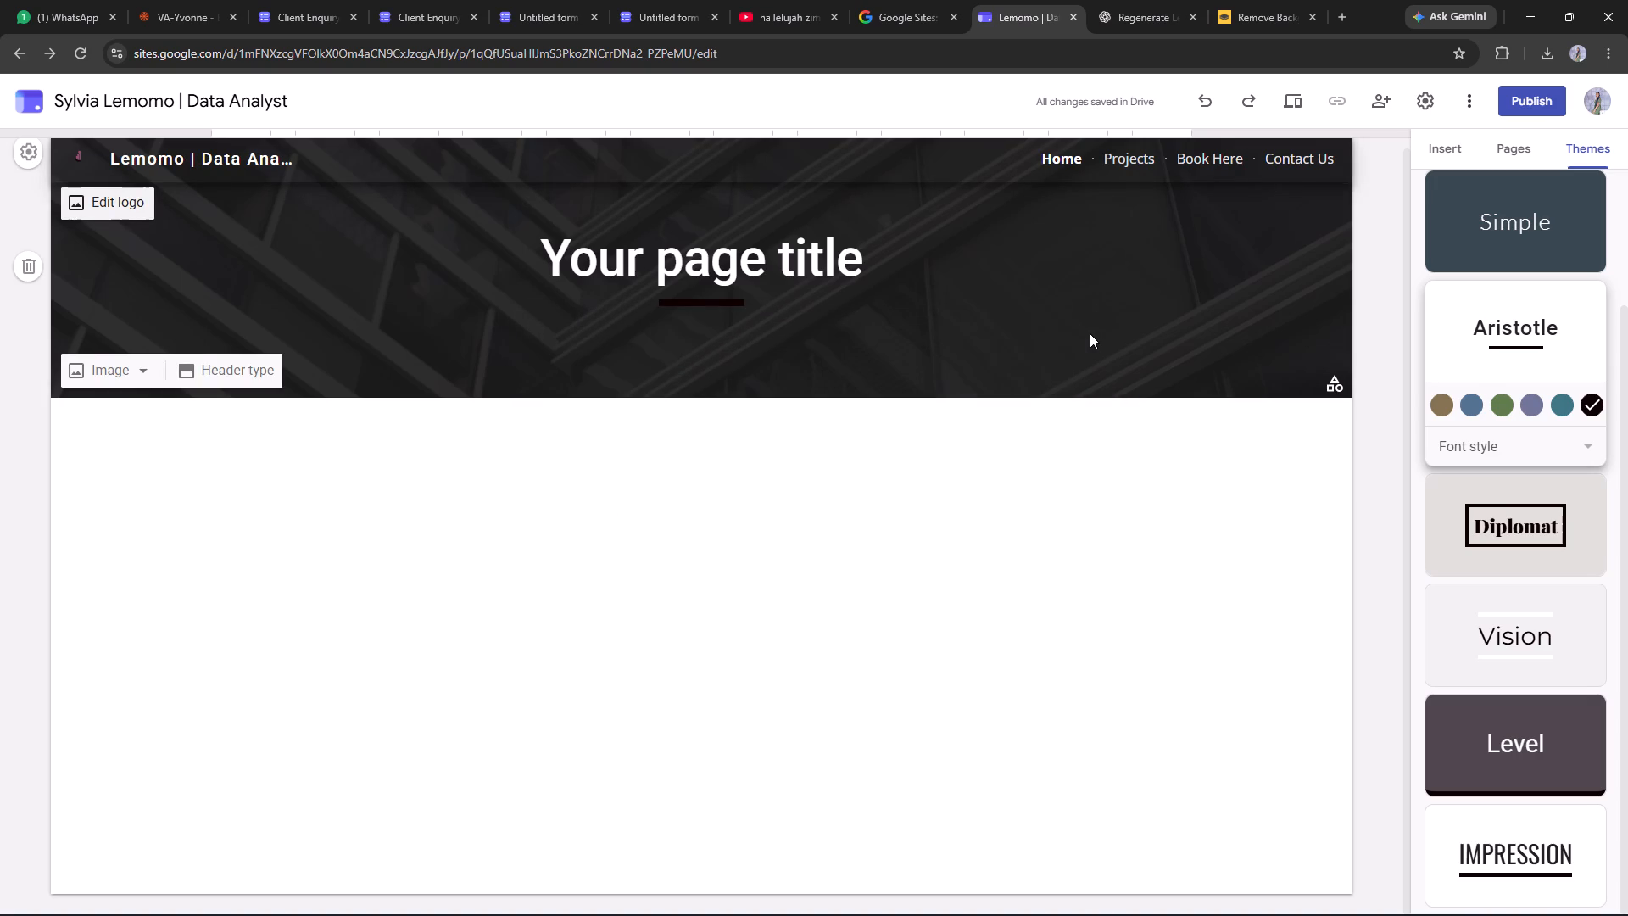
pyautogui.click(925, 518)
pyautogui.click(925, 518)
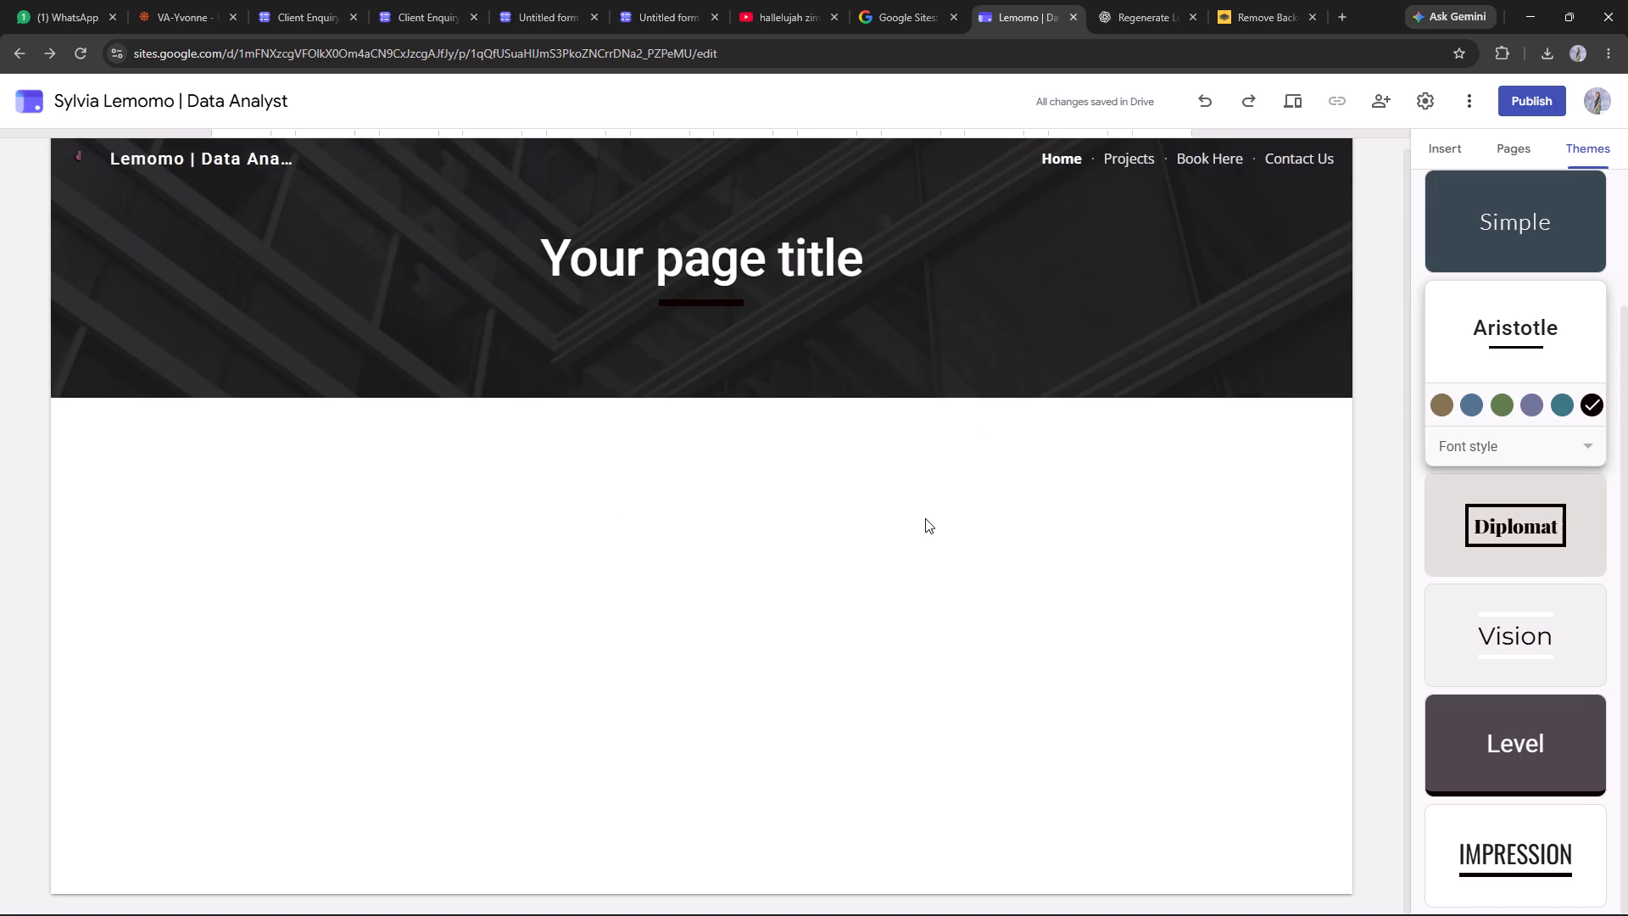
# Examine the home page header's image source options, page title box and logo settings.
pyautogui.click(806, 305)
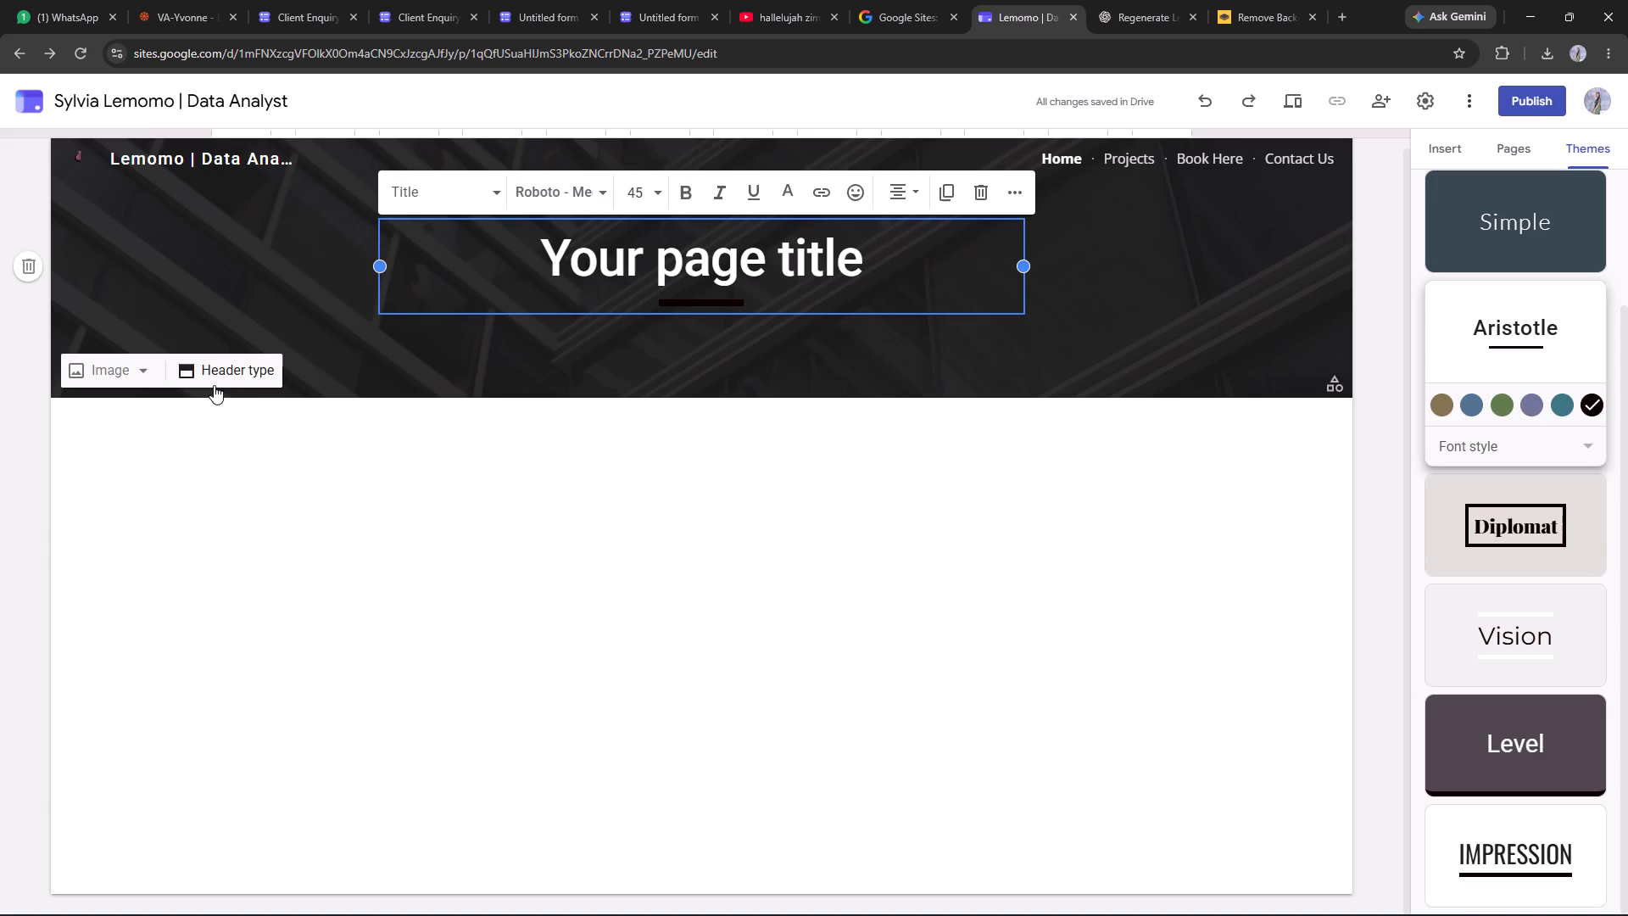
pyautogui.click(131, 378)
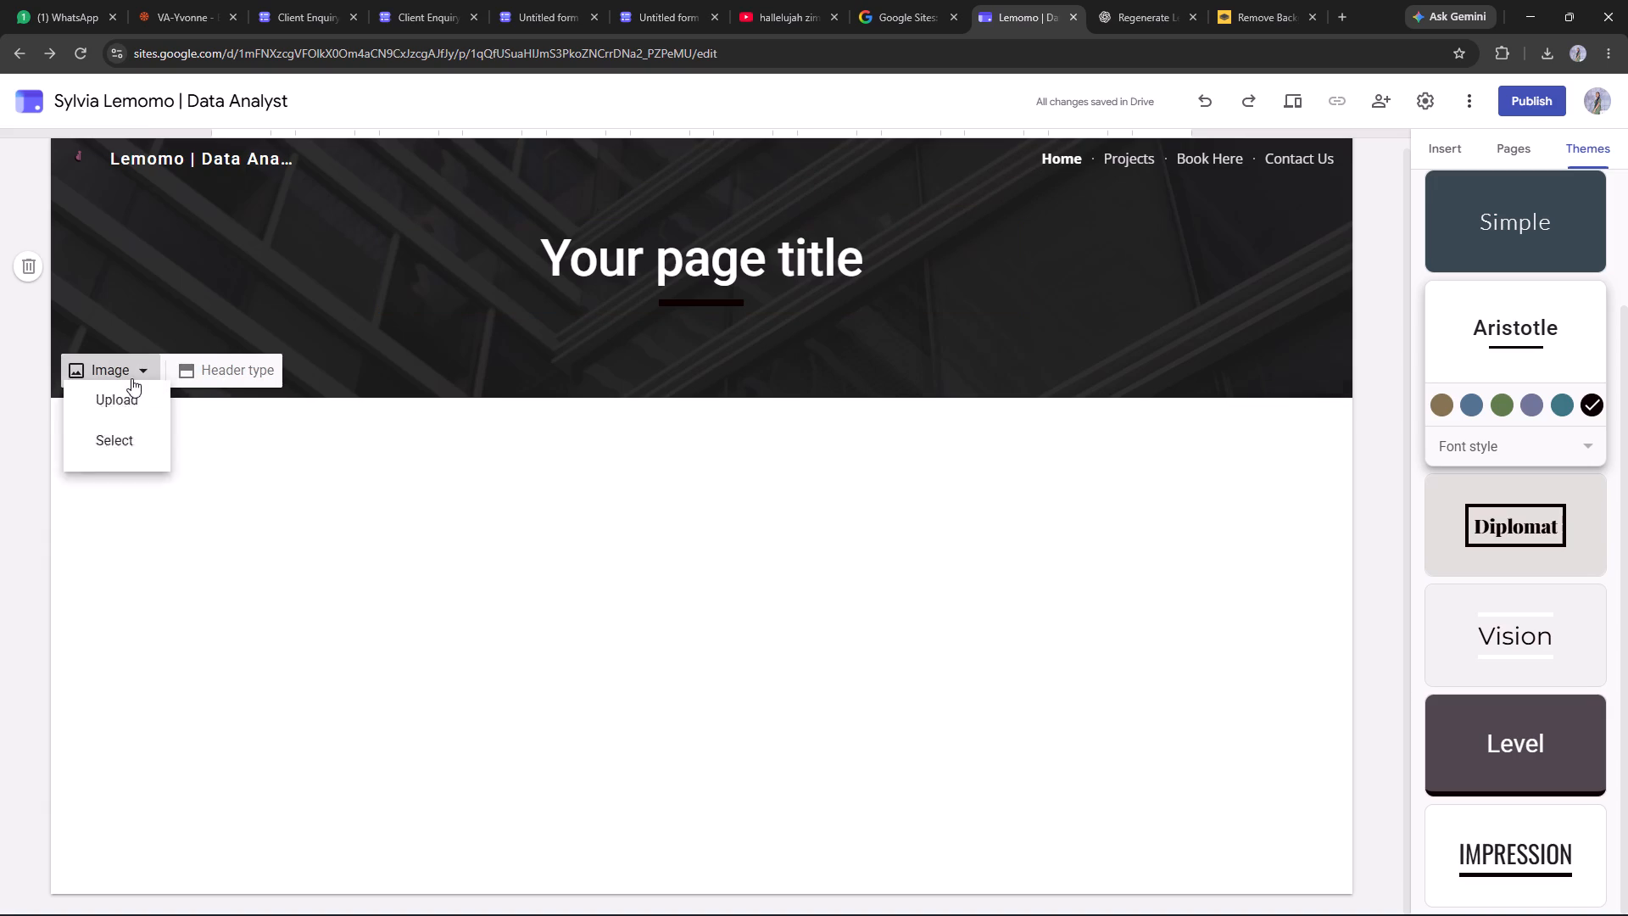
pyautogui.click(199, 443)
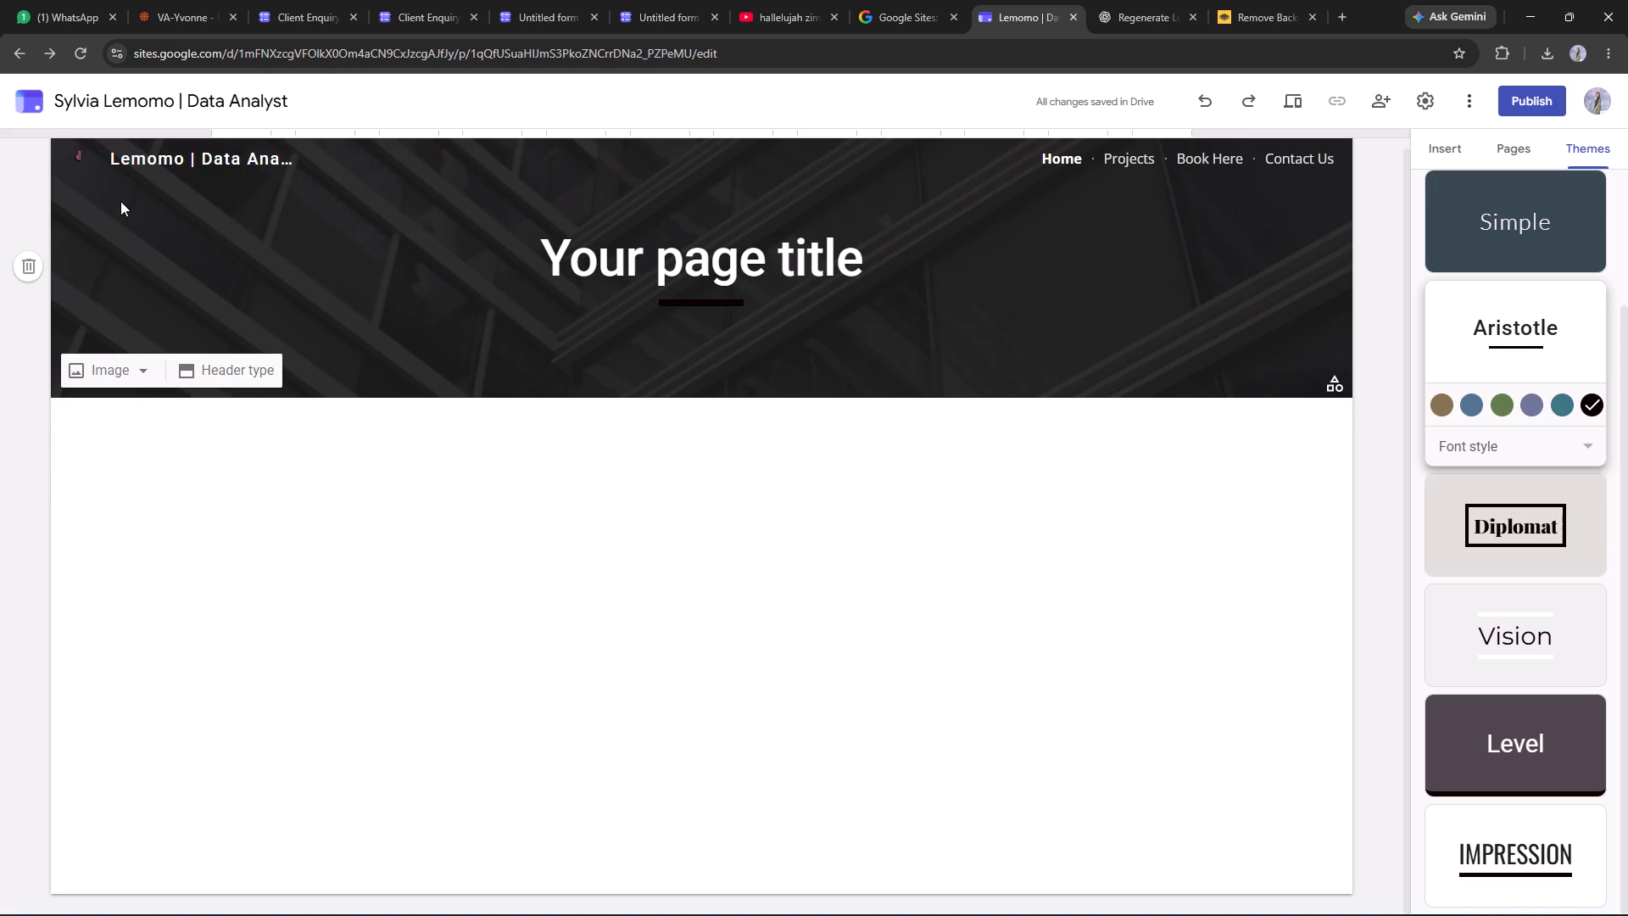
pyautogui.click(170, 203)
pyautogui.click(170, 184)
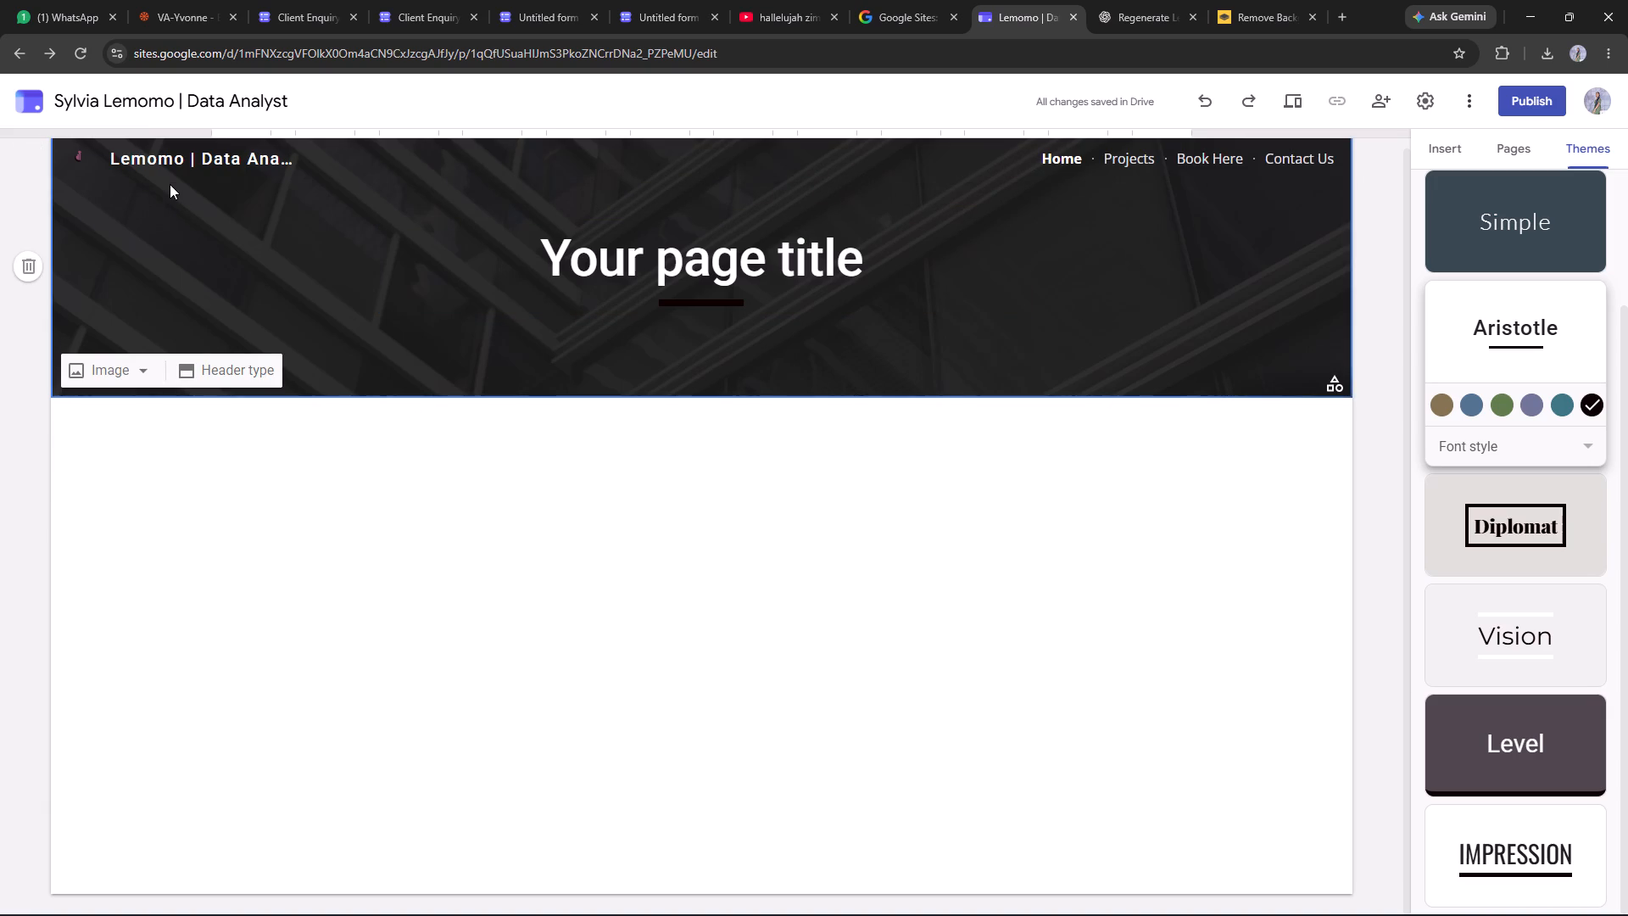
pyautogui.click(83, 190)
pyautogui.click(332, 253)
pyautogui.click(752, 269)
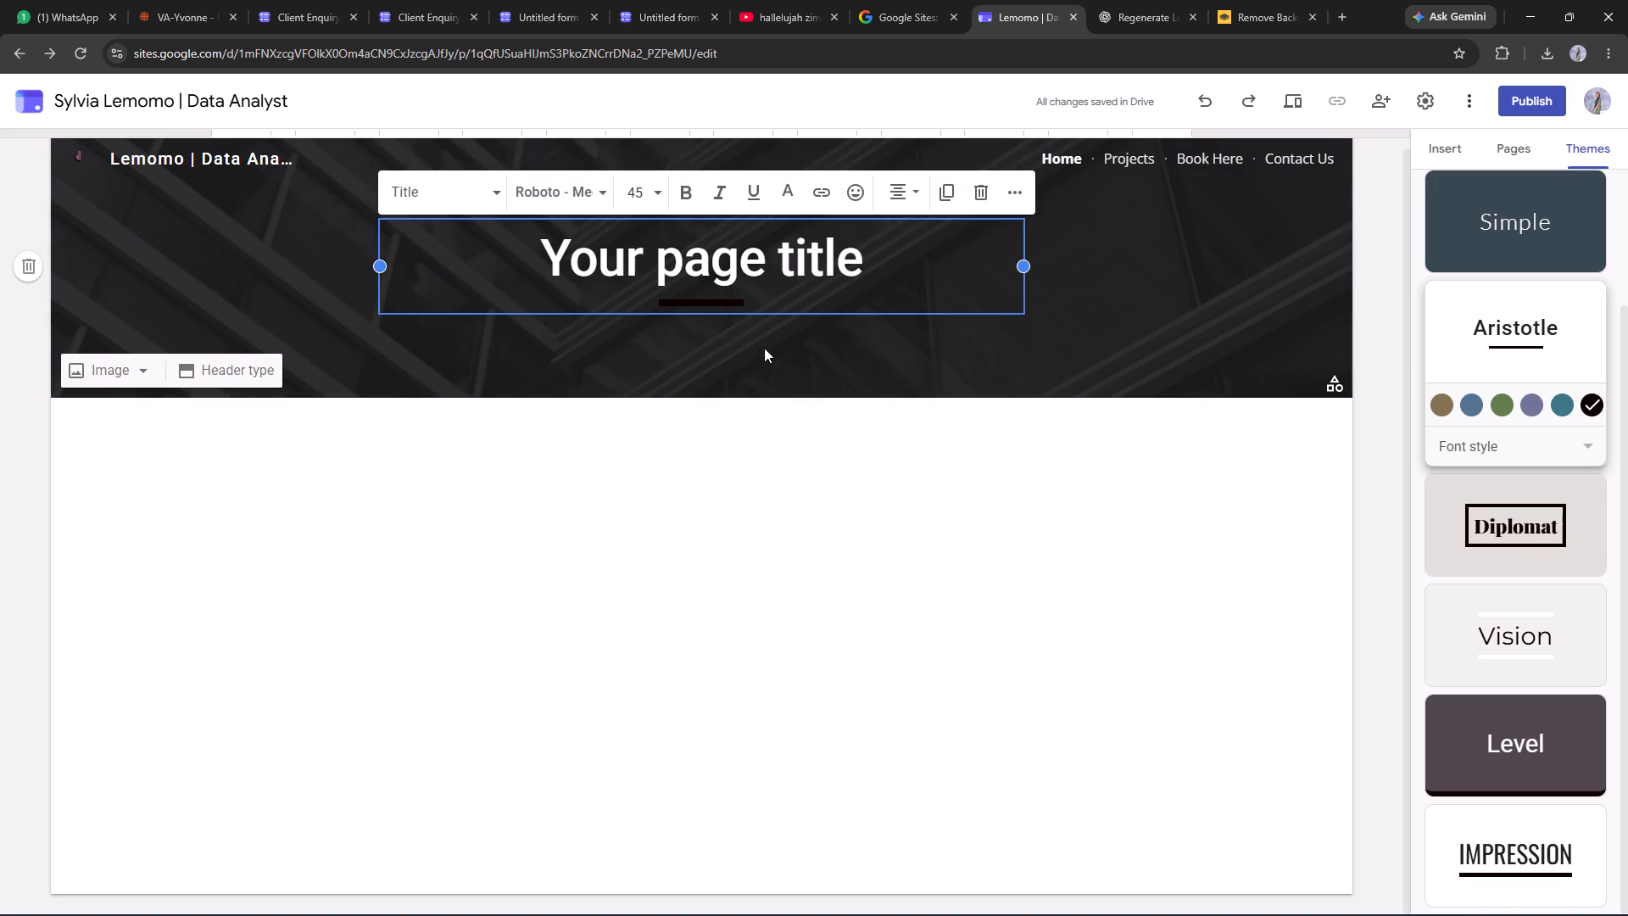
pyautogui.click(631, 374)
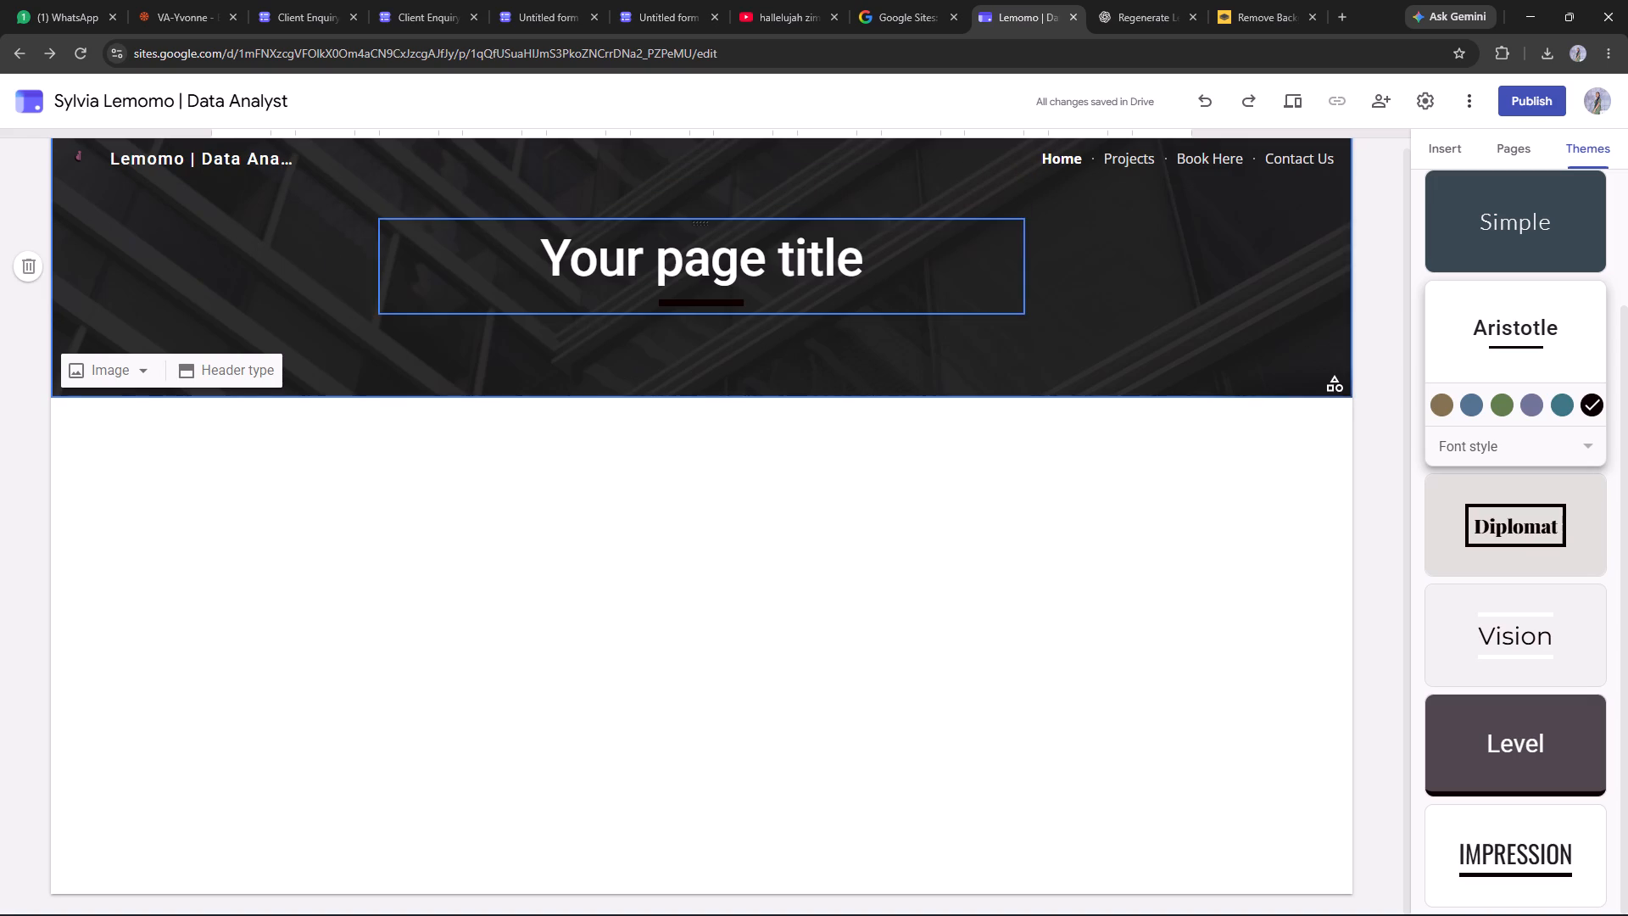
pyautogui.click(1031, 174)
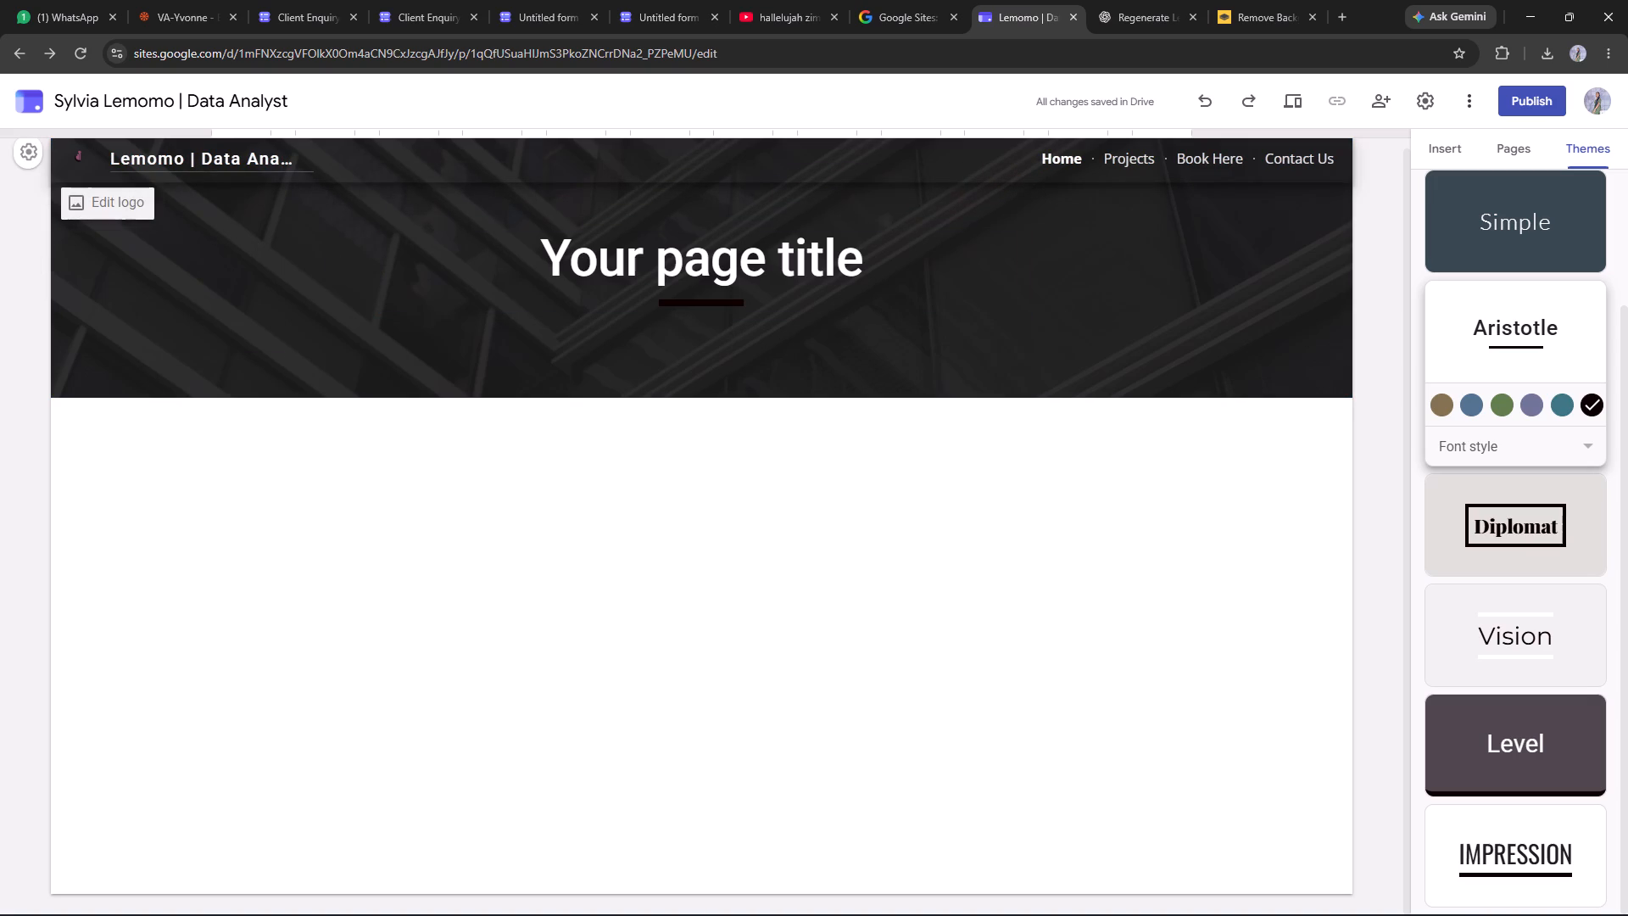
pyautogui.click(138, 202)
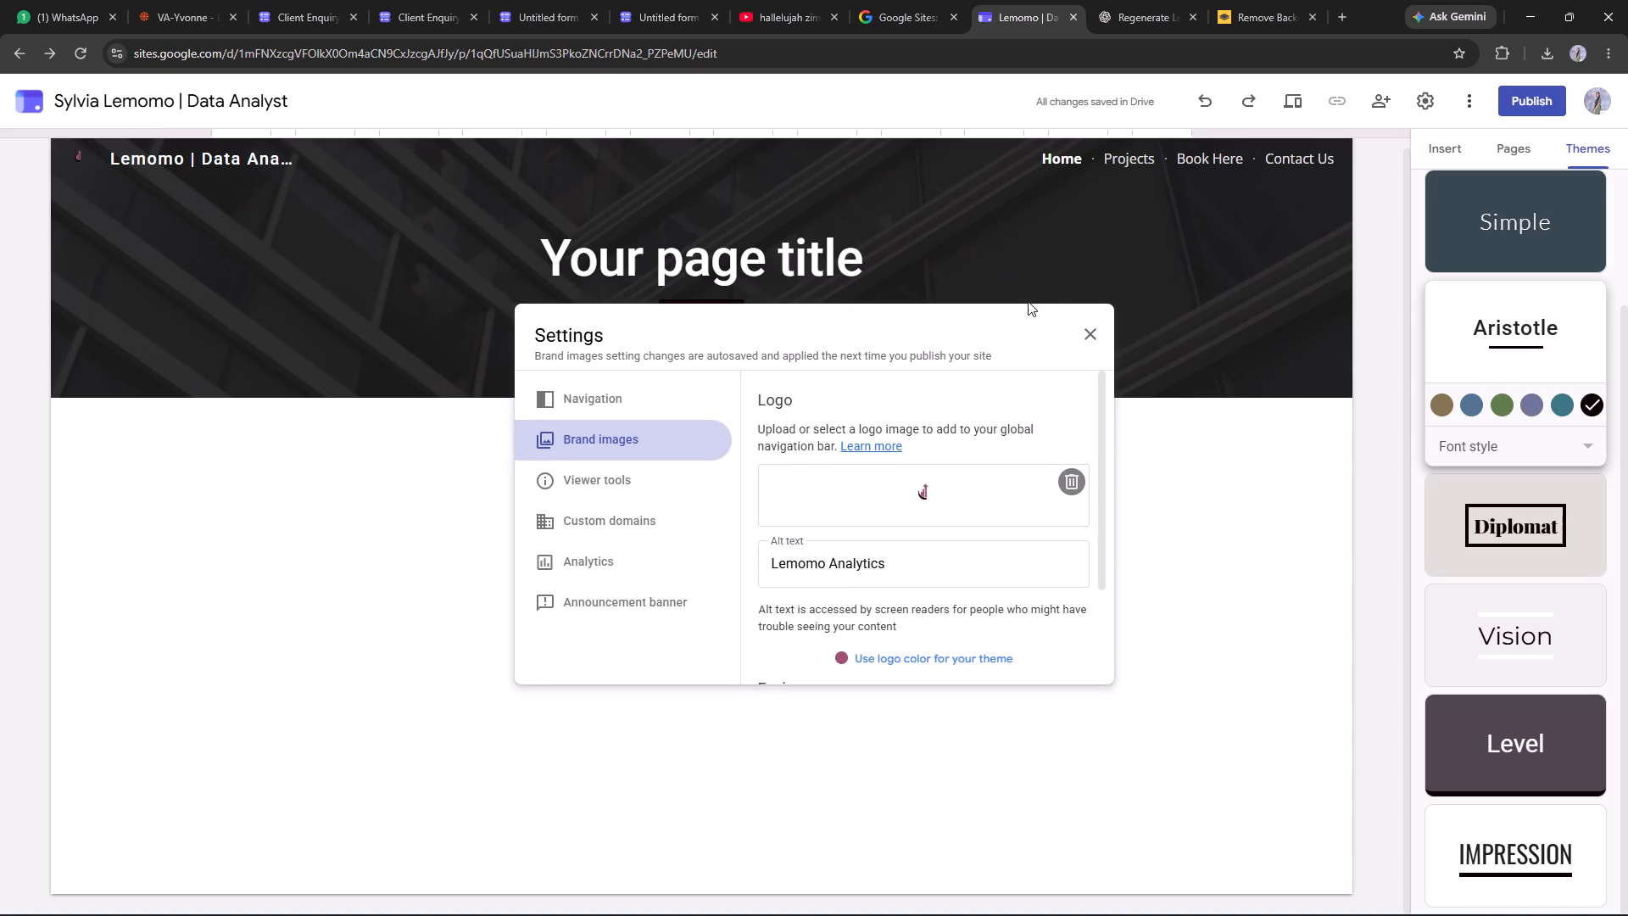
pyautogui.click(1084, 328)
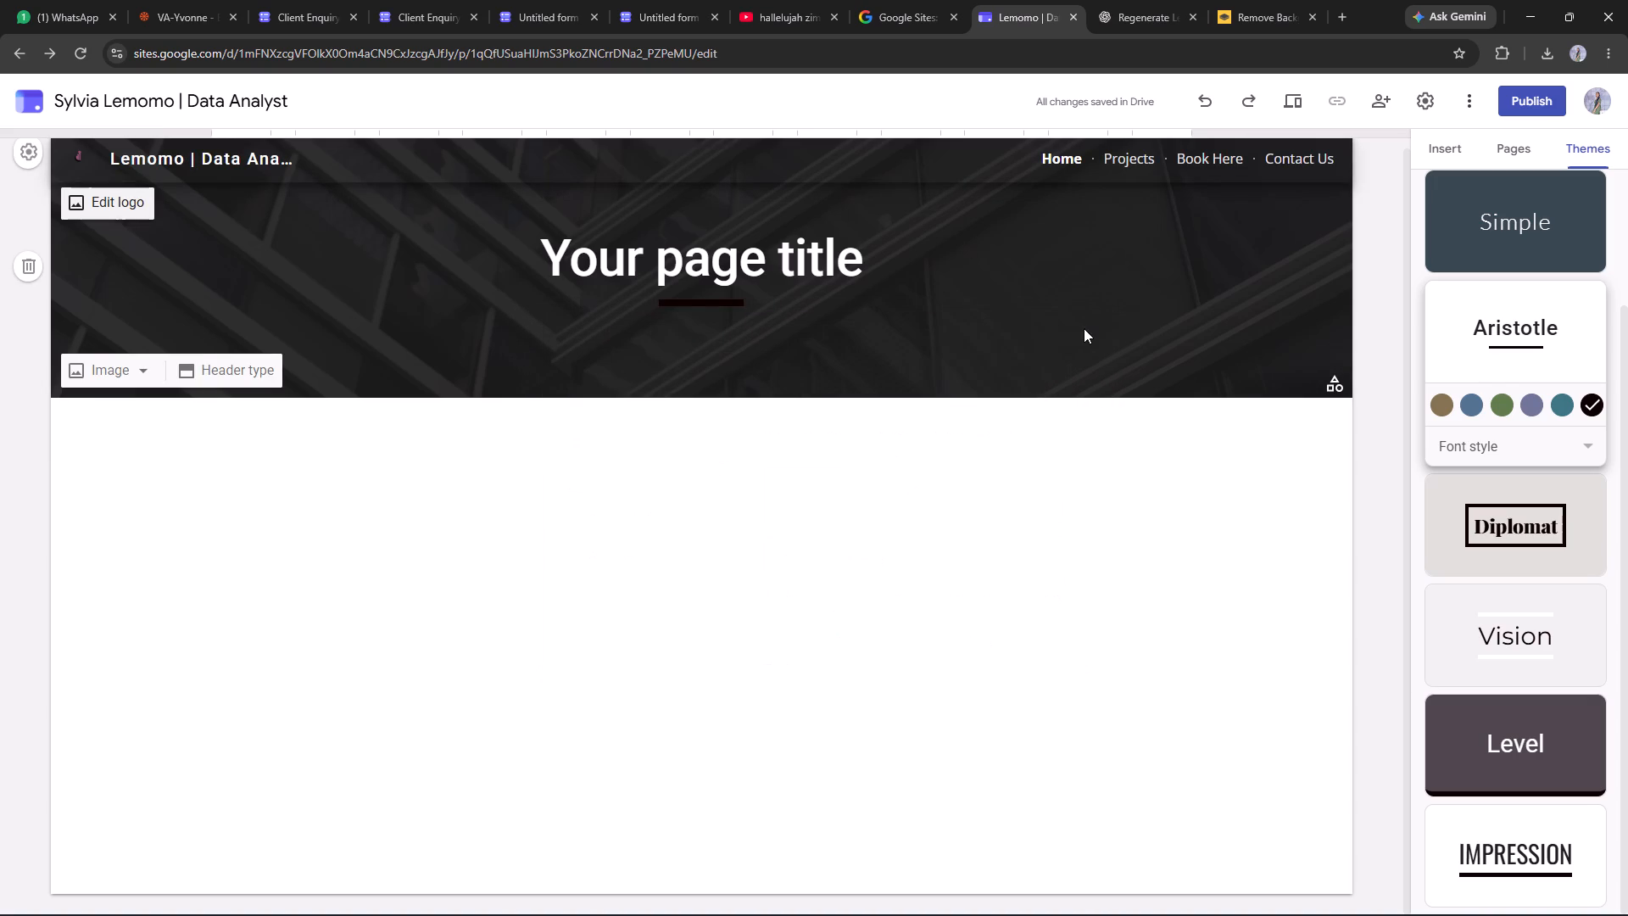
pyautogui.click(922, 176)
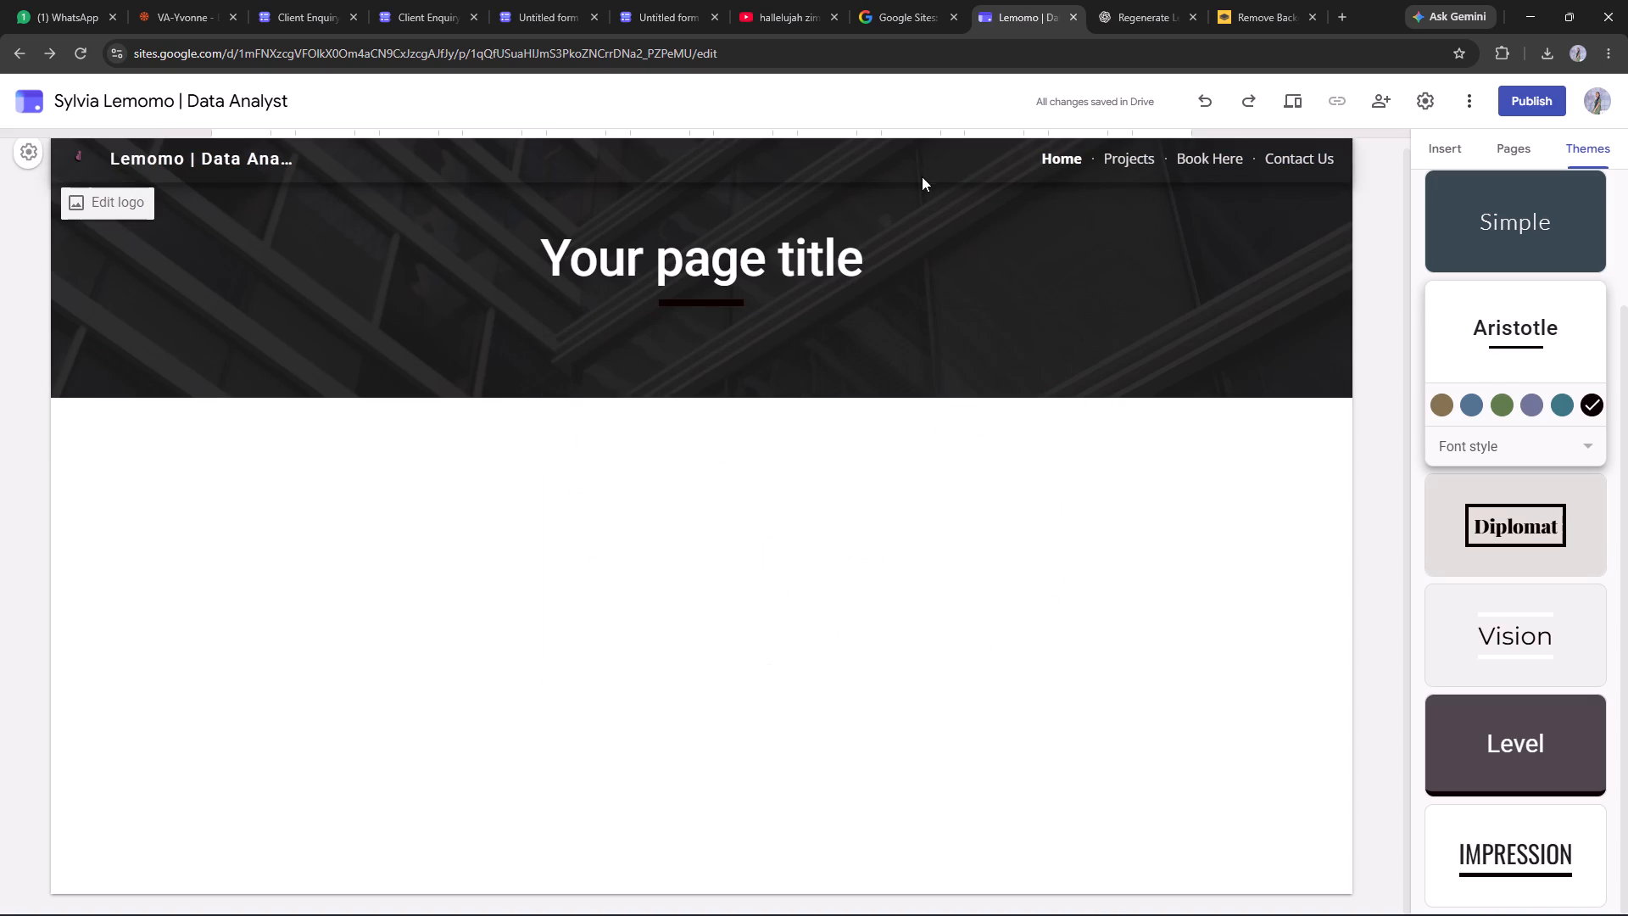
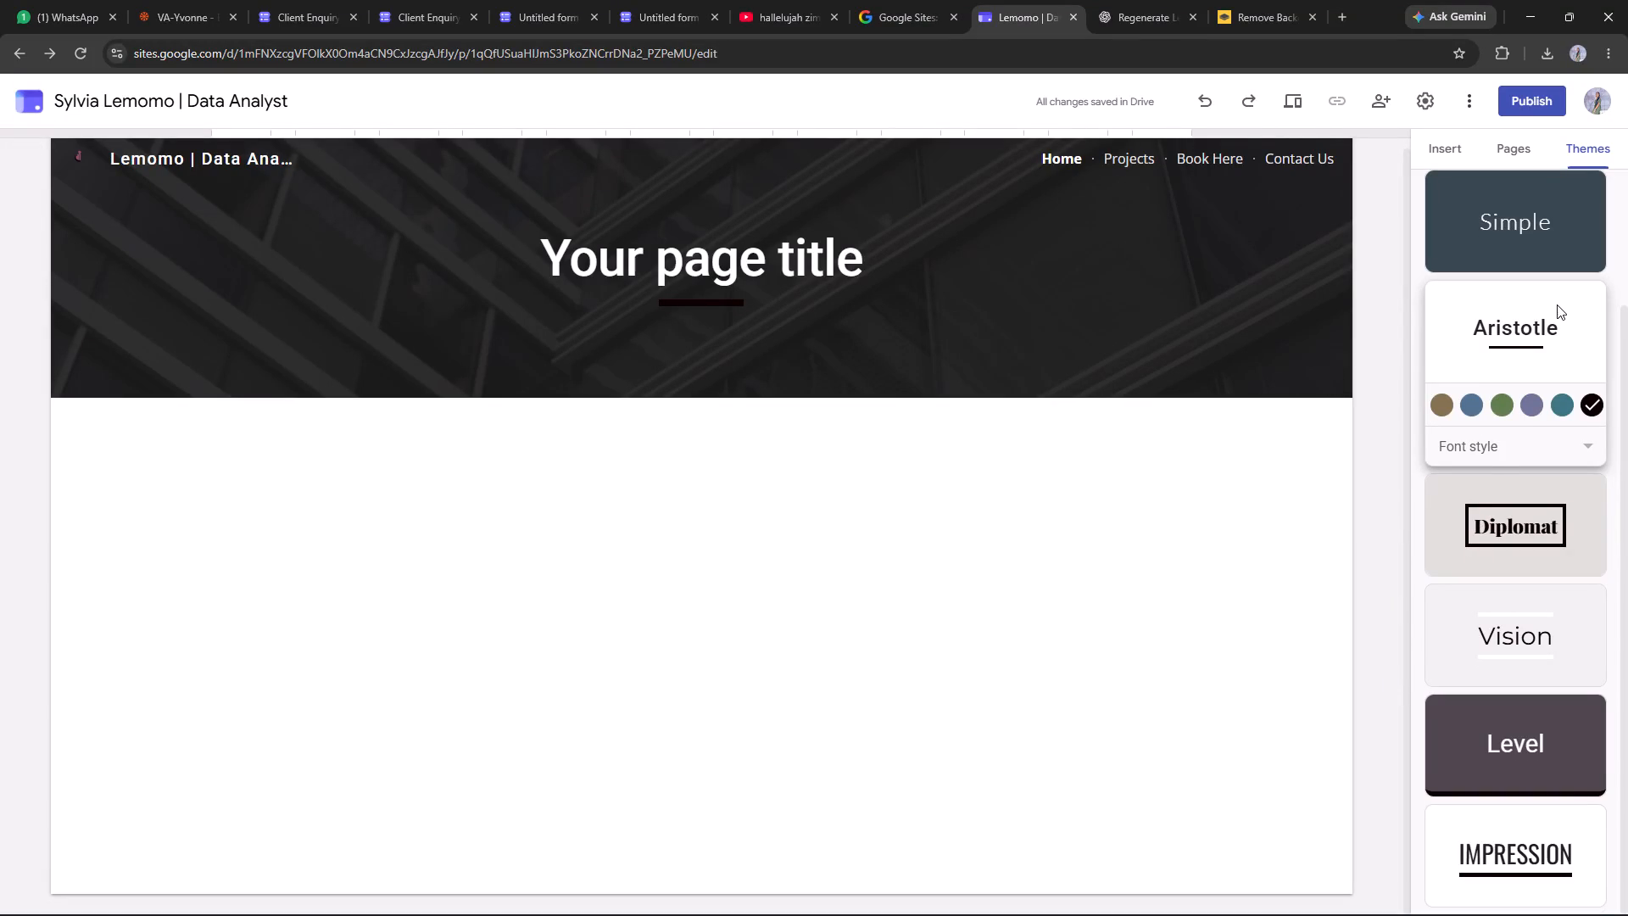
# Examine the home page header's title box, background and navigation area, and look through the available site themes.
pyautogui.scroll(4, 1557, 304)
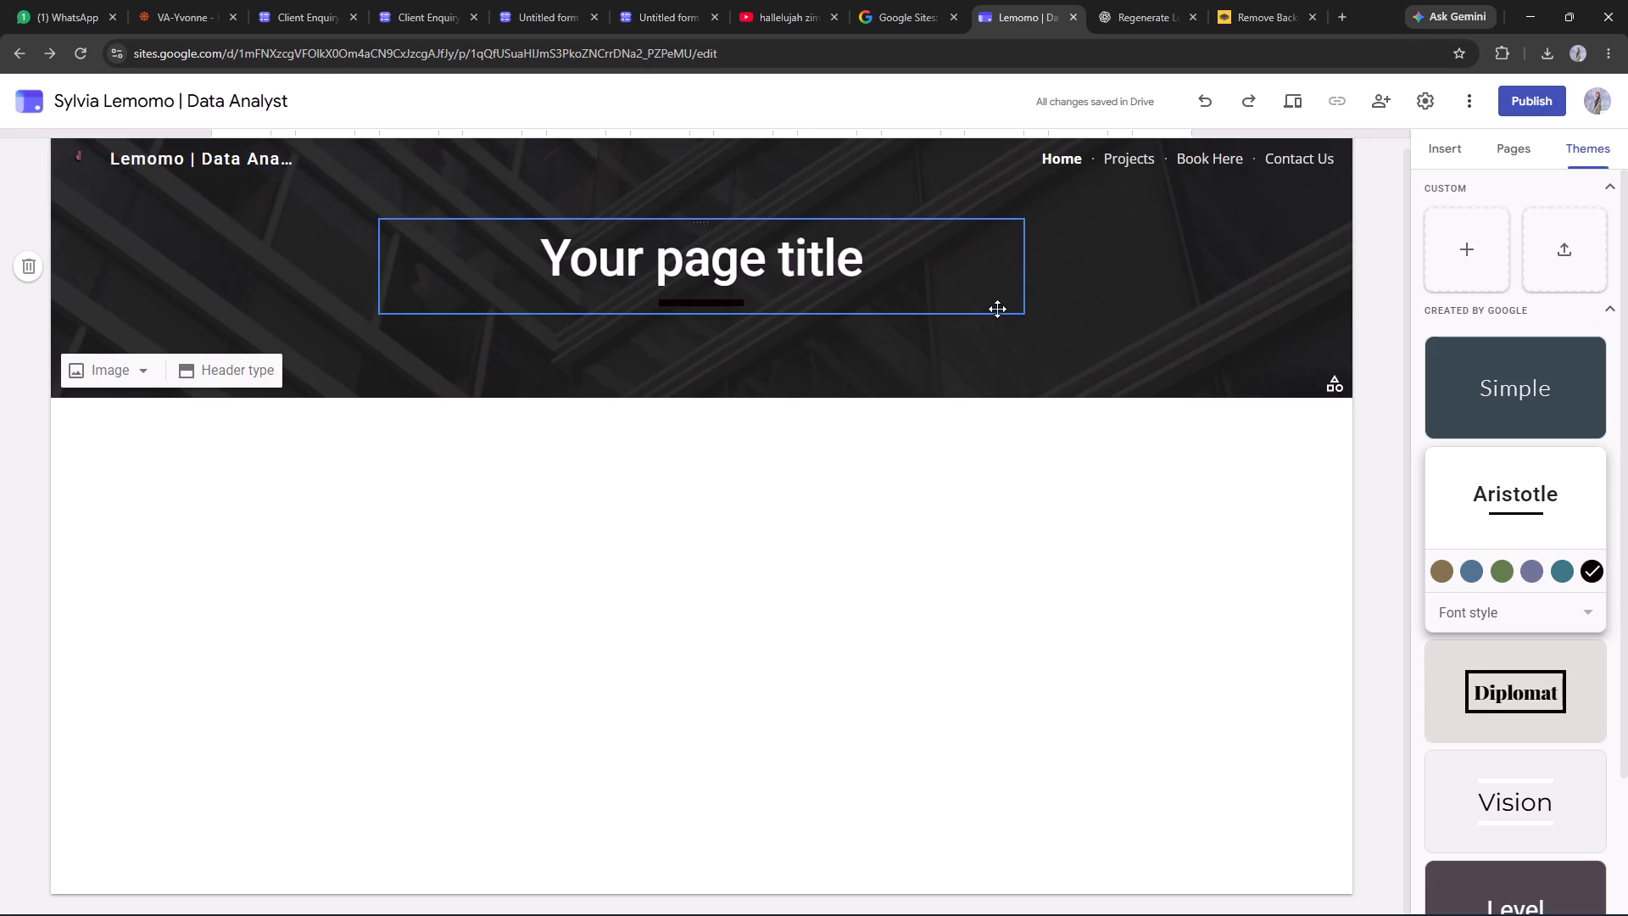
pyautogui.click(997, 309)
pyautogui.click(1203, 354)
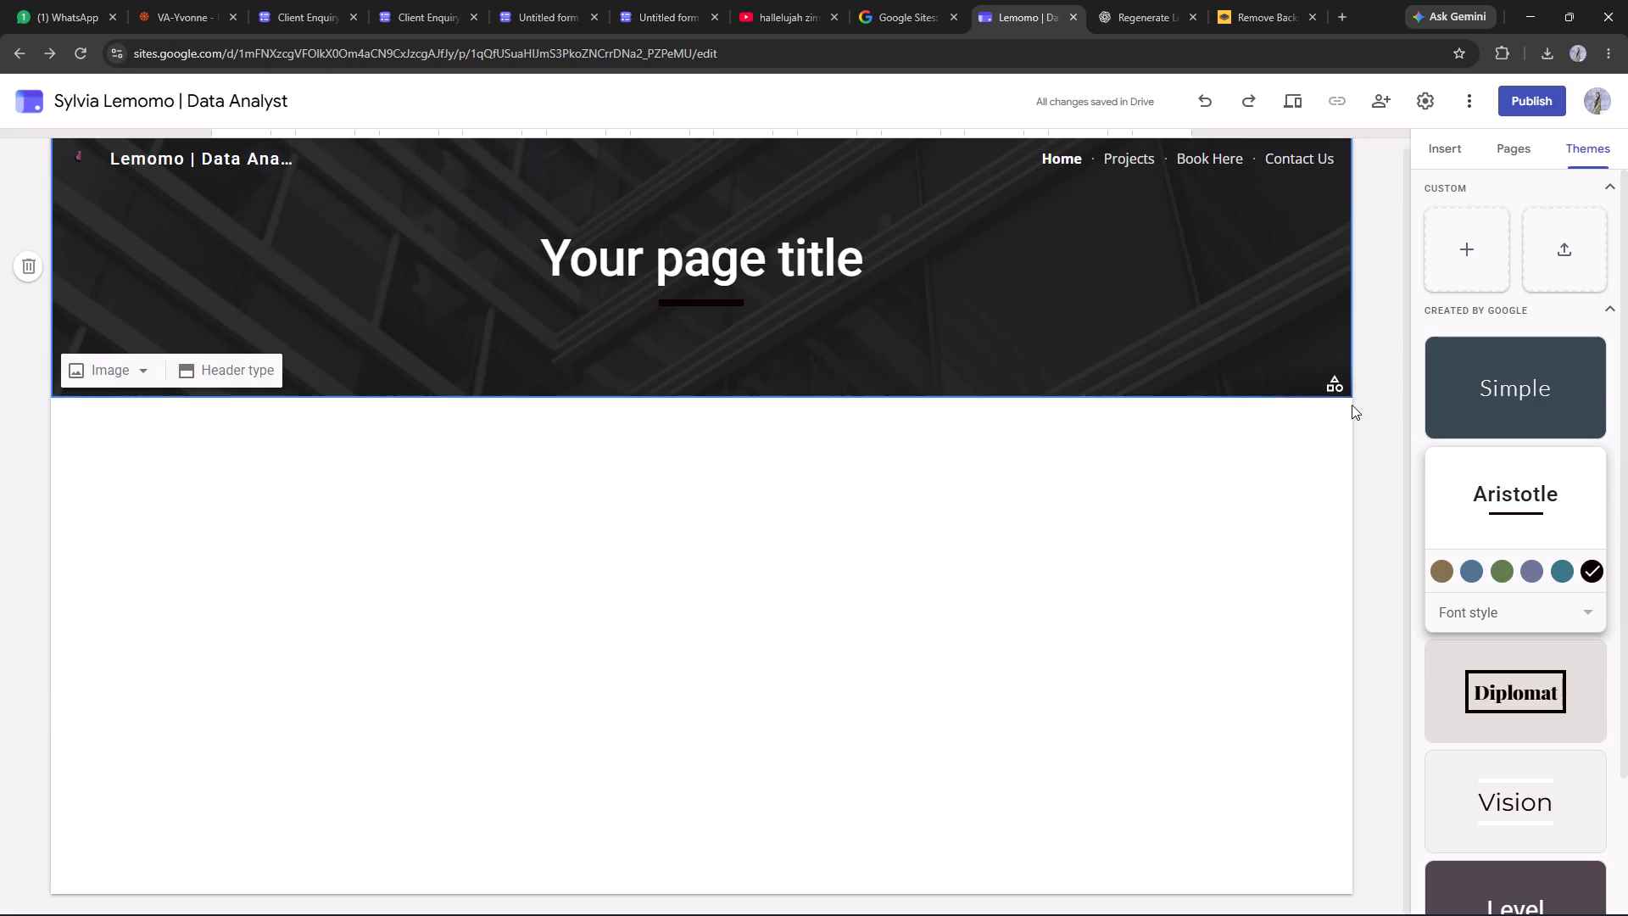
pyautogui.click(1335, 377)
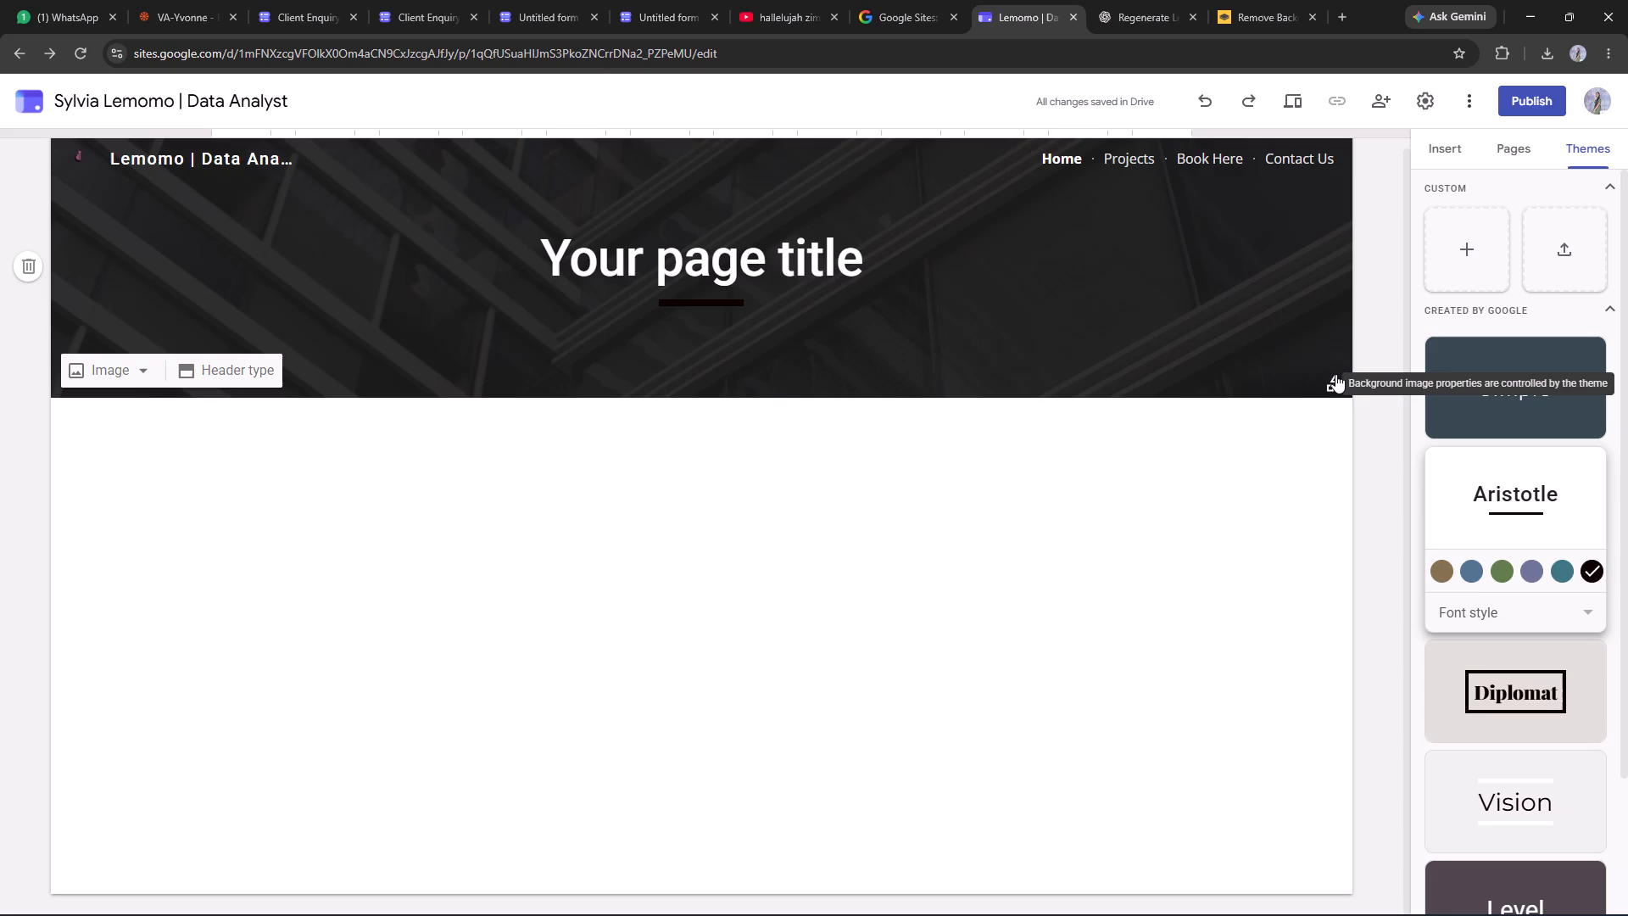
pyautogui.click(1145, 302)
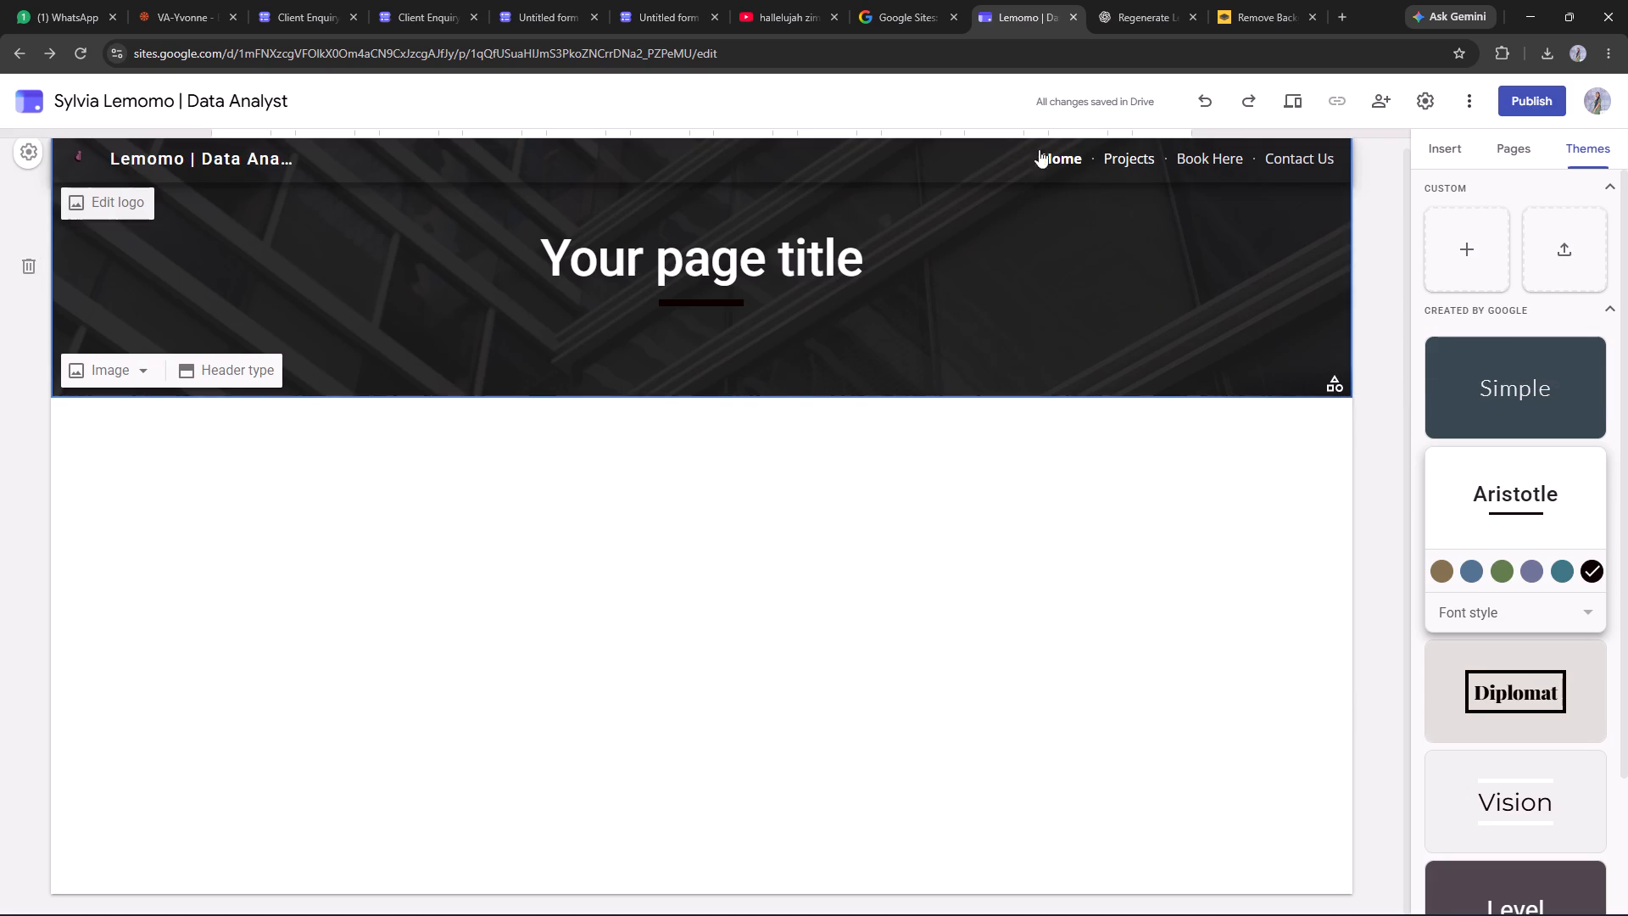
pyautogui.click(1013, 161)
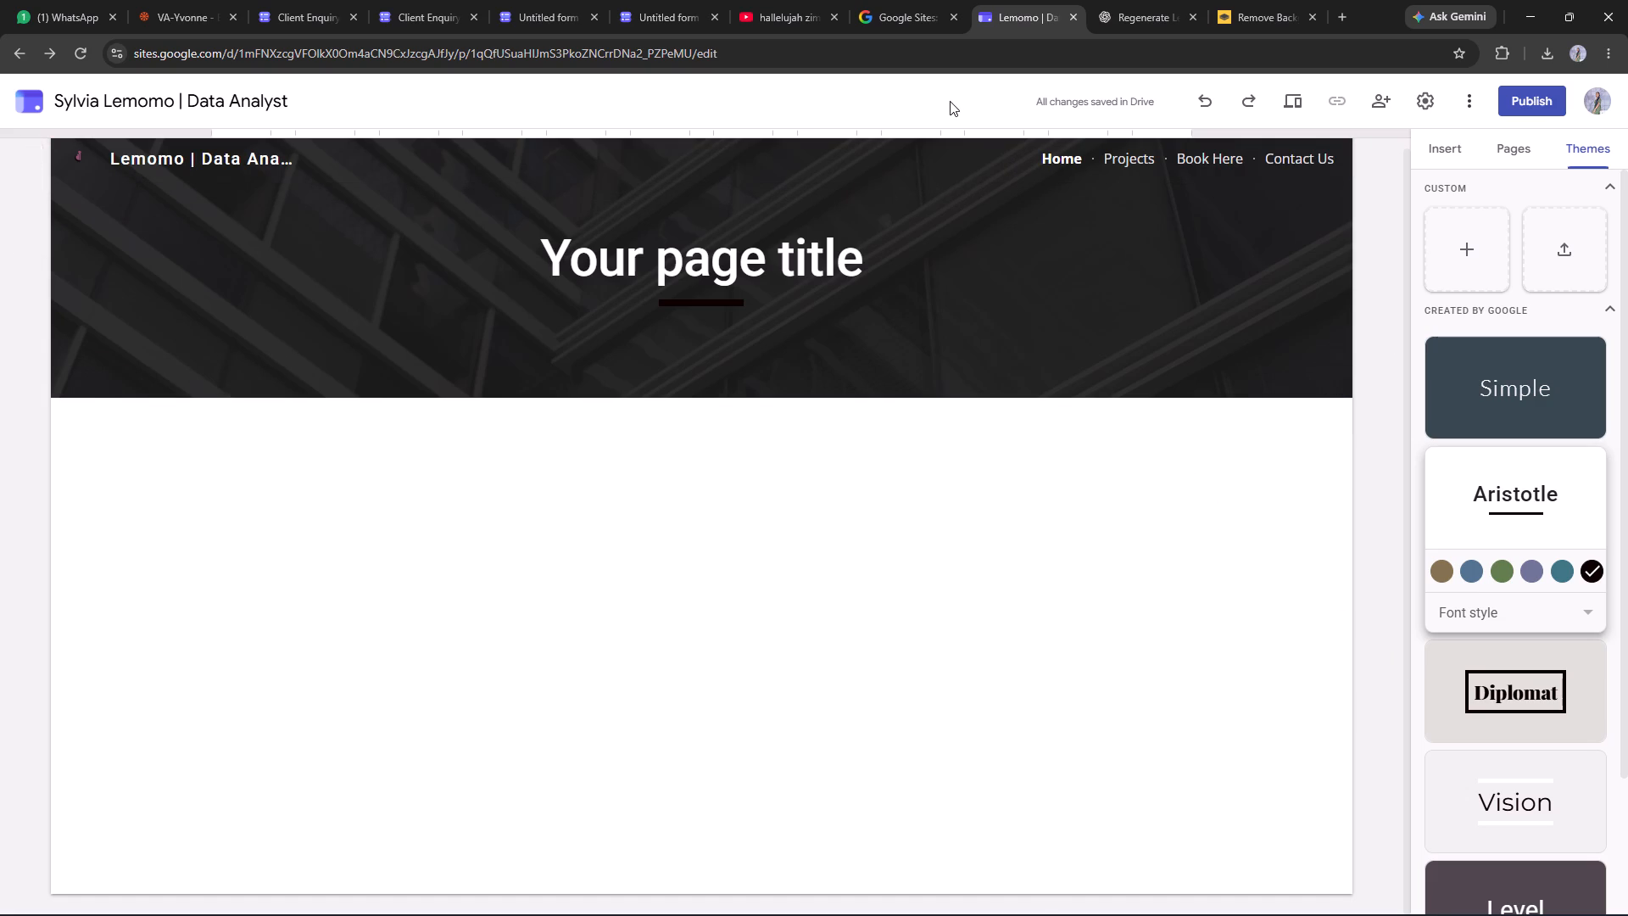
pyautogui.scroll(-5, 1601, 681)
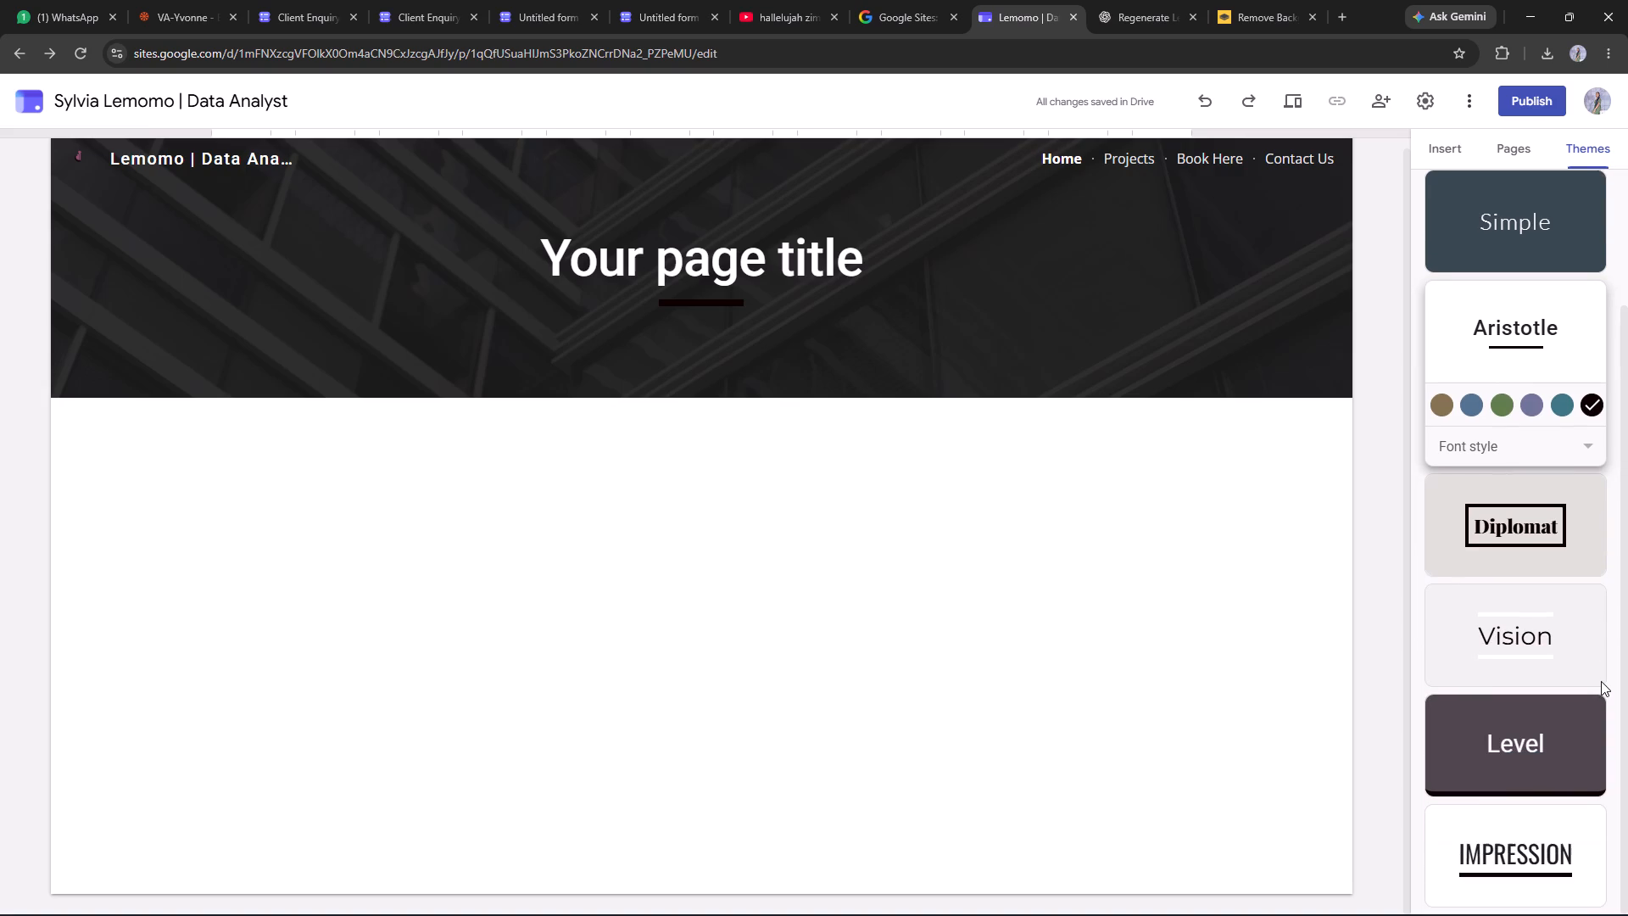
pyautogui.scroll(-3, 1601, 681)
pyautogui.scroll(7, 1601, 681)
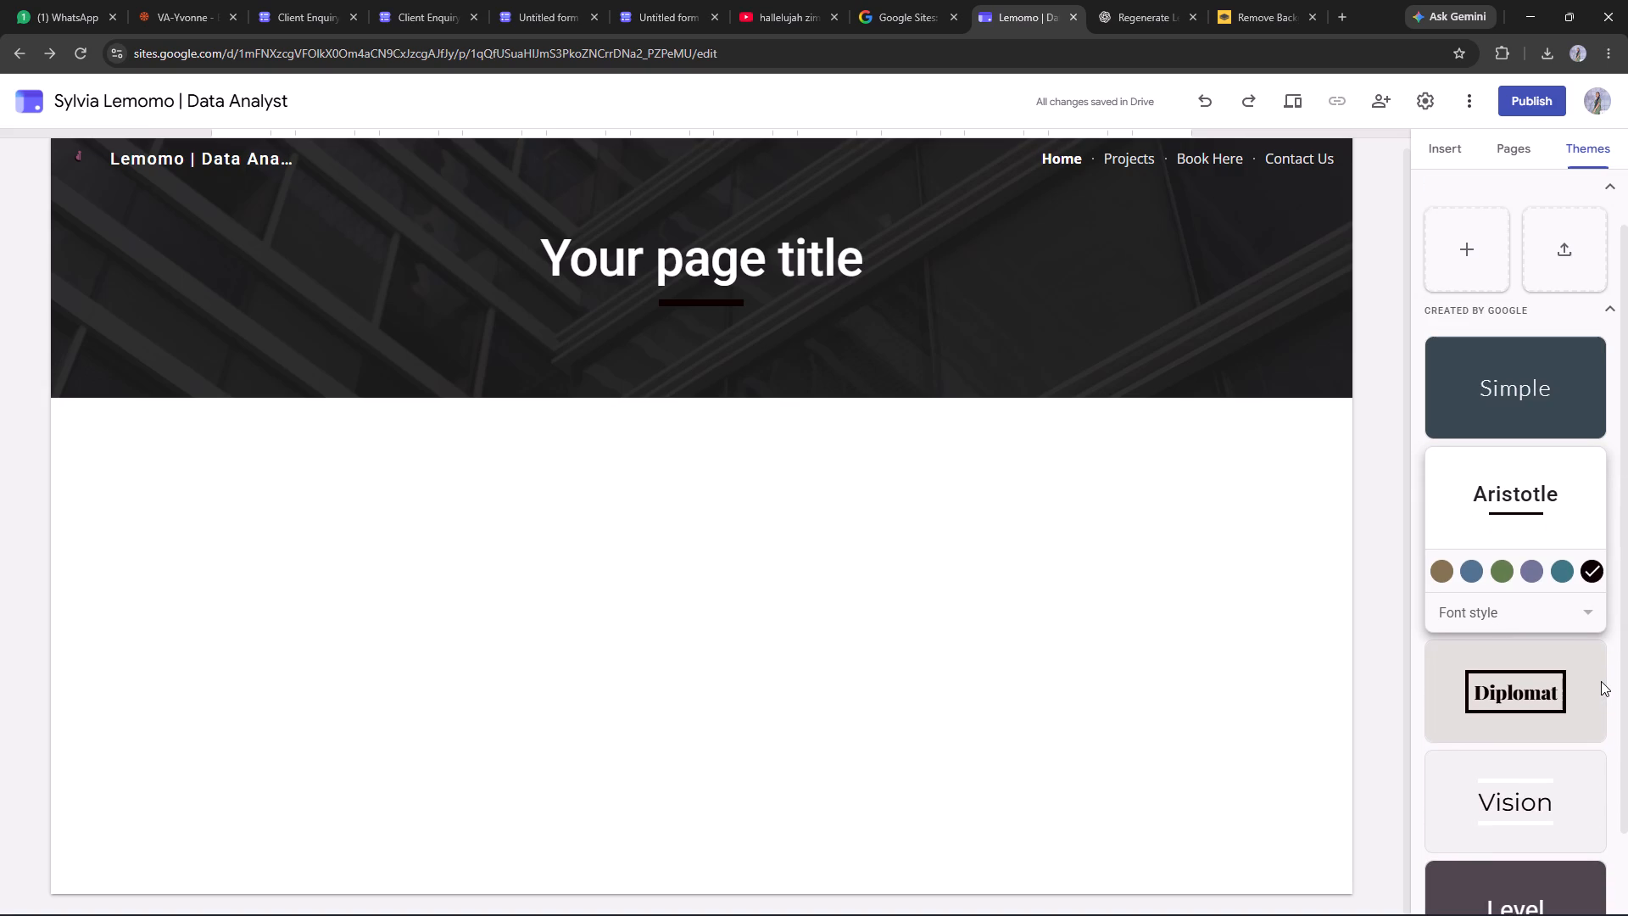
# Review the Book Here page's button name, link and style options, and check the Contact Us page.
pyautogui.click(1512, 158)
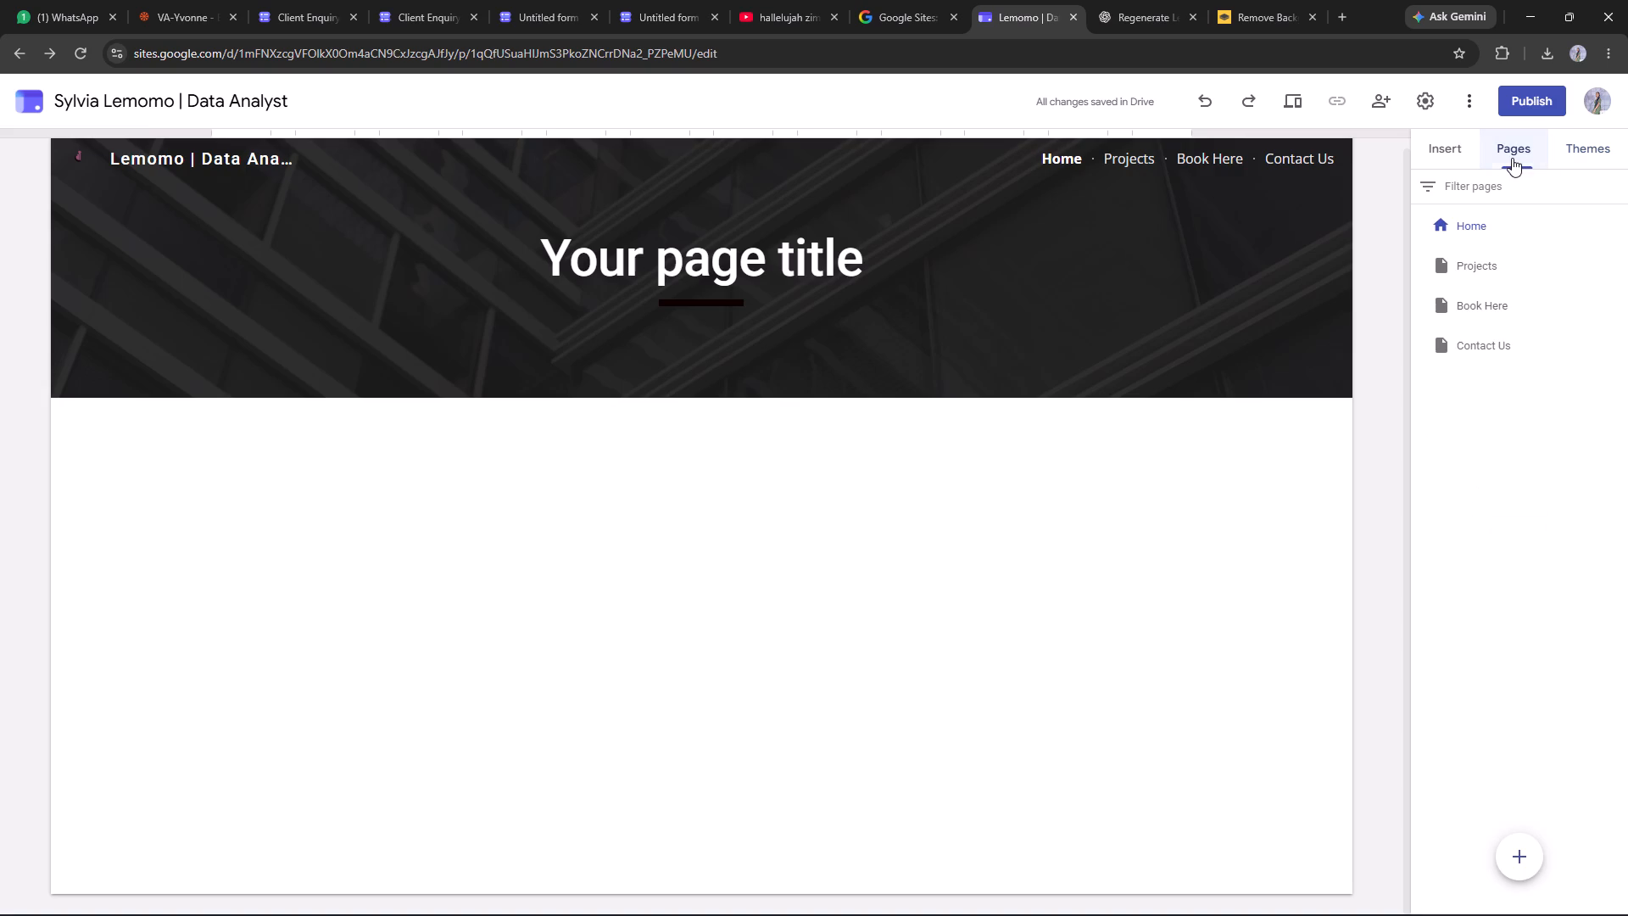
pyautogui.click(1239, 149)
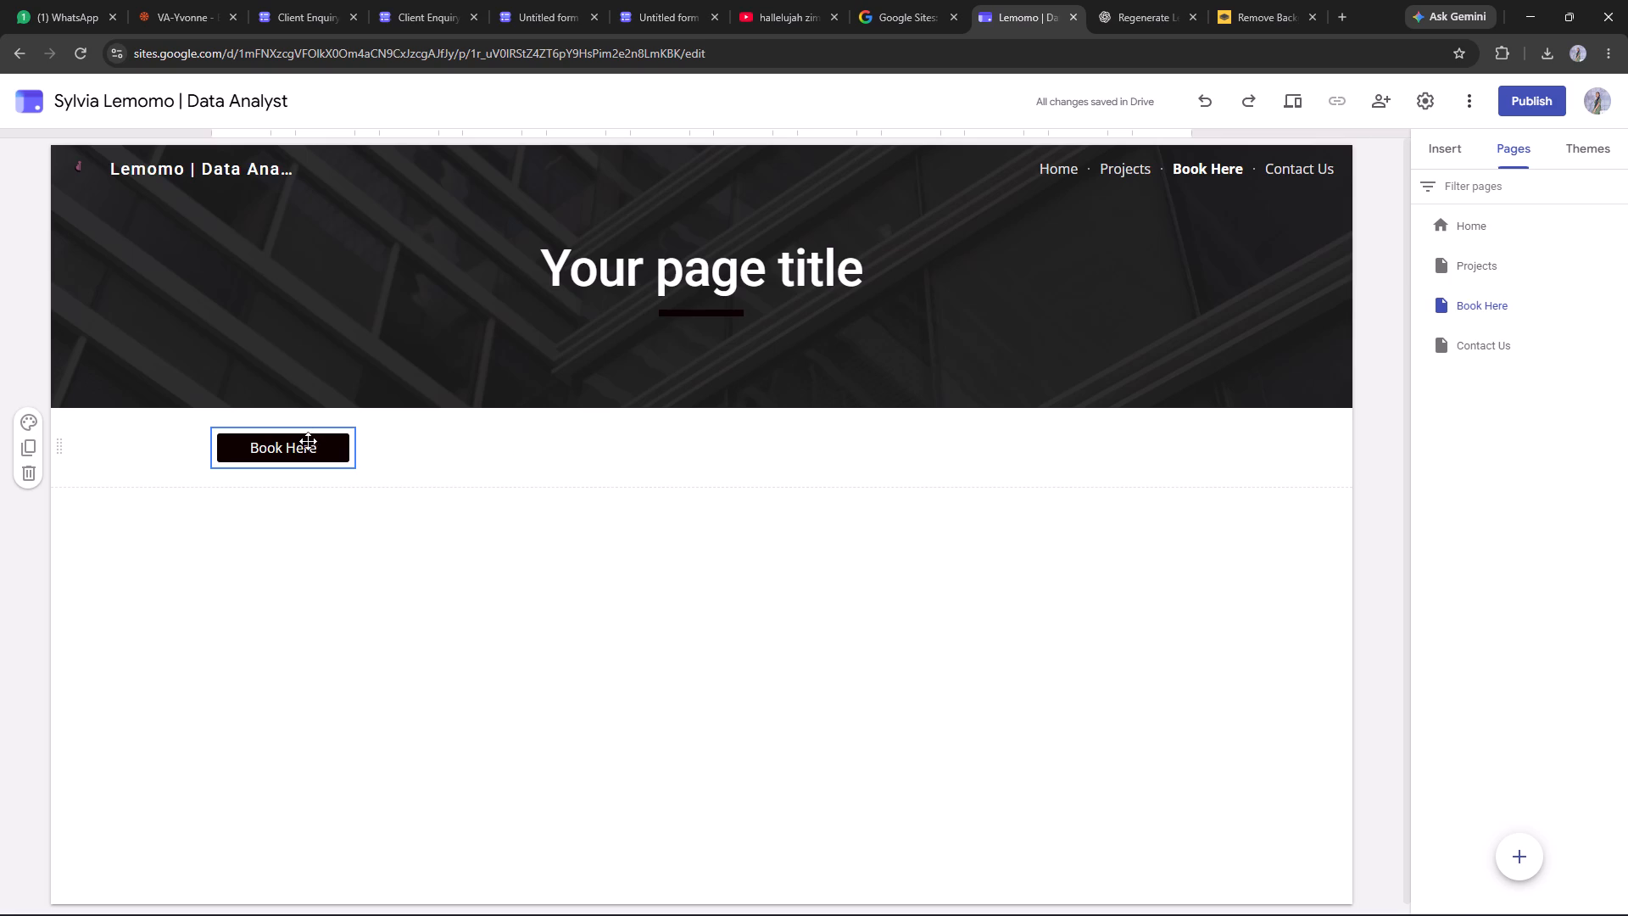
pyautogui.click(308, 444)
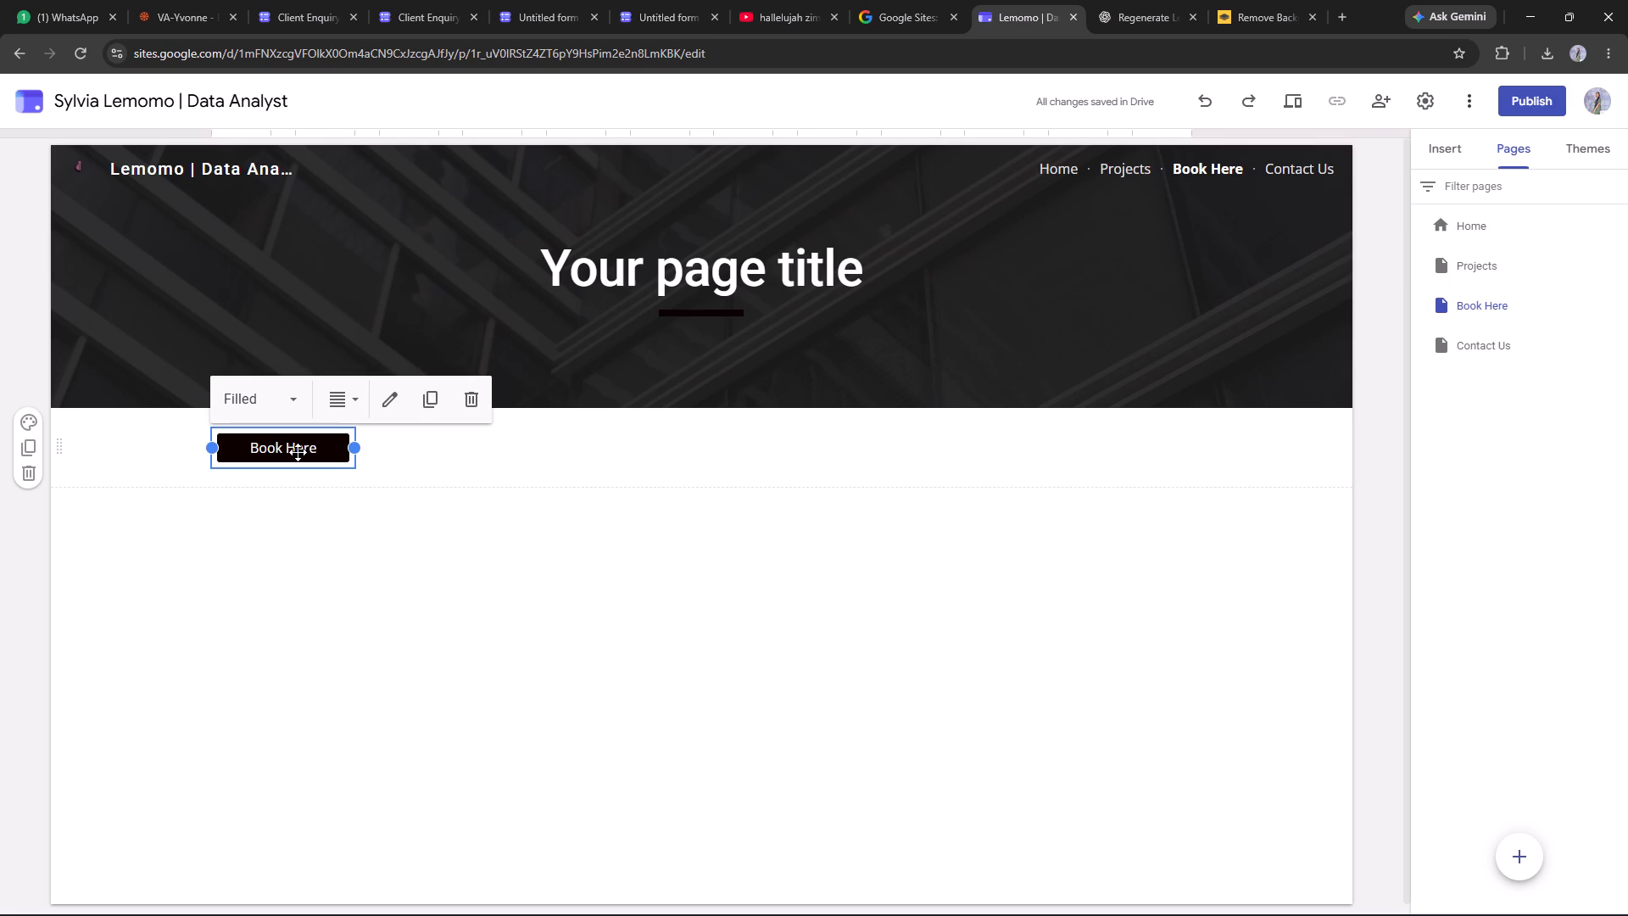
pyautogui.doubleClick(298, 452)
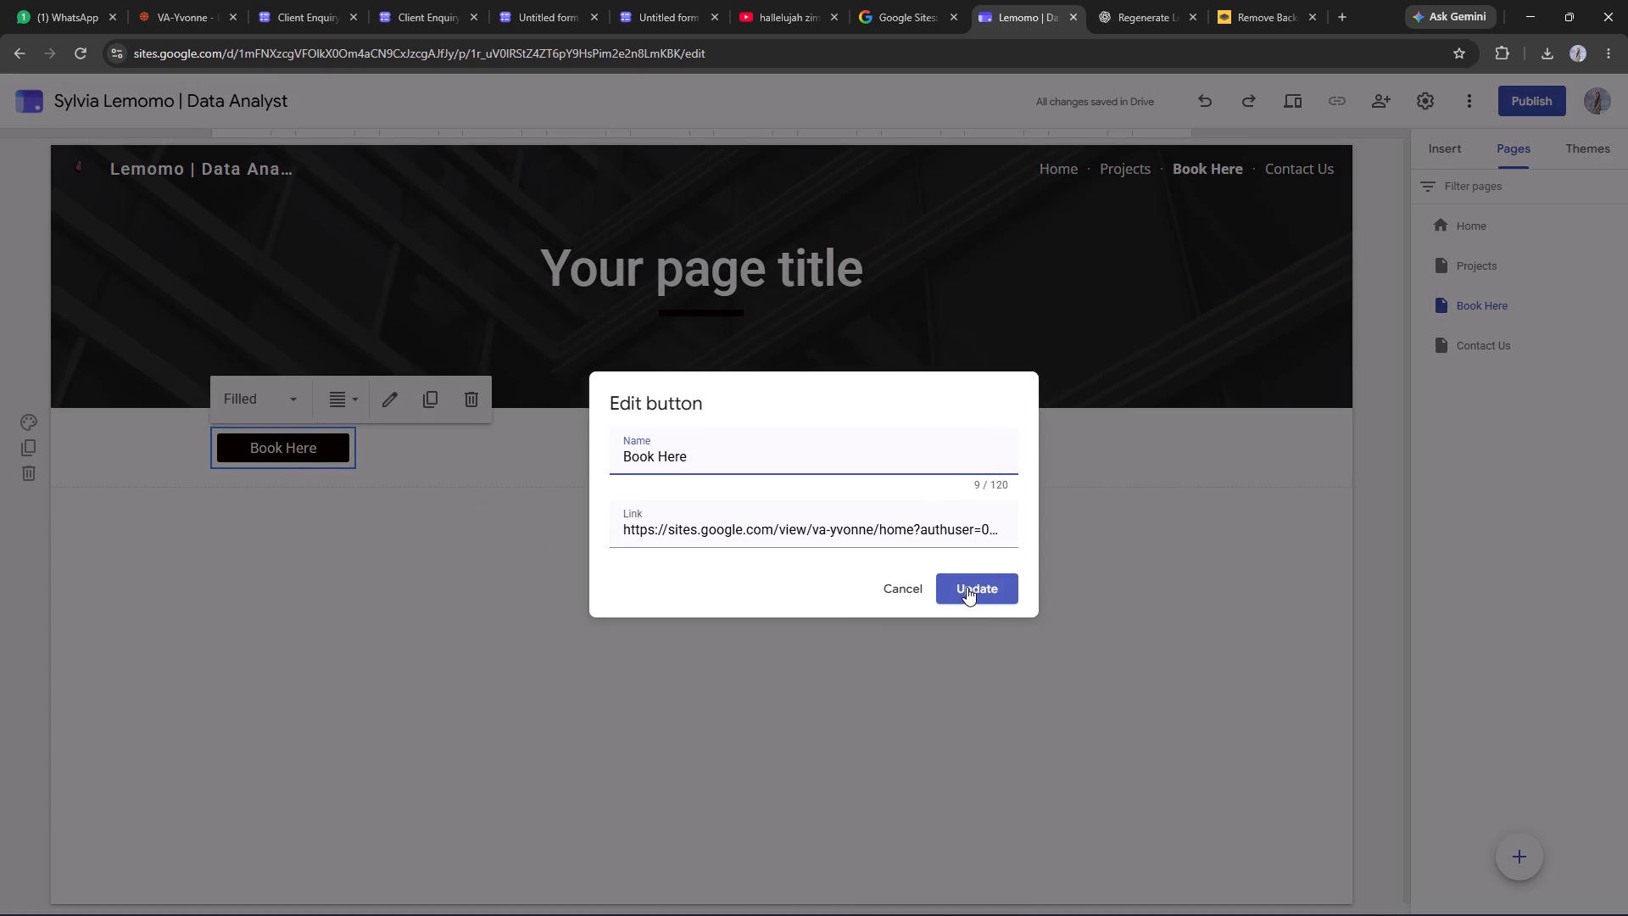
pyautogui.click(967, 587)
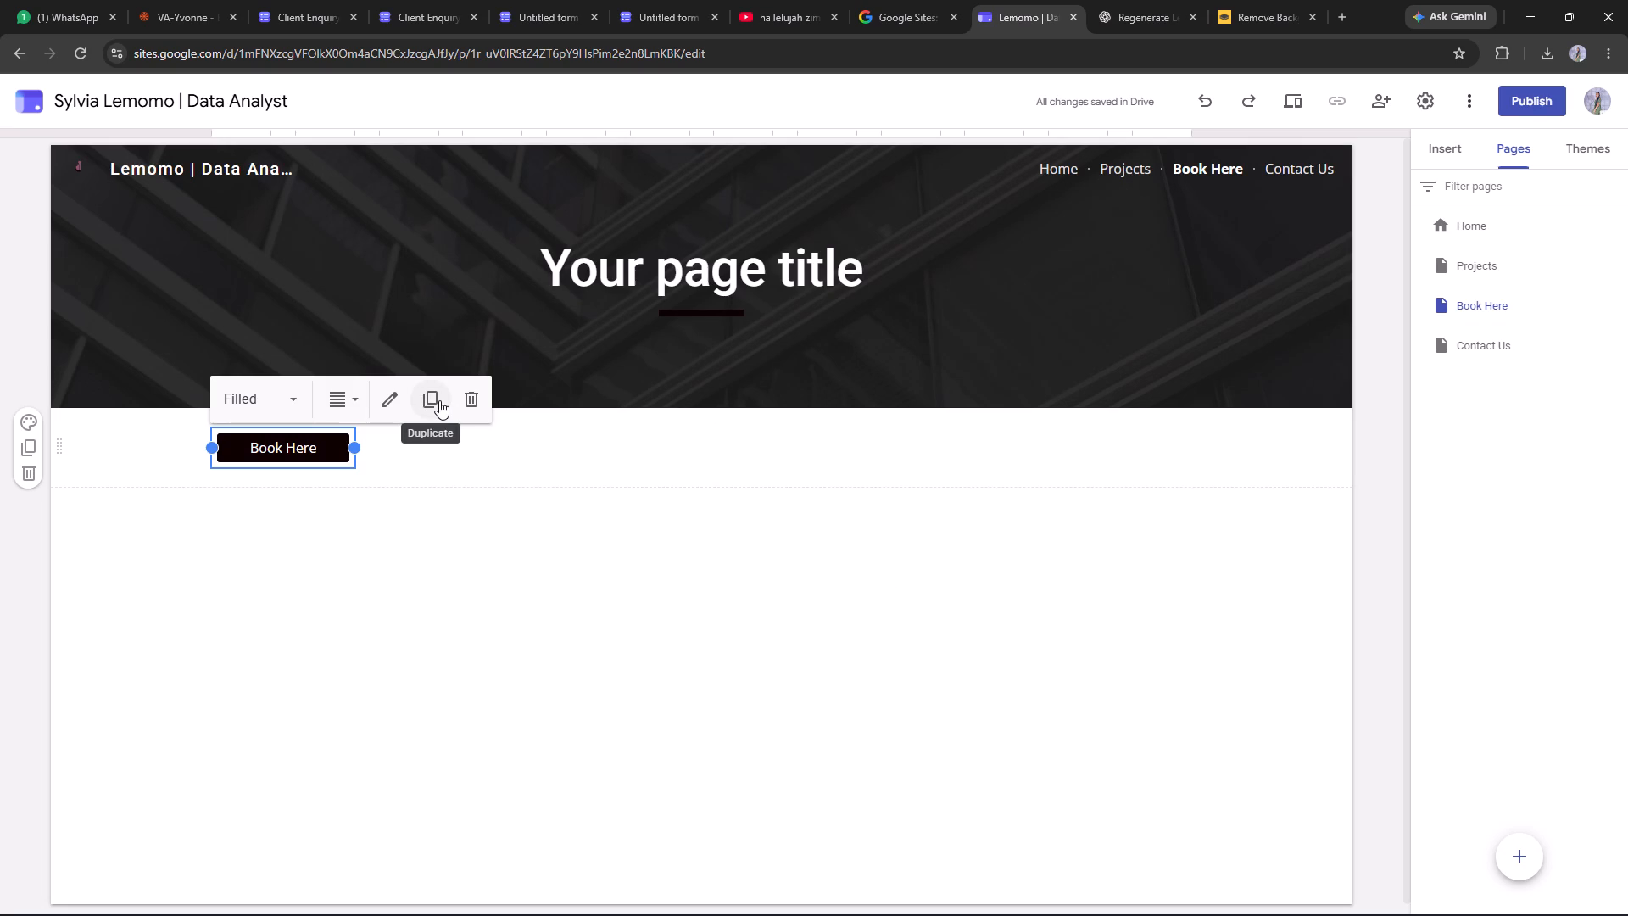
pyautogui.click(283, 402)
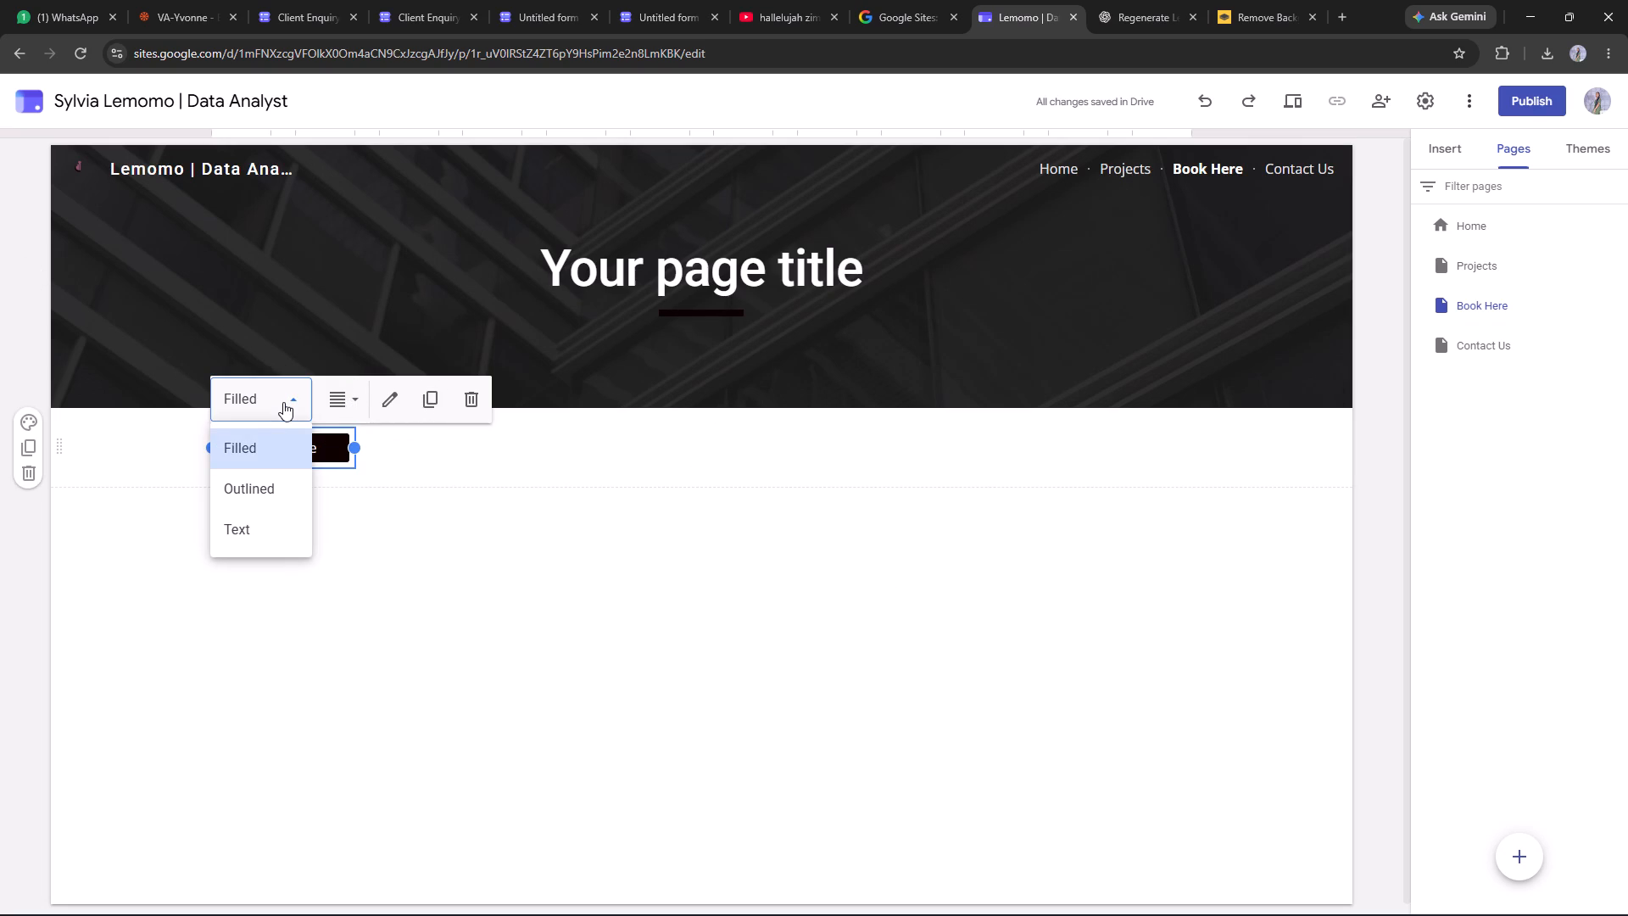
pyautogui.click(419, 545)
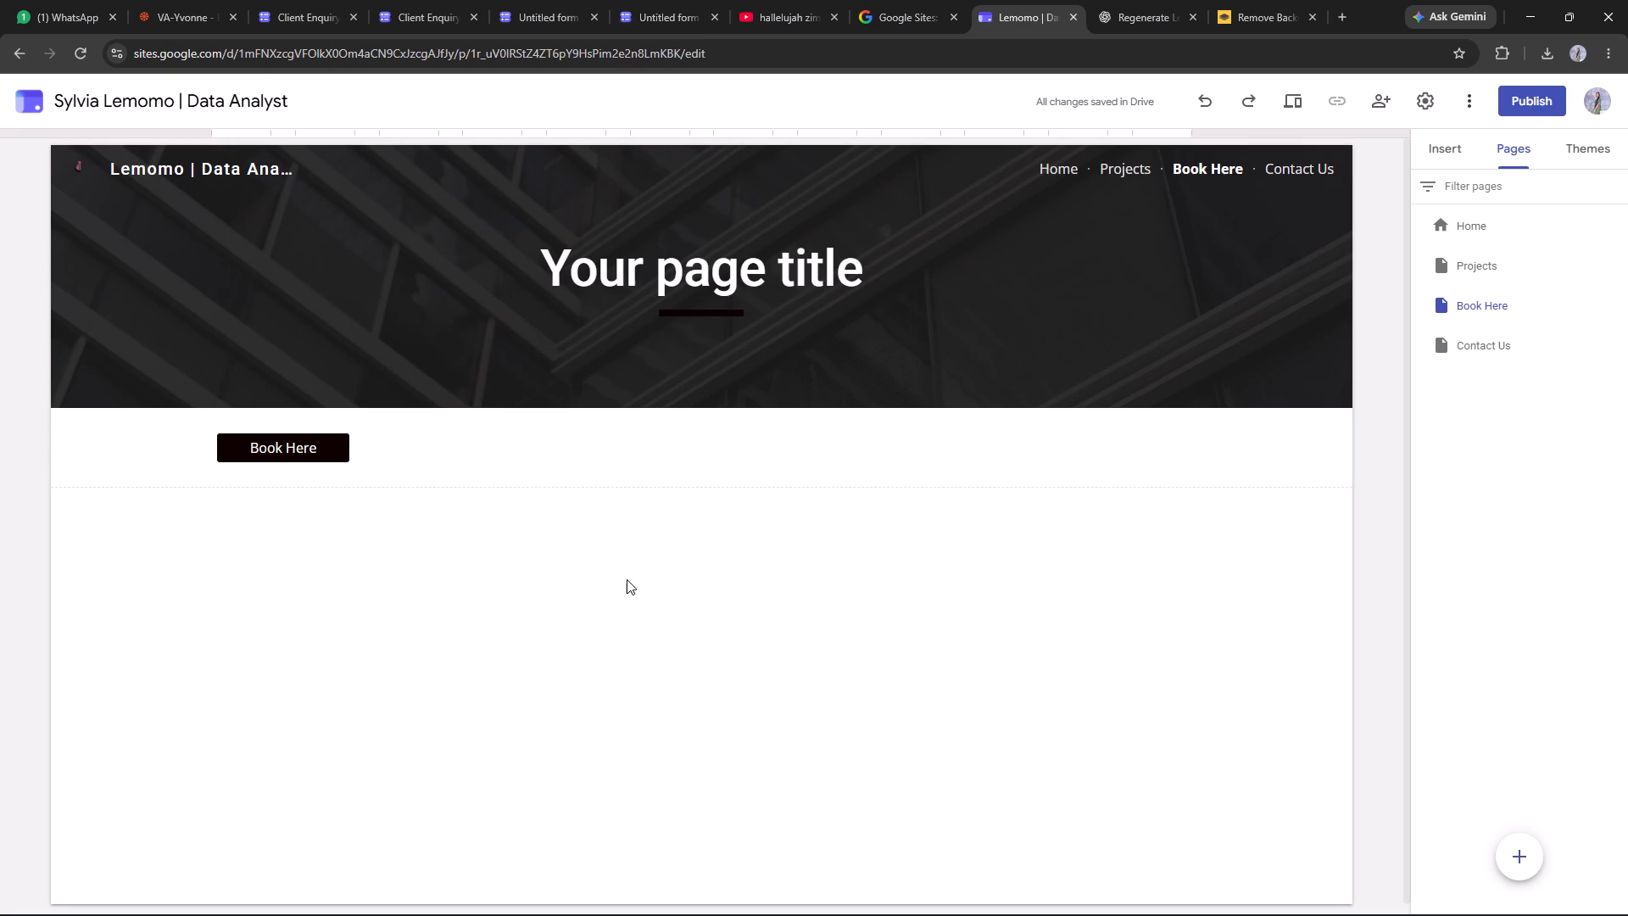
pyautogui.click(1274, 165)
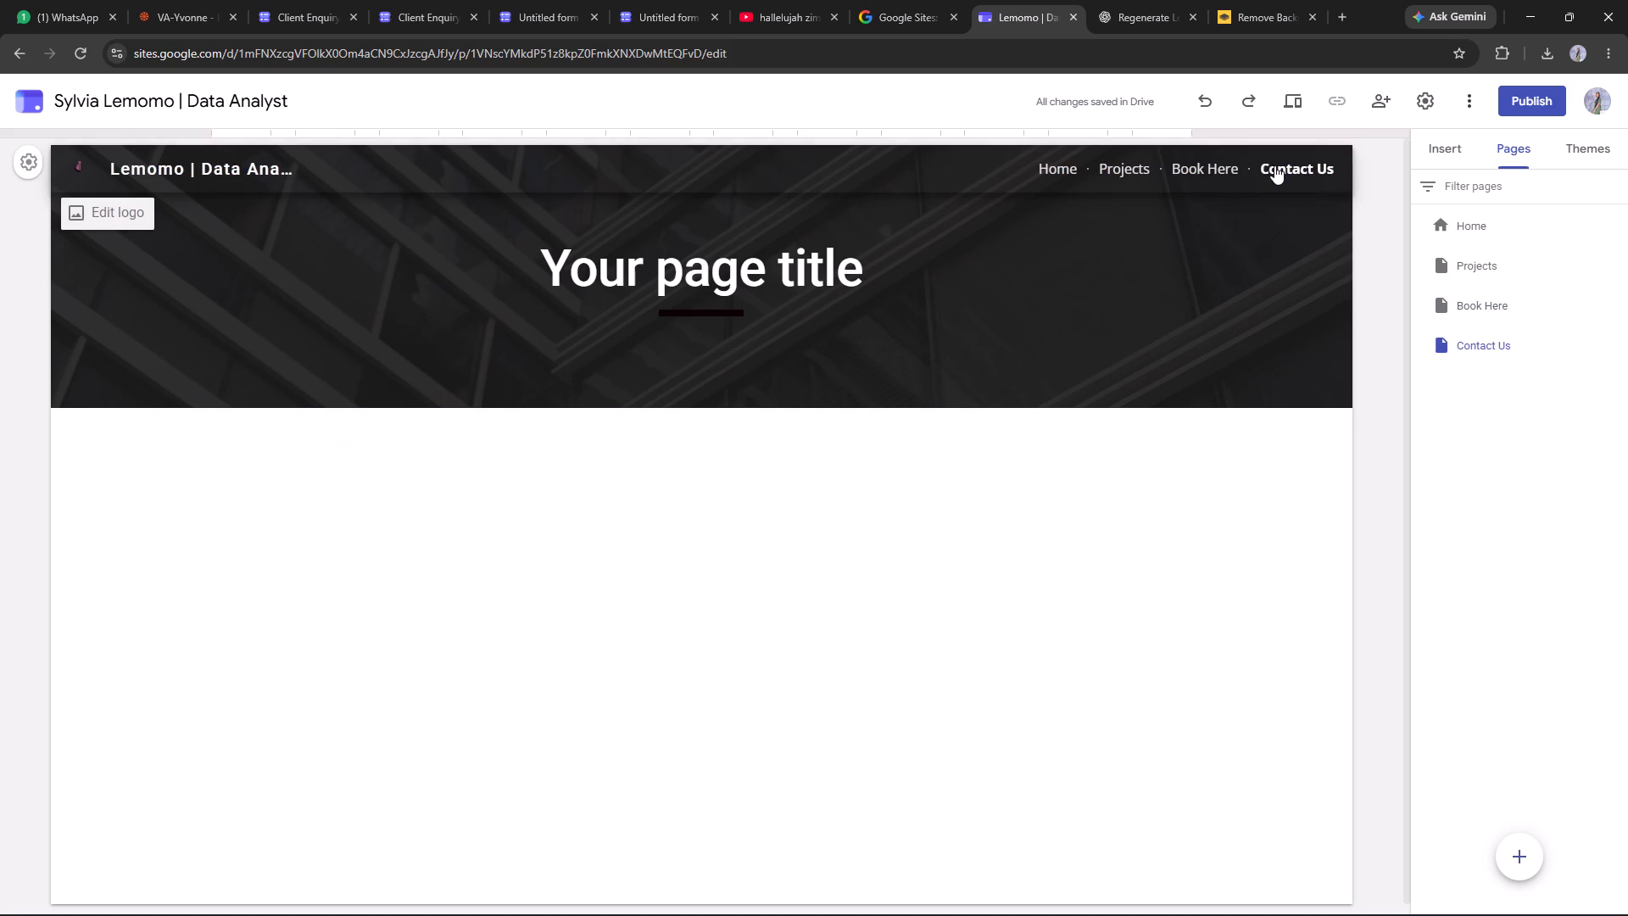
# Switch to the Client Enquiry Form in Google Forms and review its questions.
pyautogui.click(917, 3)
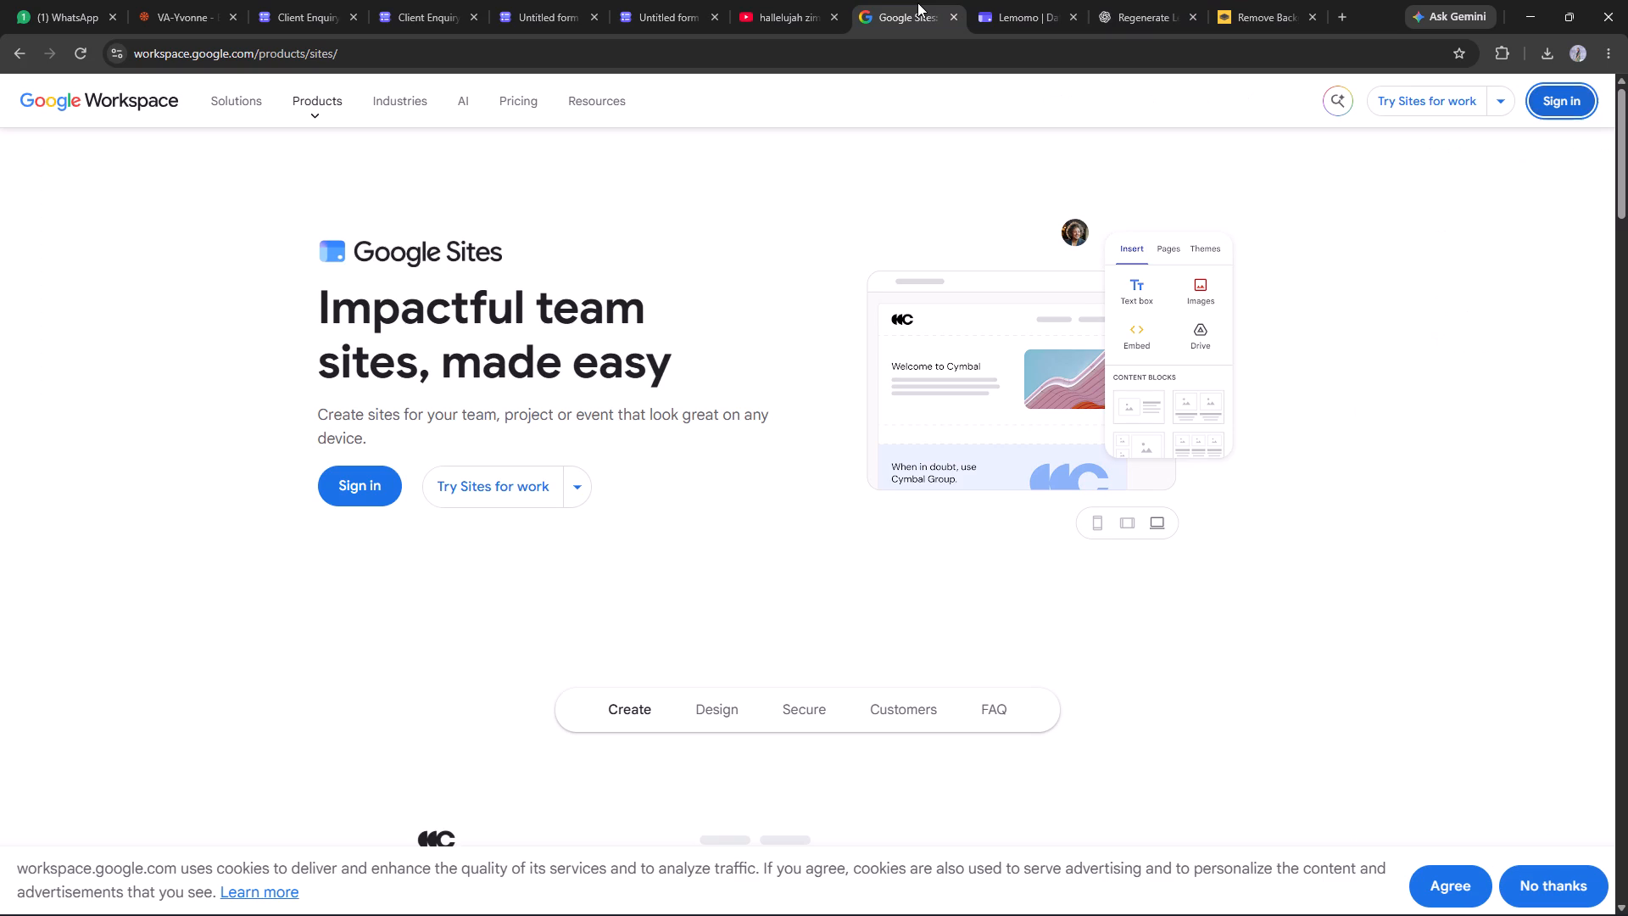
pyautogui.click(655, 14)
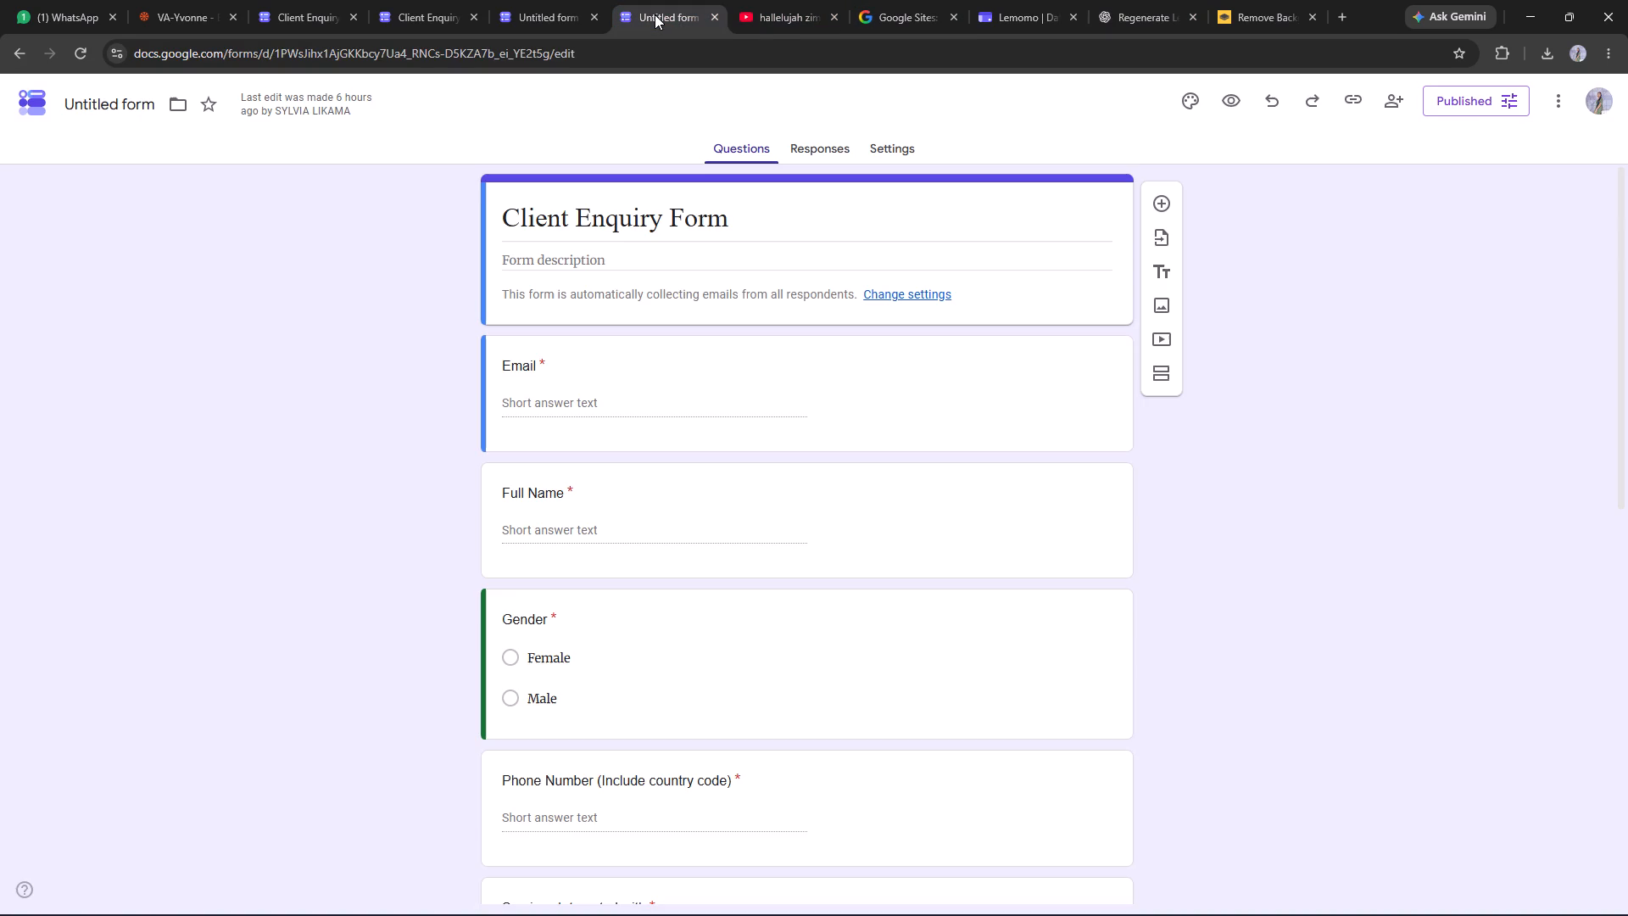
pyautogui.scroll(-6, 861, 421)
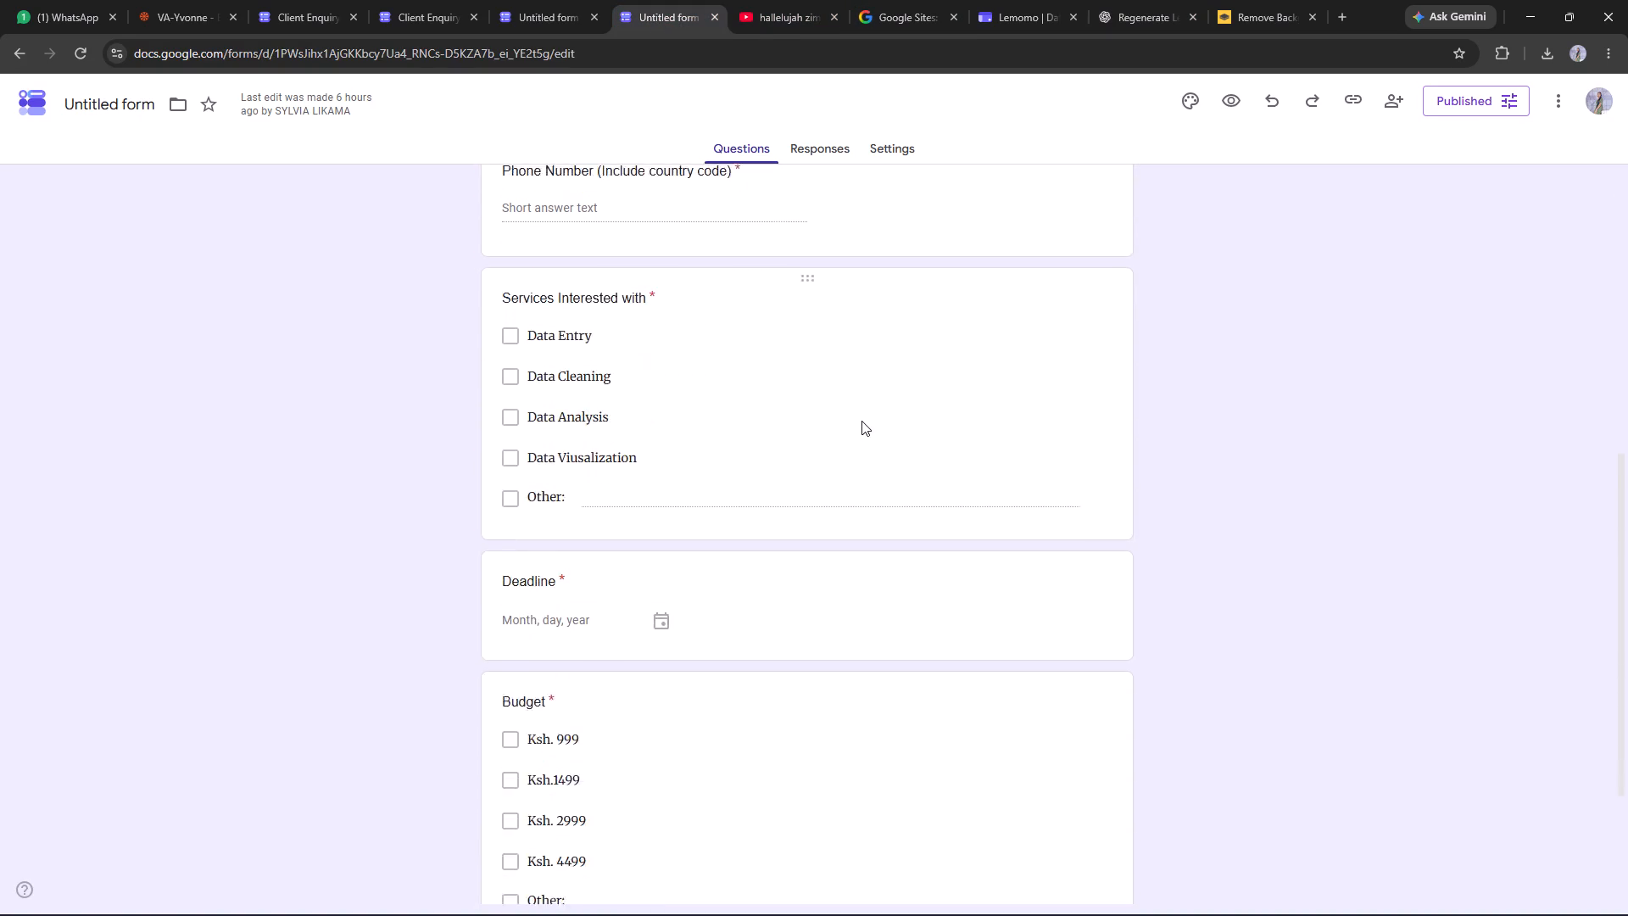
pyautogui.scroll(-3, 861, 421)
pyautogui.scroll(9, 861, 421)
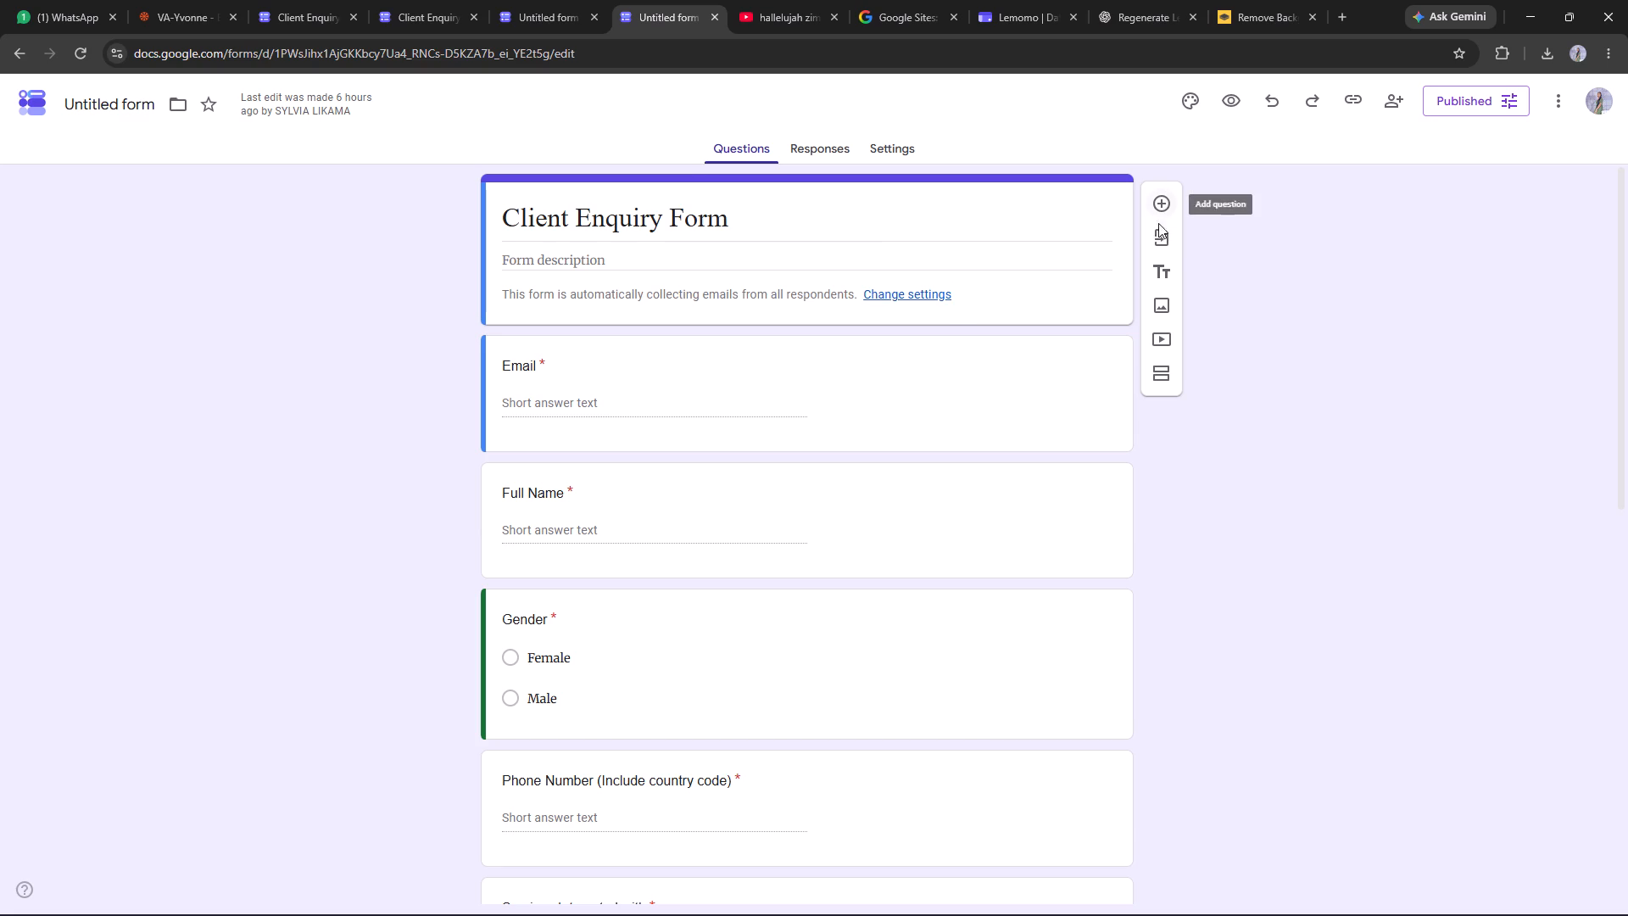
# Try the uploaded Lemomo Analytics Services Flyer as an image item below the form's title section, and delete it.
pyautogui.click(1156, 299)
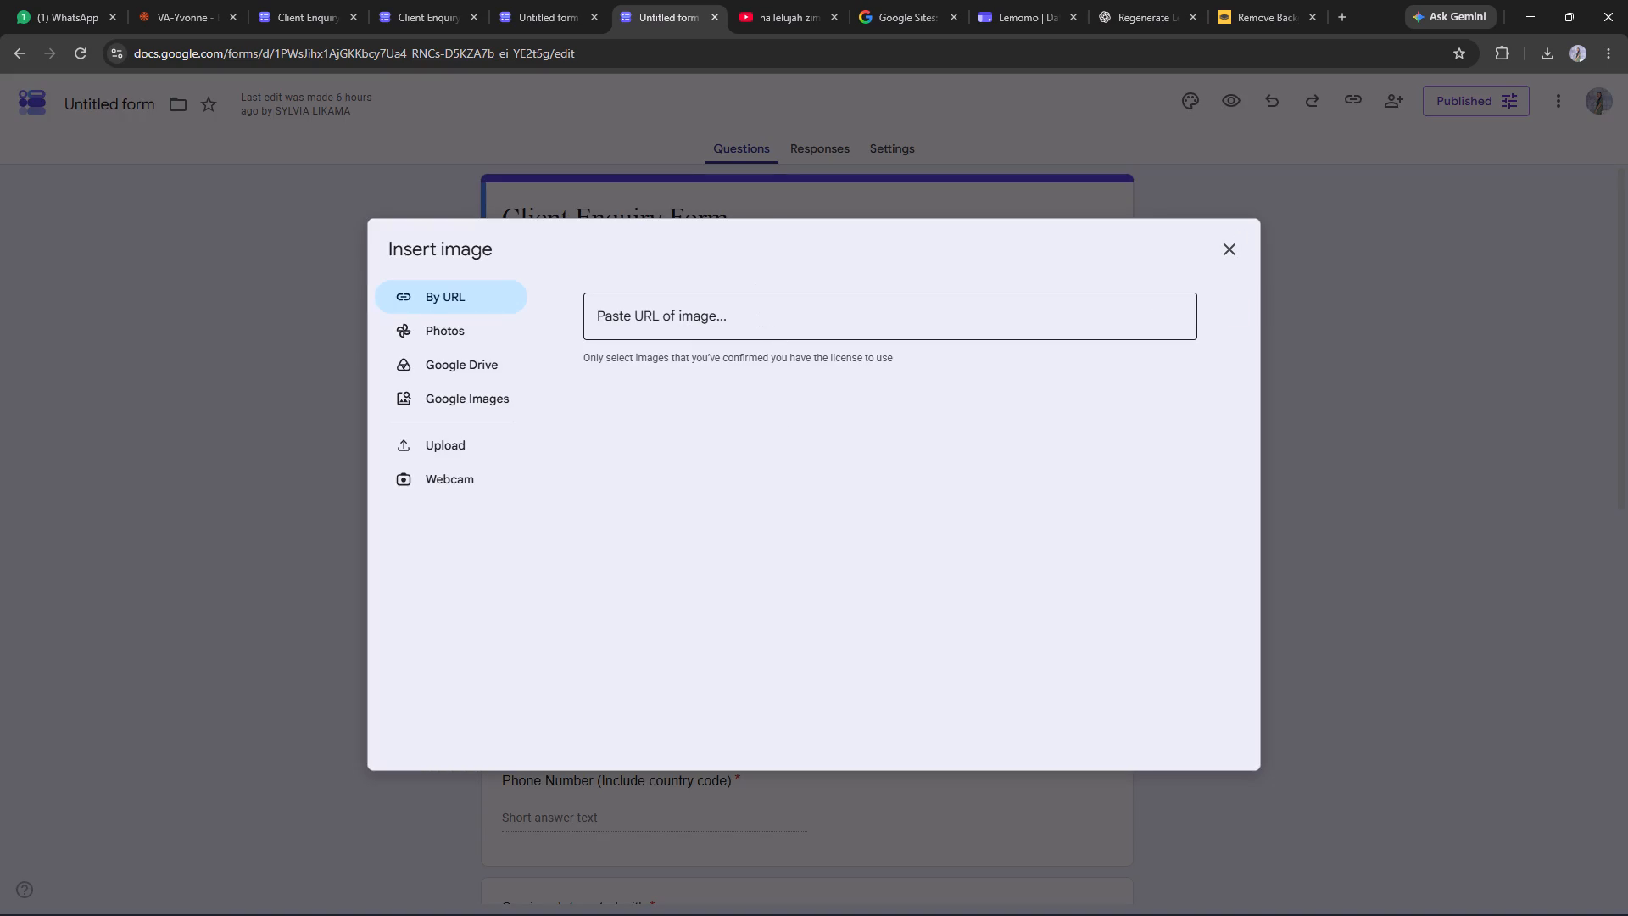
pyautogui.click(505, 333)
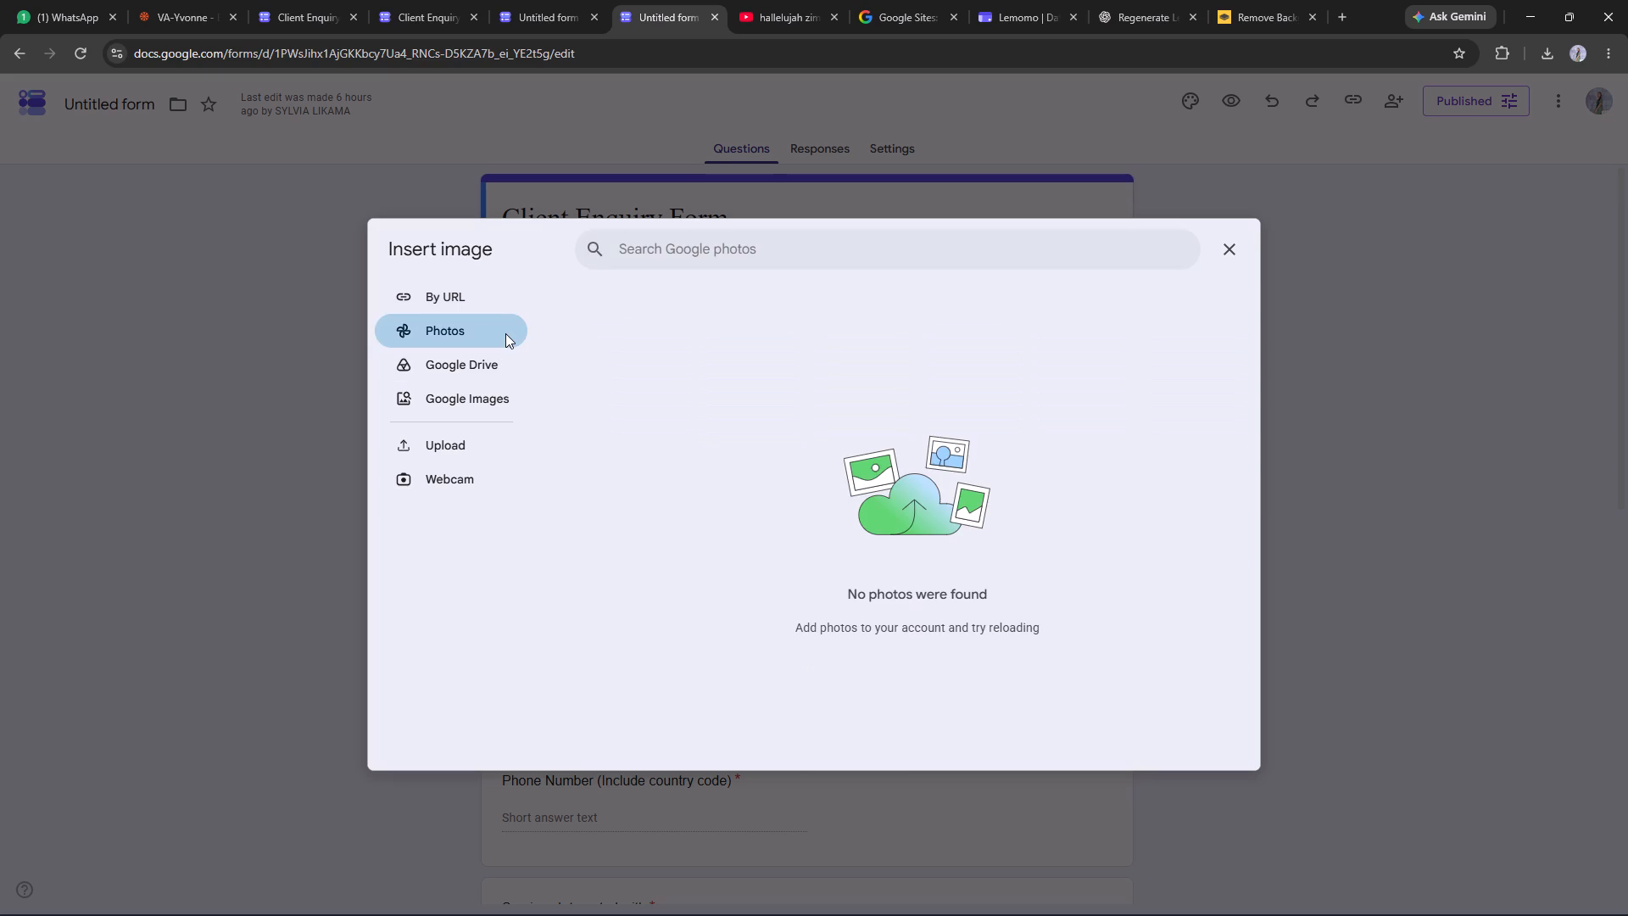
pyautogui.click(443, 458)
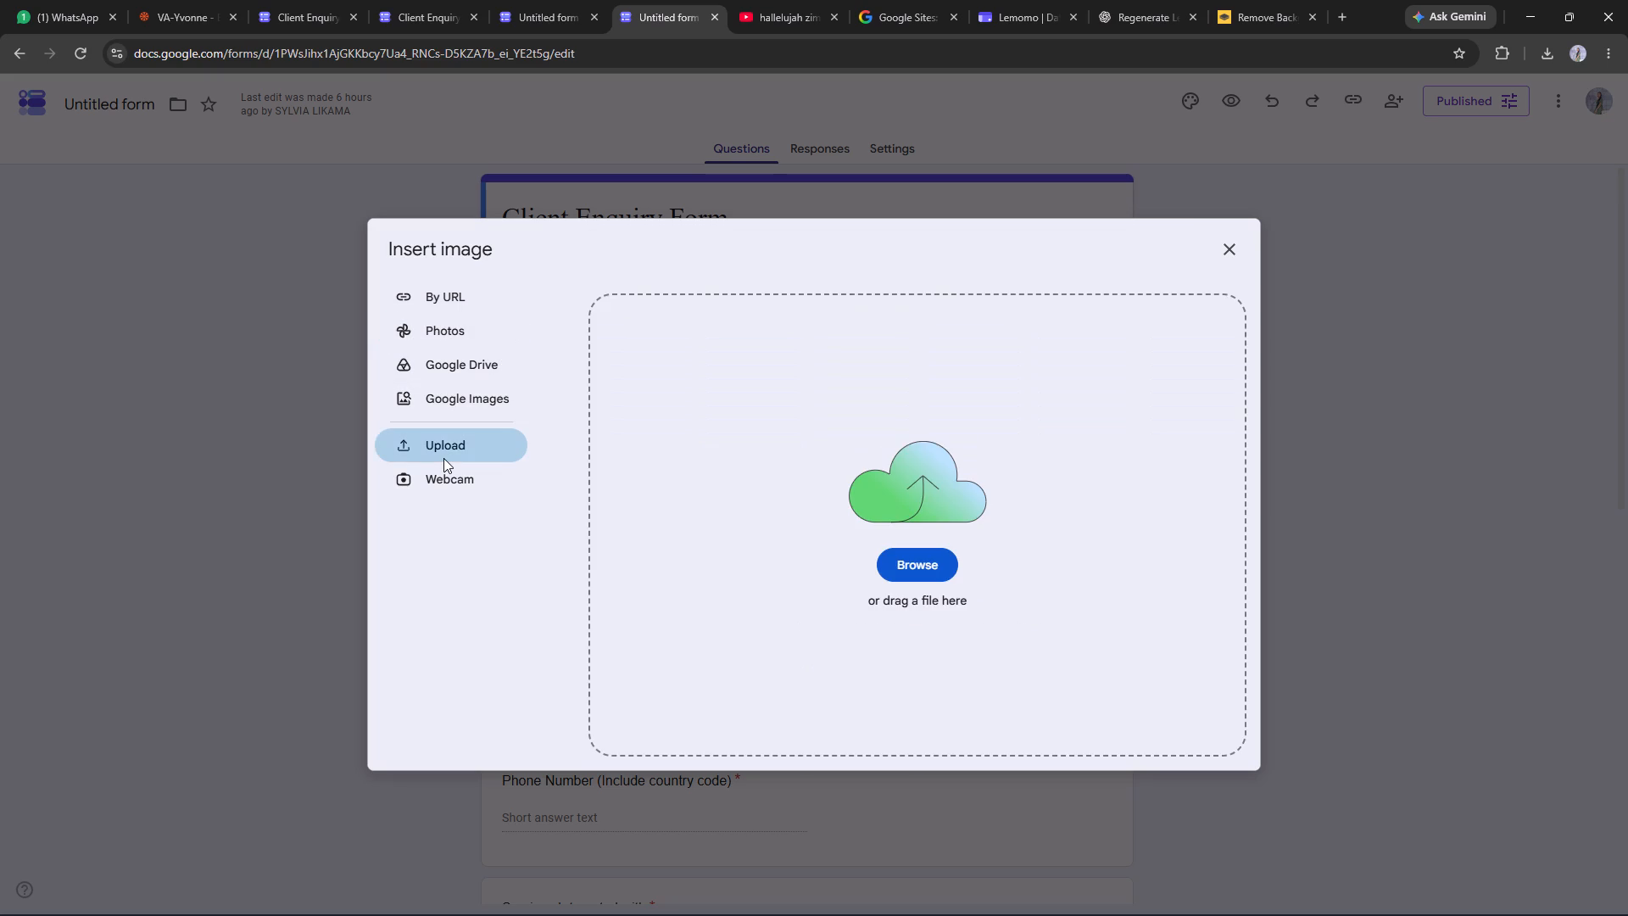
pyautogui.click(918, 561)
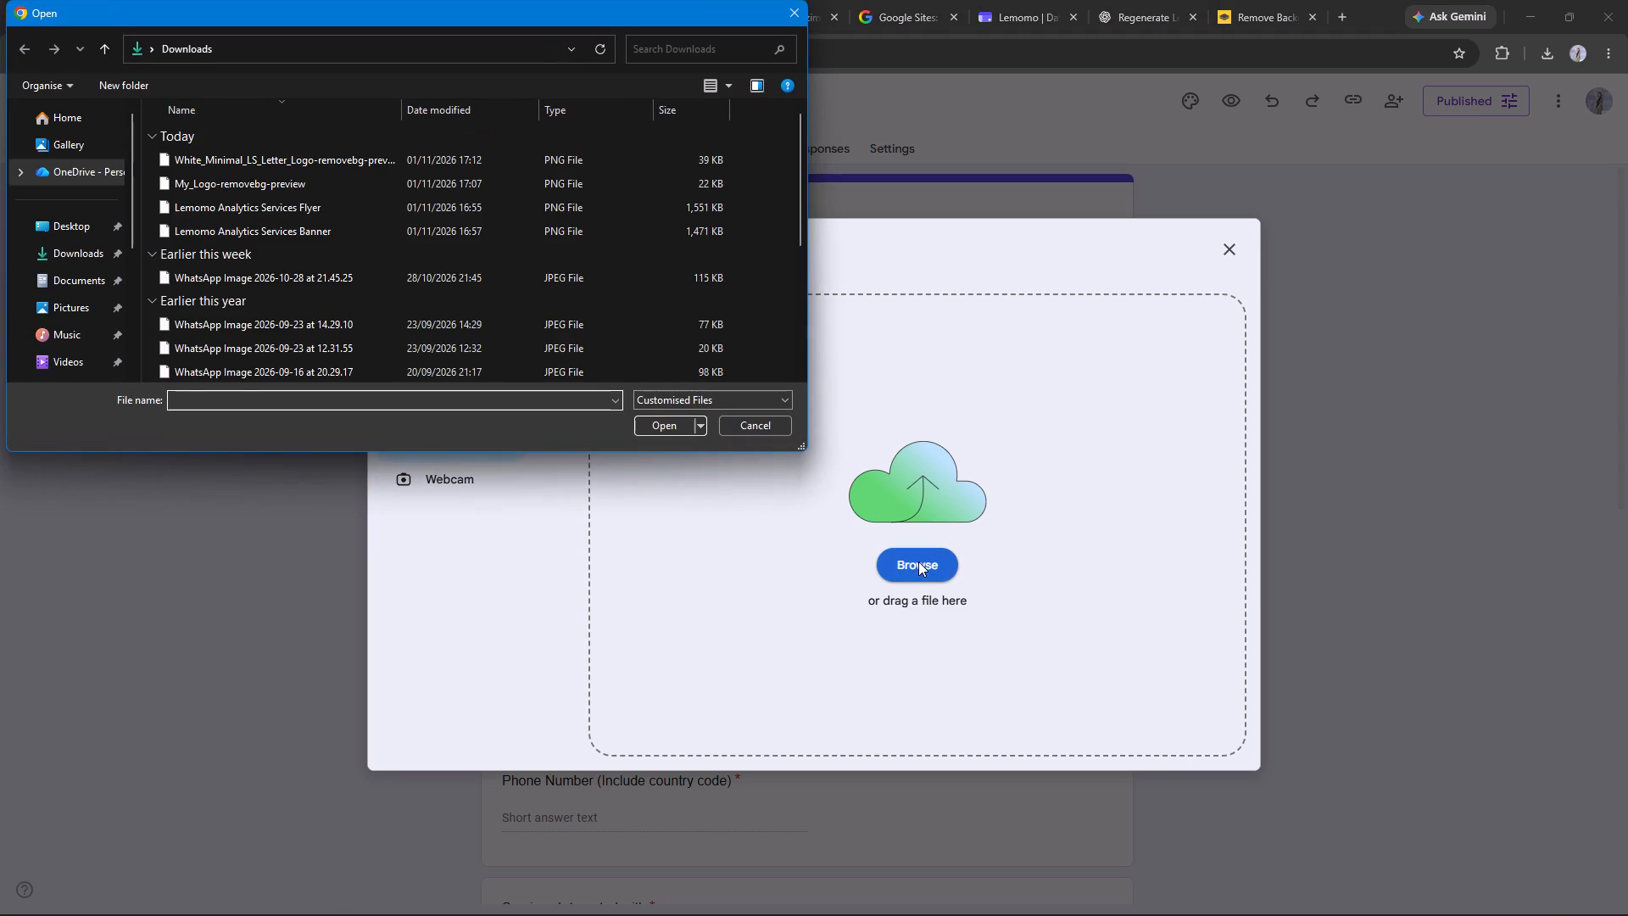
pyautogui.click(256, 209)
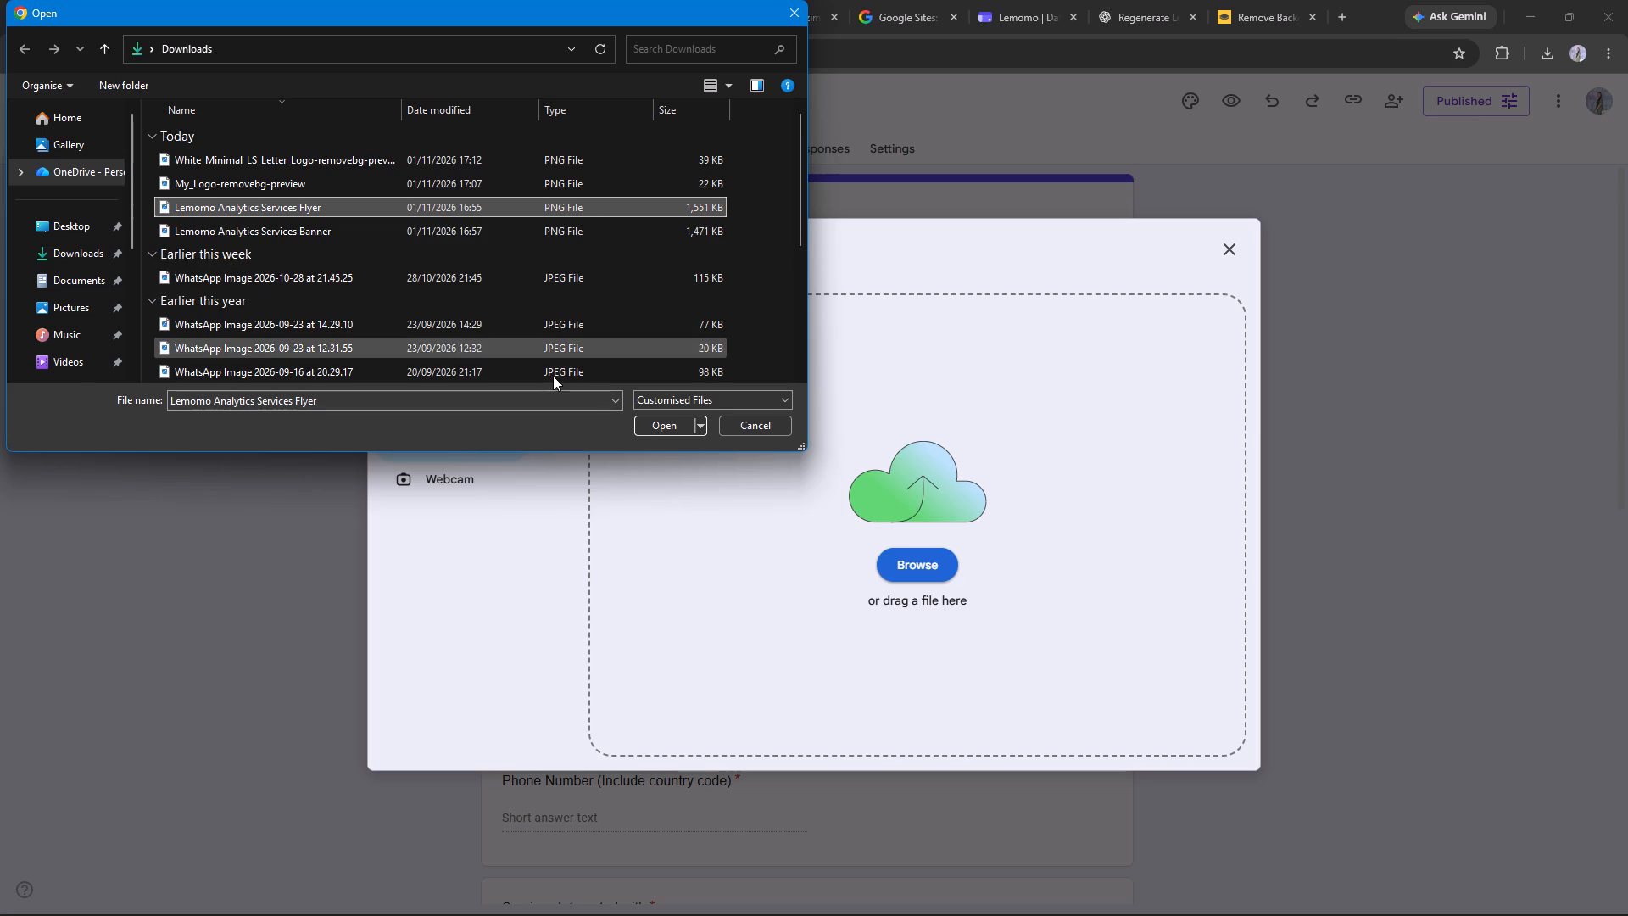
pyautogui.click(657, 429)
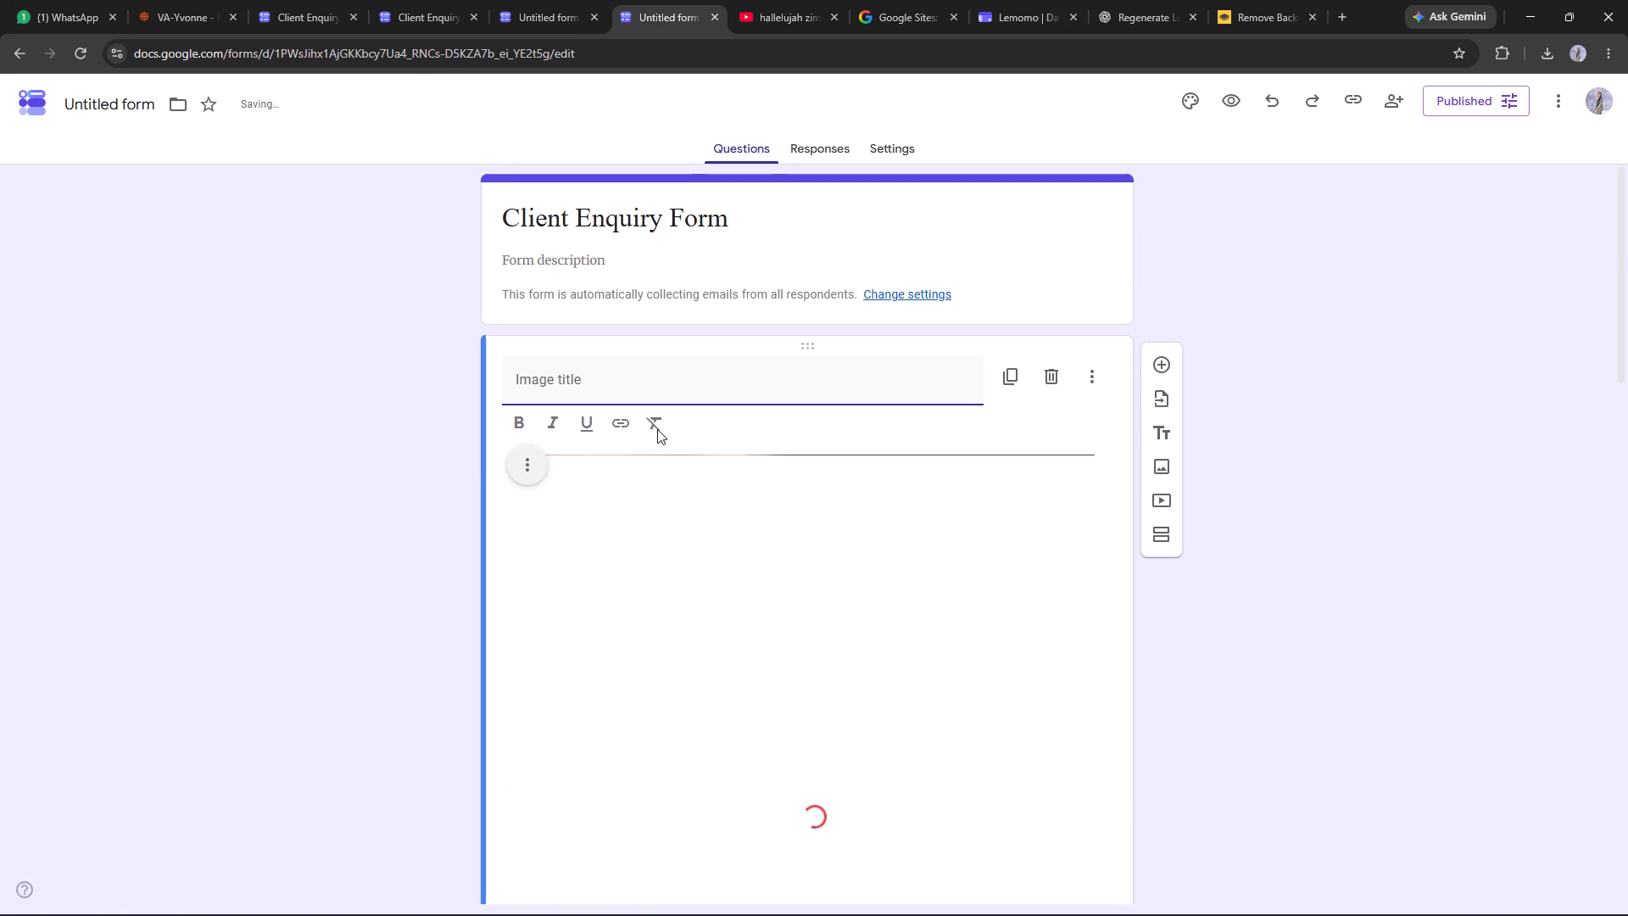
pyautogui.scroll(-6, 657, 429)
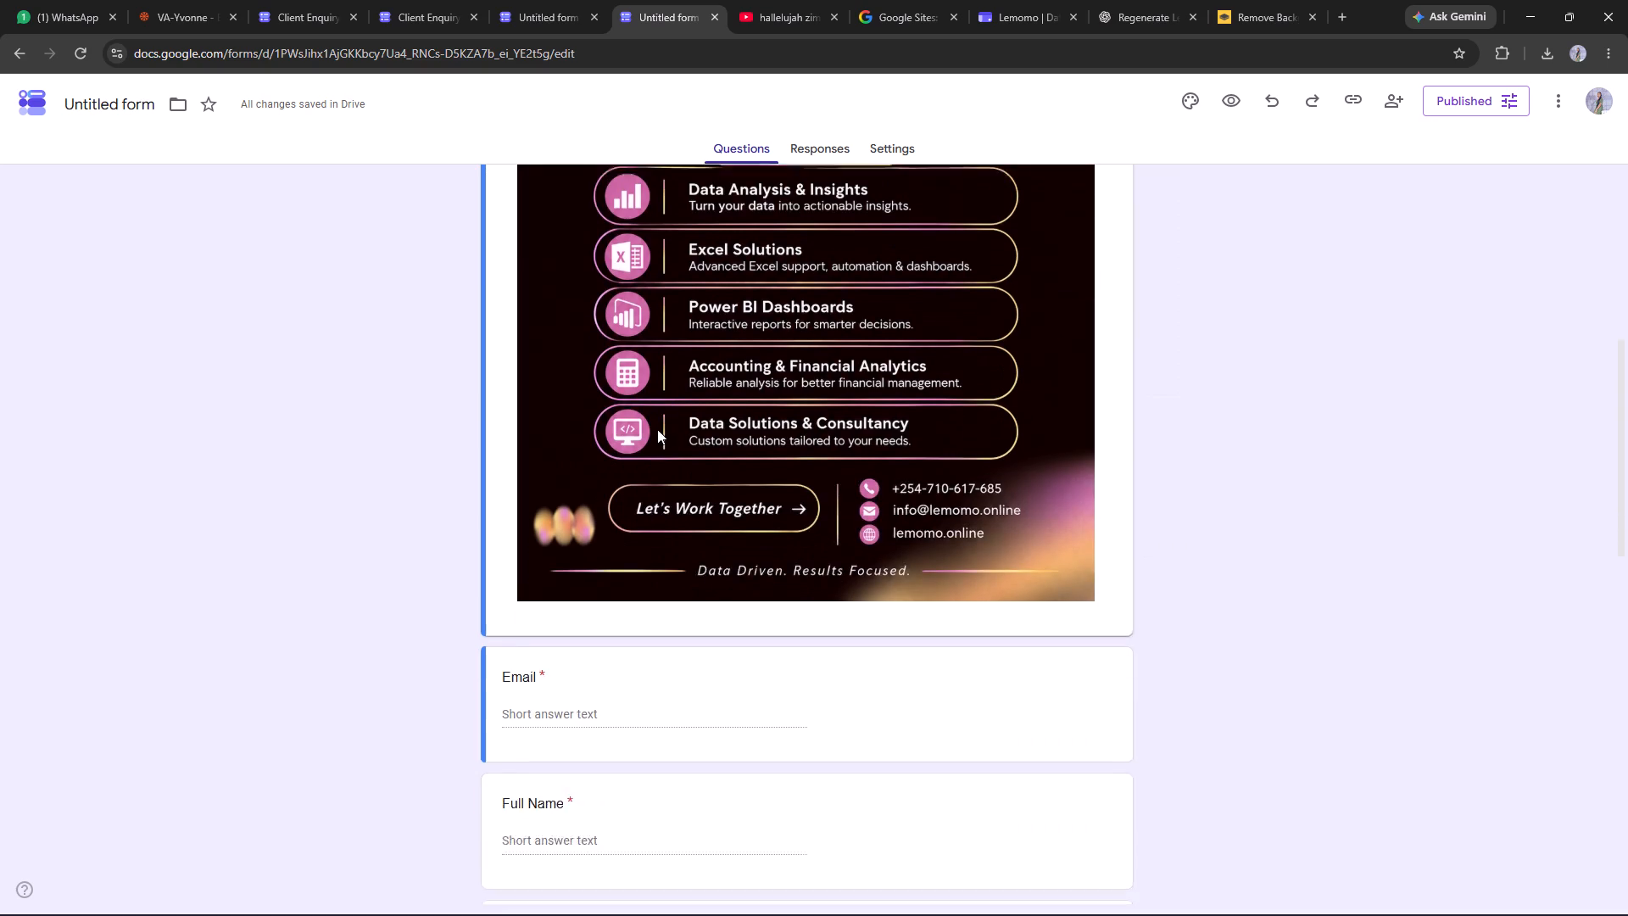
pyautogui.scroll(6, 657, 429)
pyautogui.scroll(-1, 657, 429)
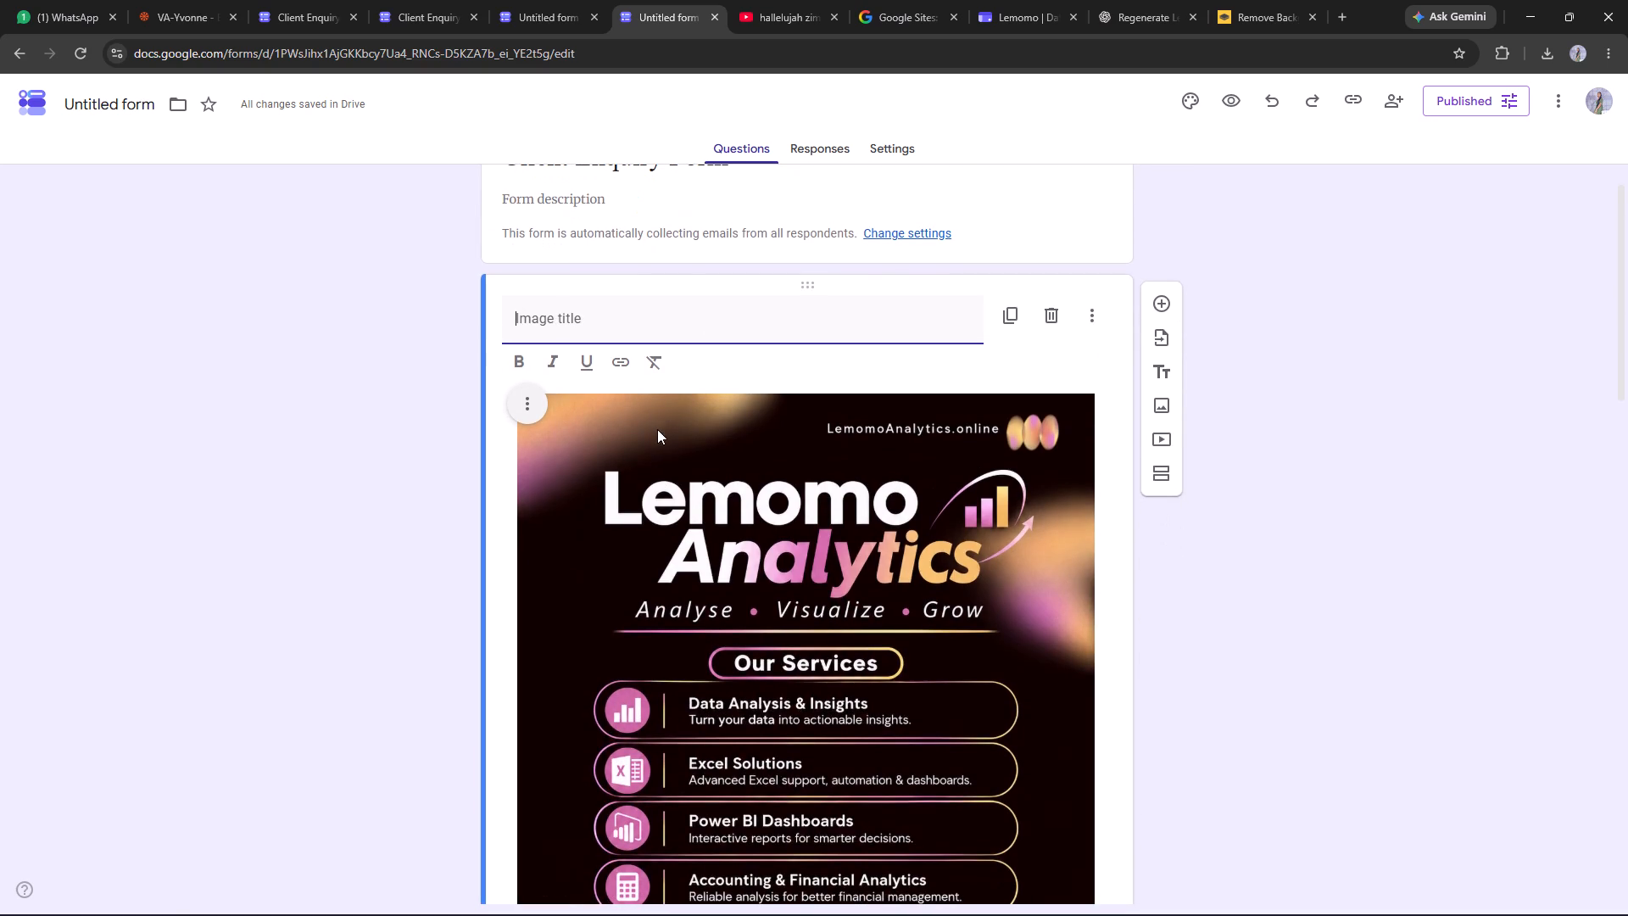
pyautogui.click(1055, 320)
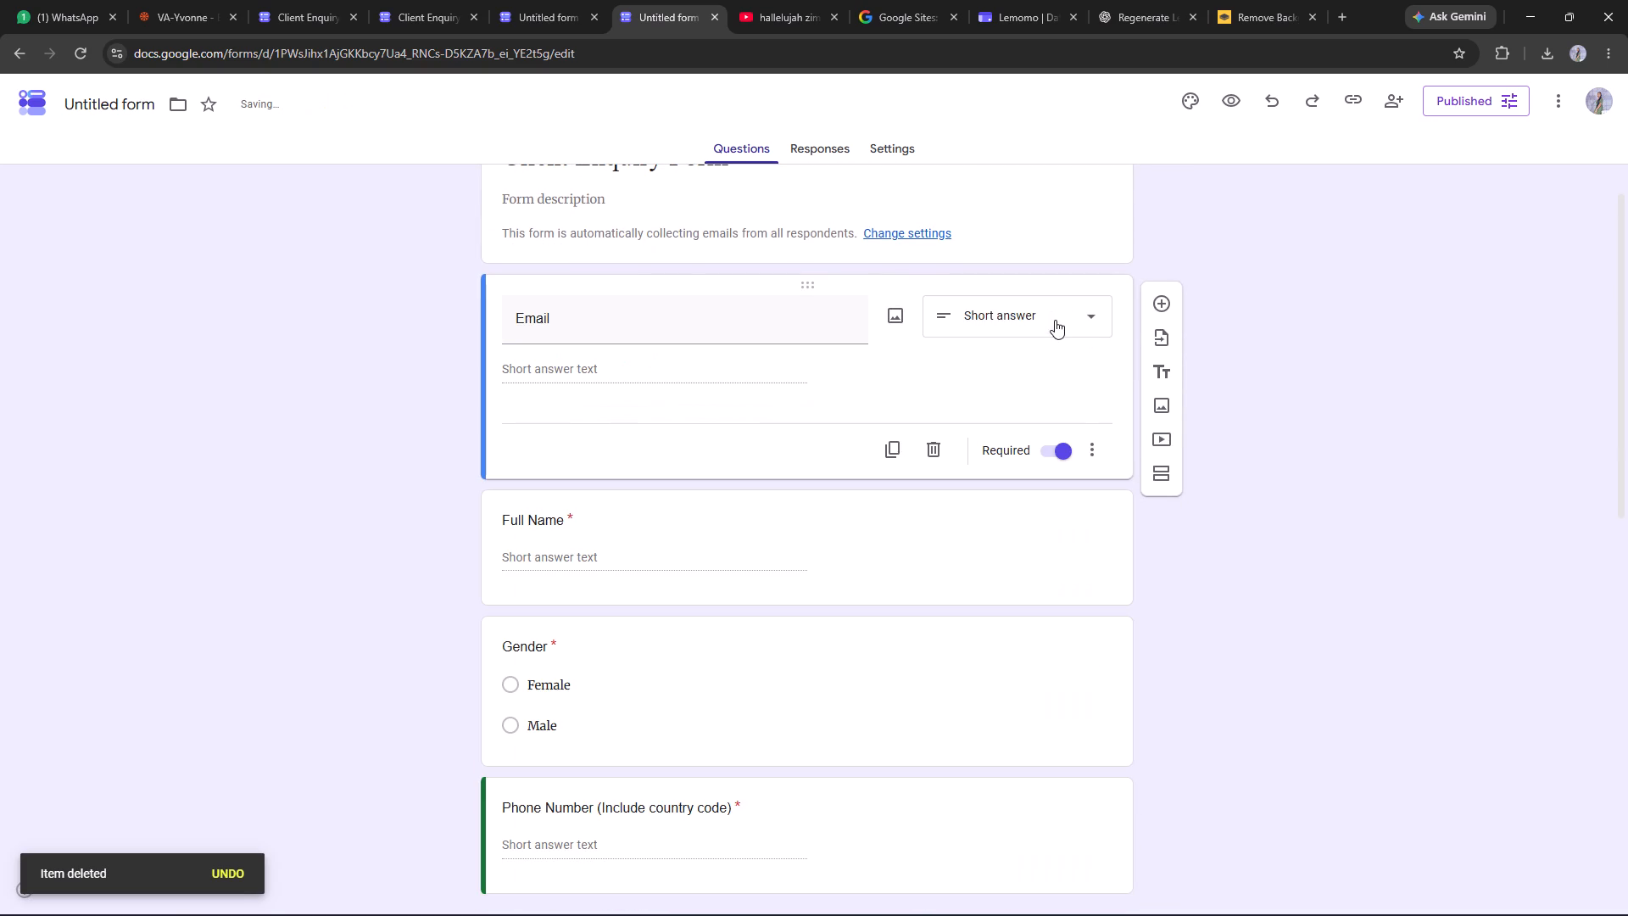
# Upload the Lemomo Analytics Services Banner from Downloads as an image item below the form's Email question, and select the image.
pyautogui.click(1169, 411)
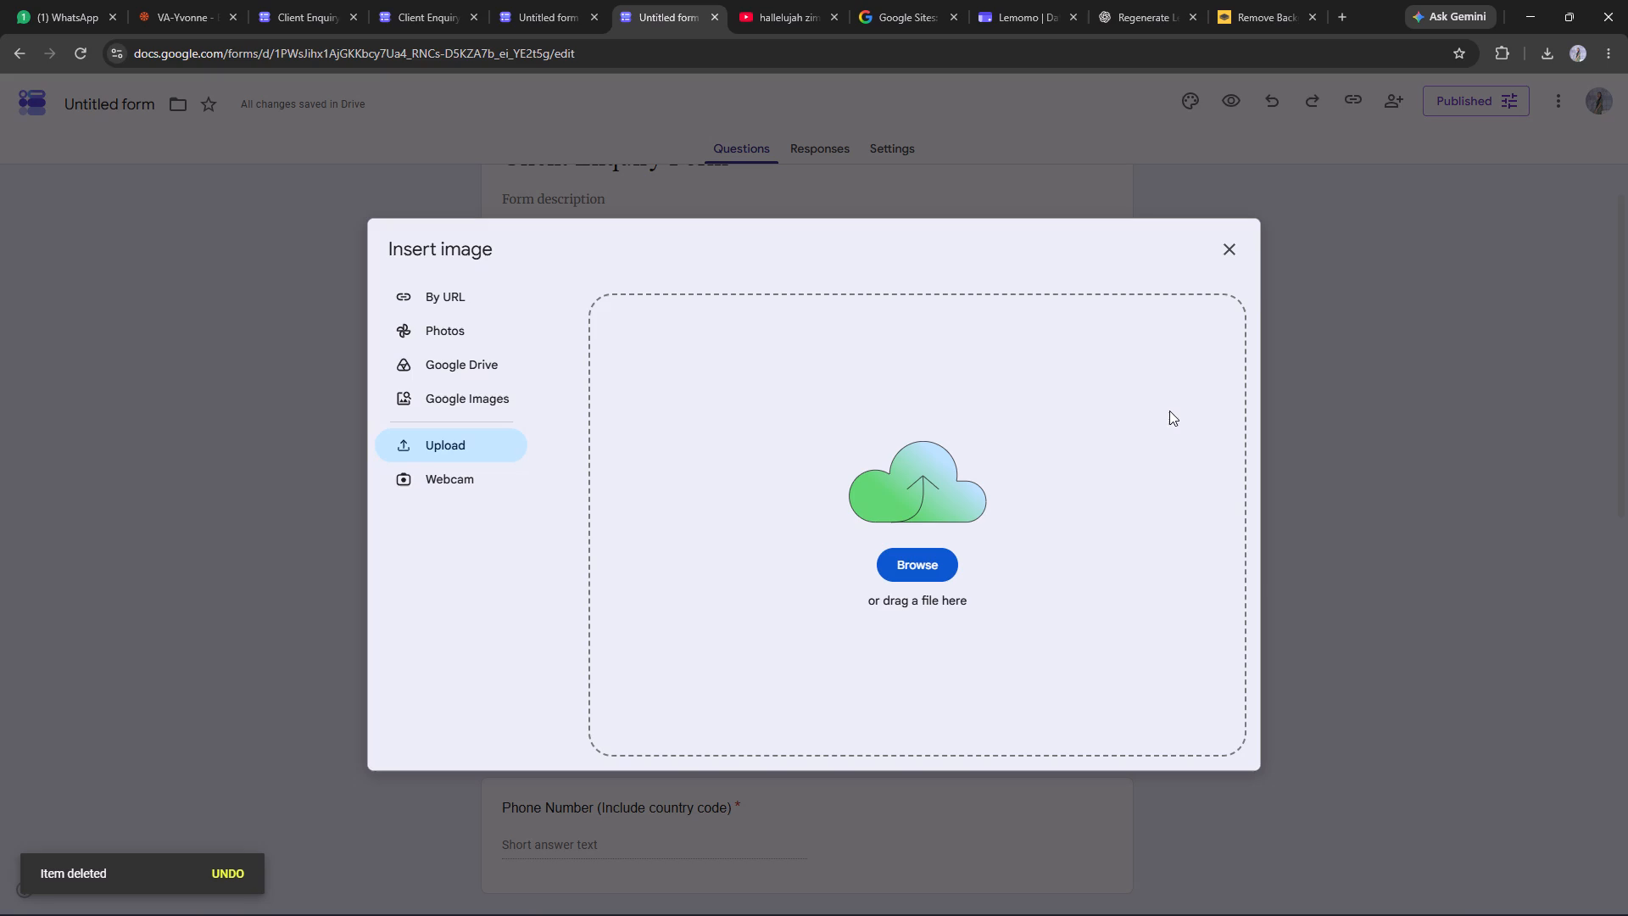
pyautogui.click(505, 453)
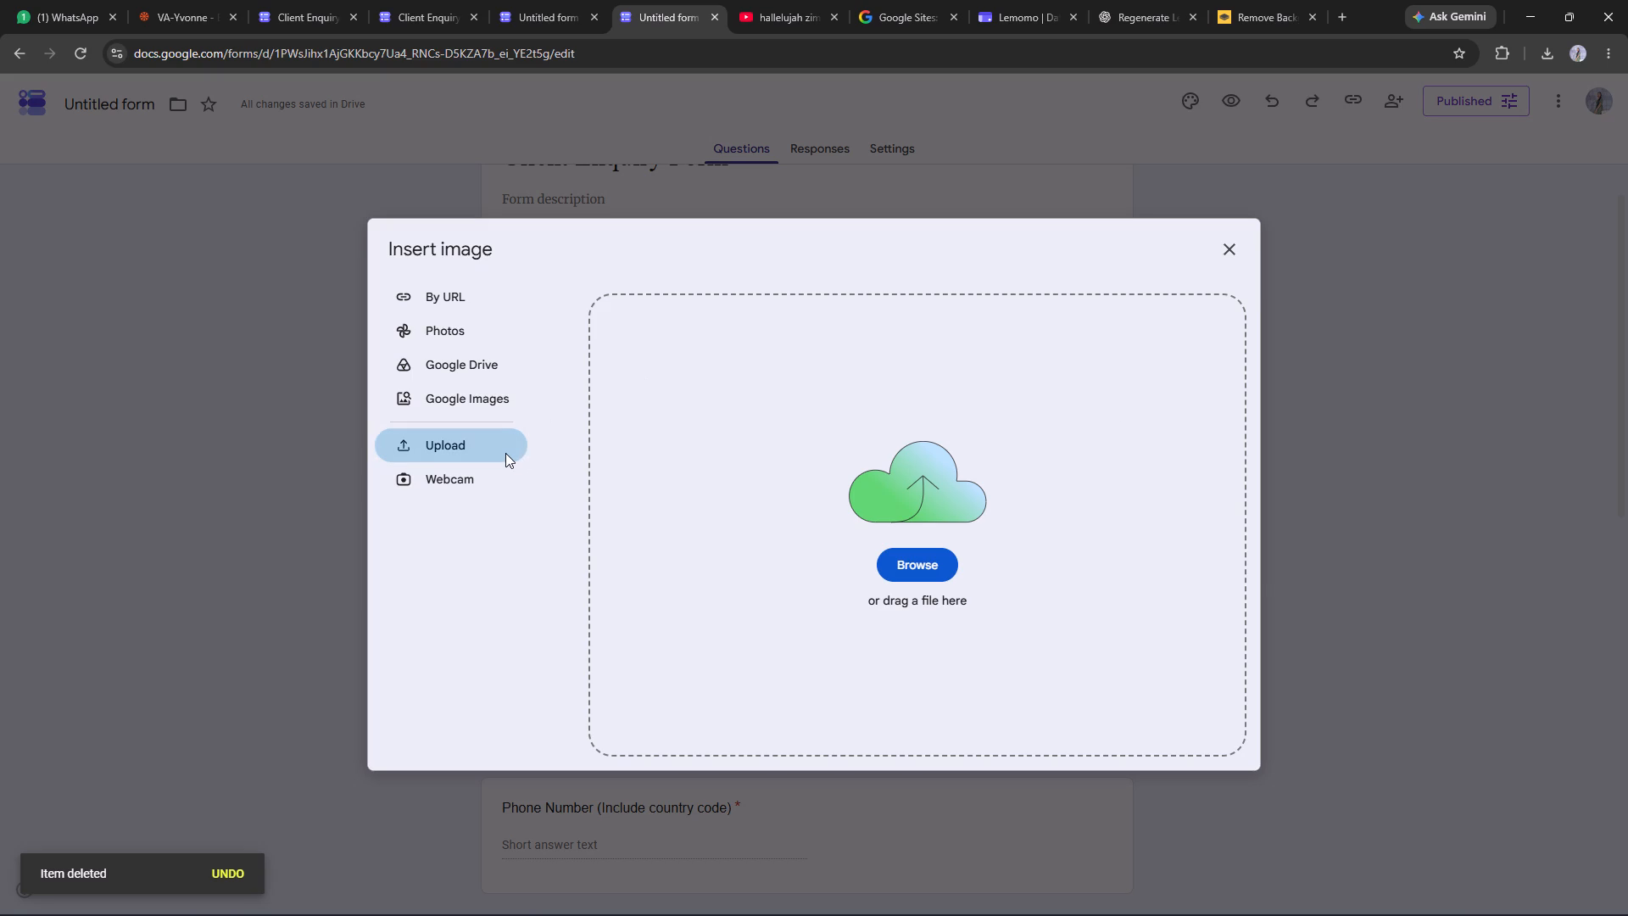
pyautogui.click(914, 567)
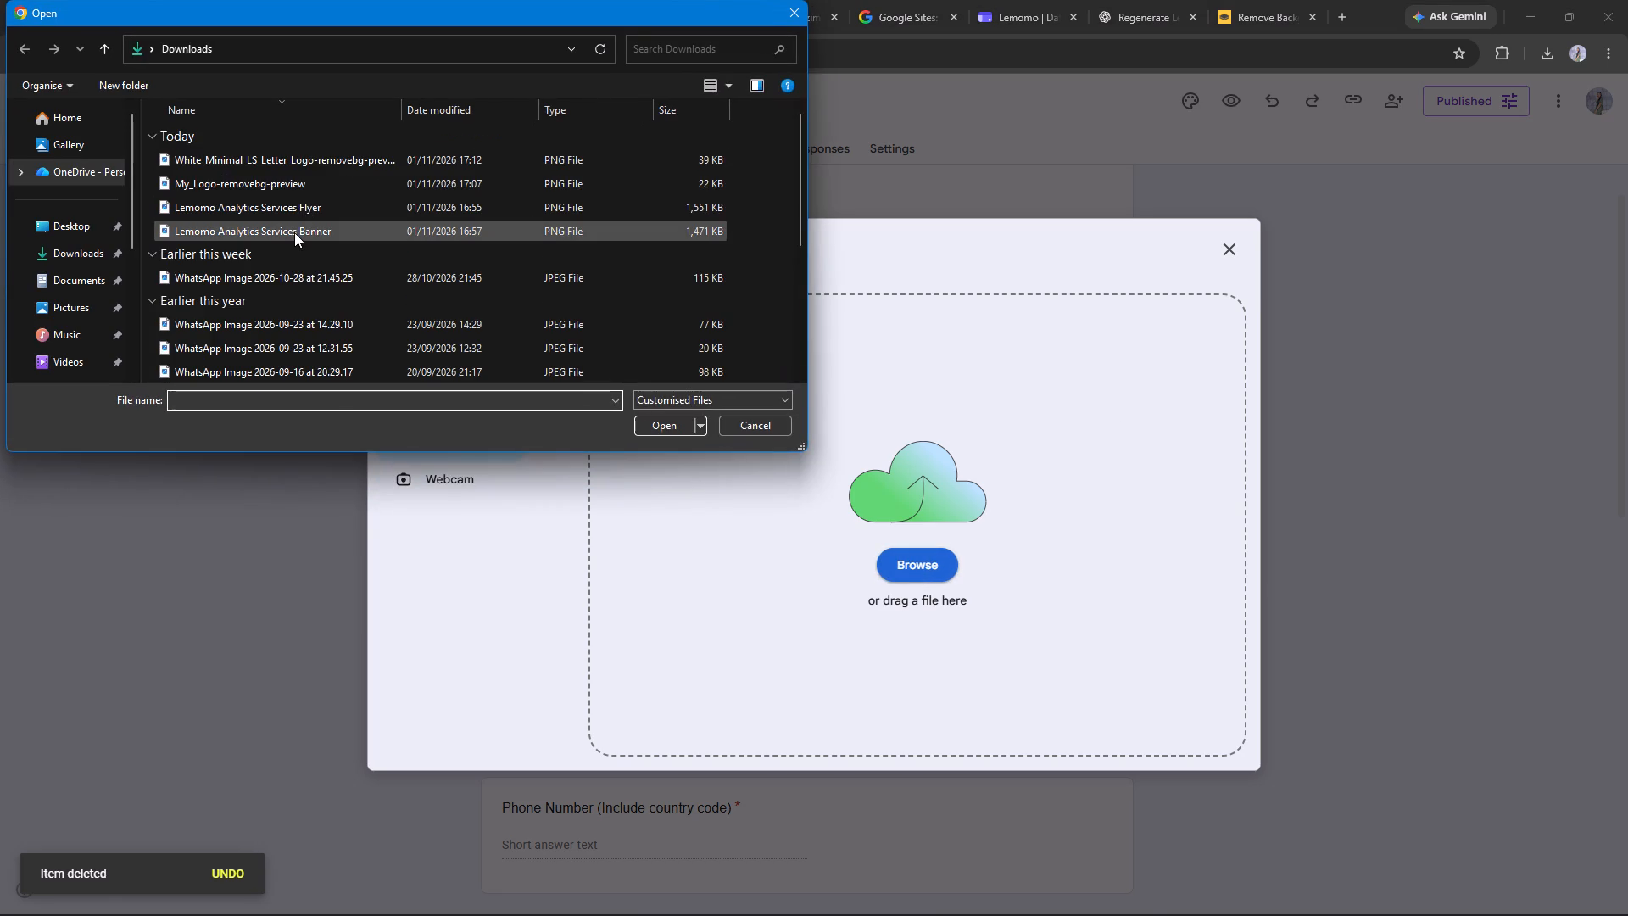
pyautogui.click(294, 232)
pyautogui.click(682, 423)
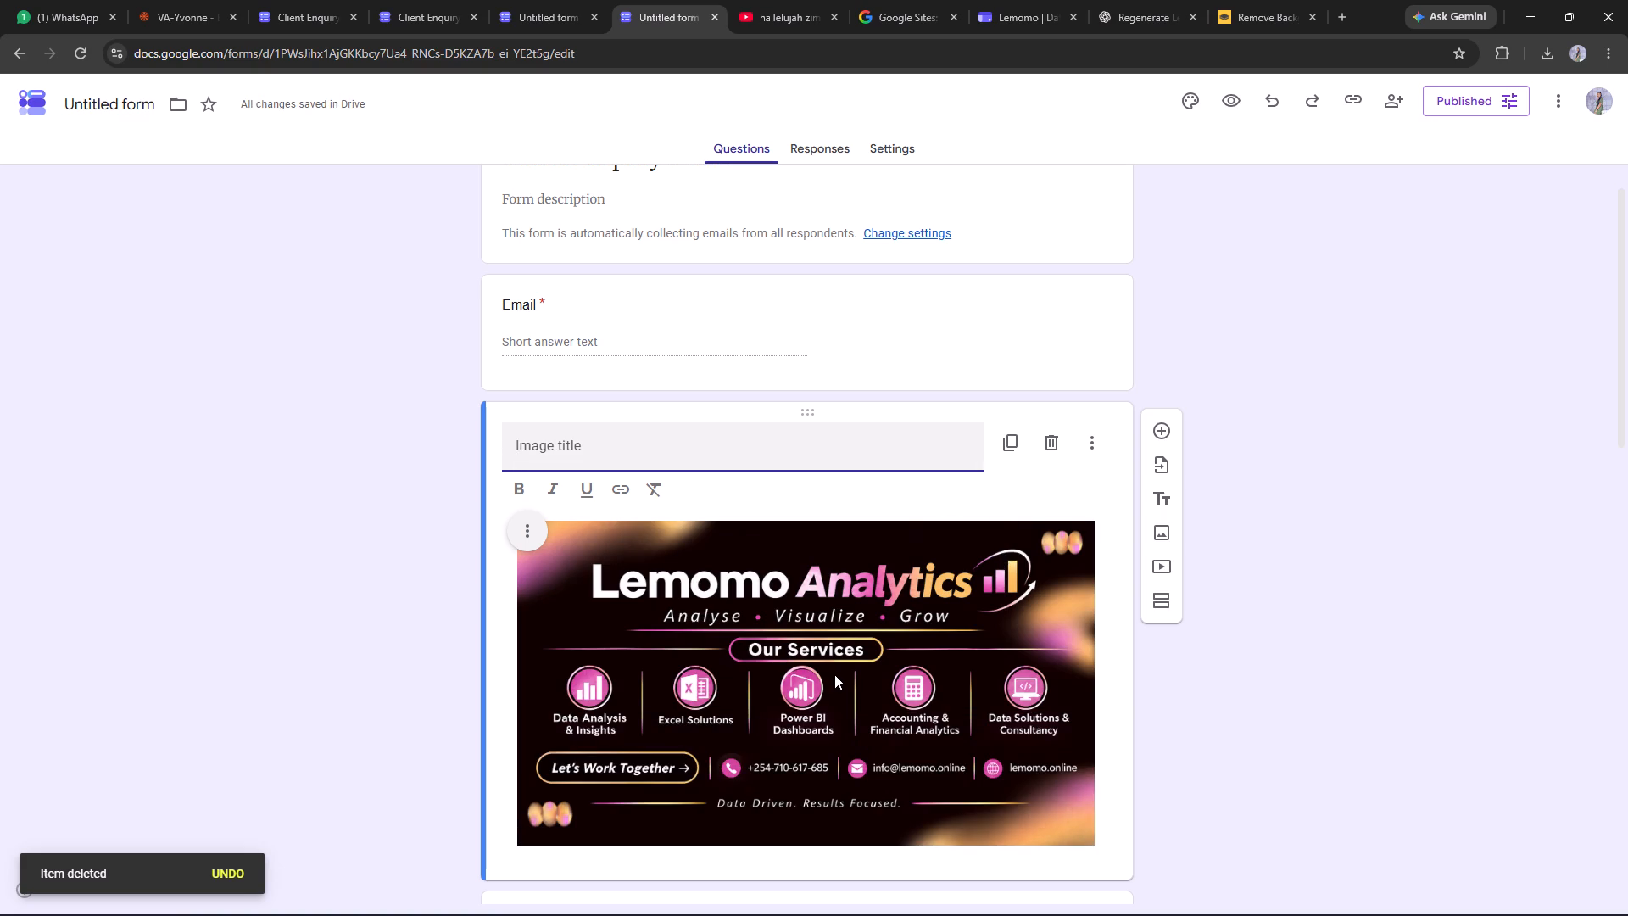
pyautogui.hscroll(-1, 834, 674)
pyautogui.scroll(2, 751, 452)
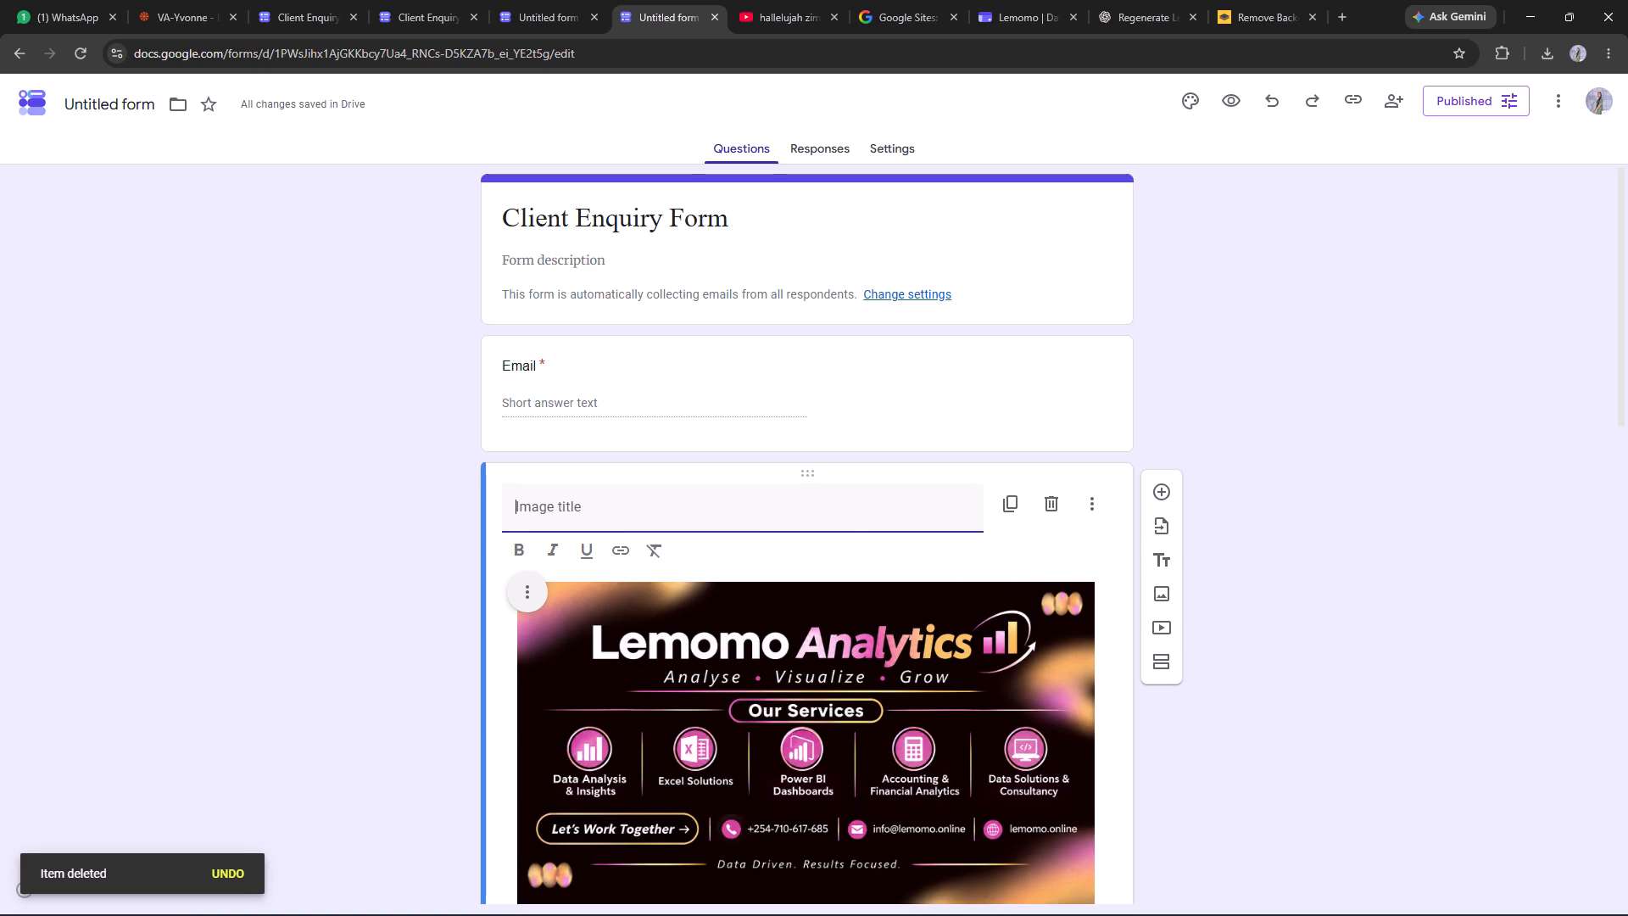
pyautogui.click(918, 679)
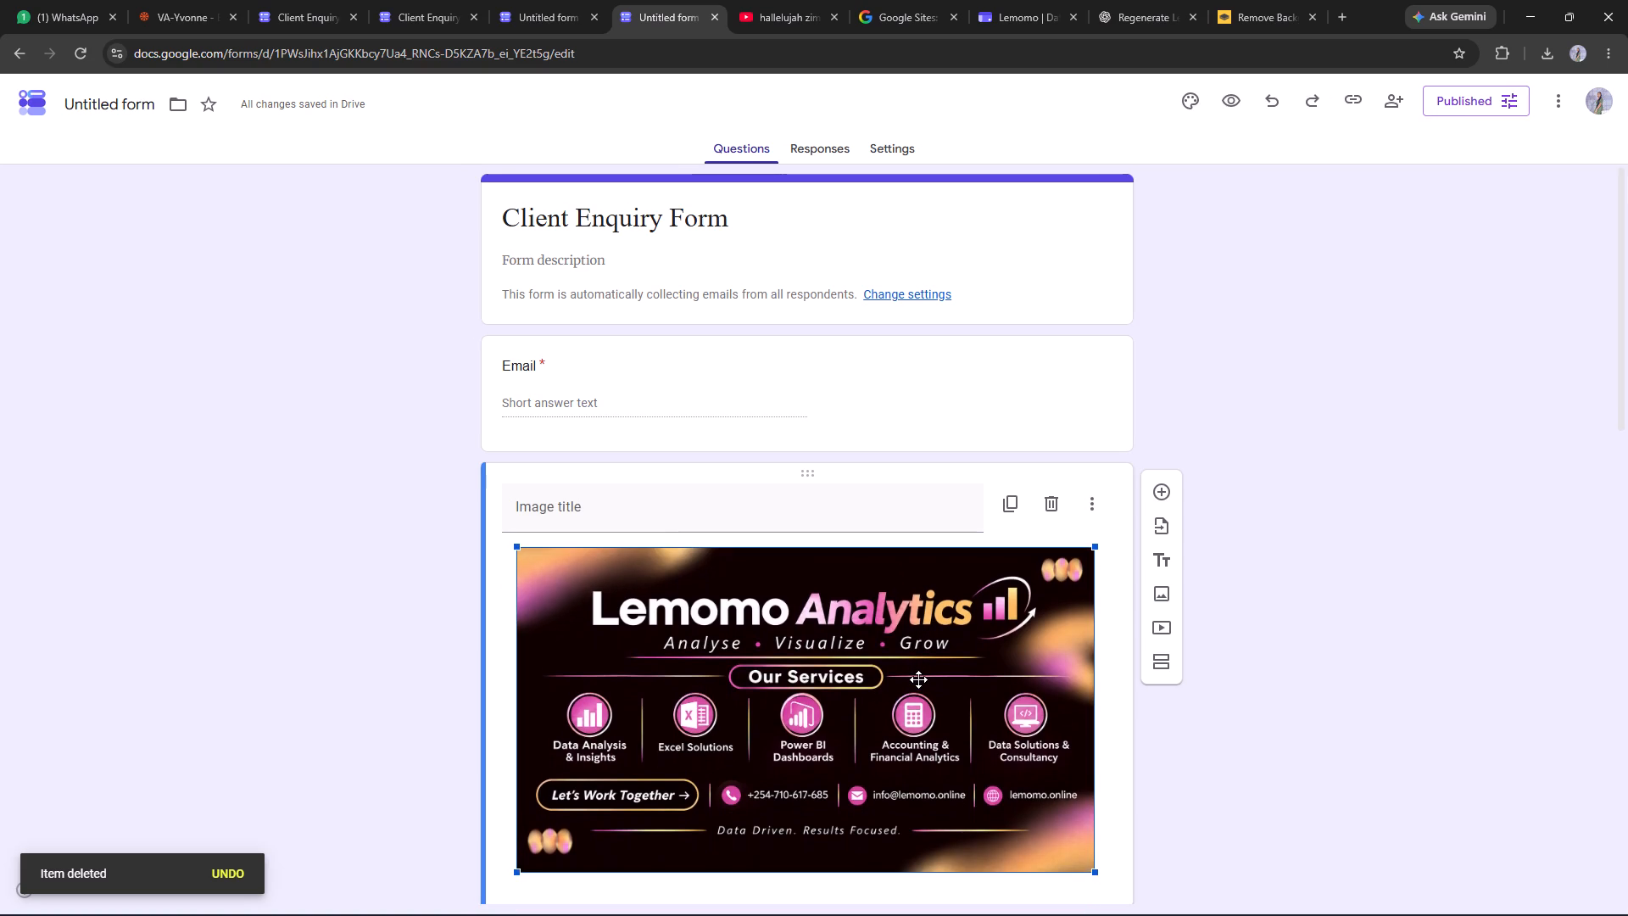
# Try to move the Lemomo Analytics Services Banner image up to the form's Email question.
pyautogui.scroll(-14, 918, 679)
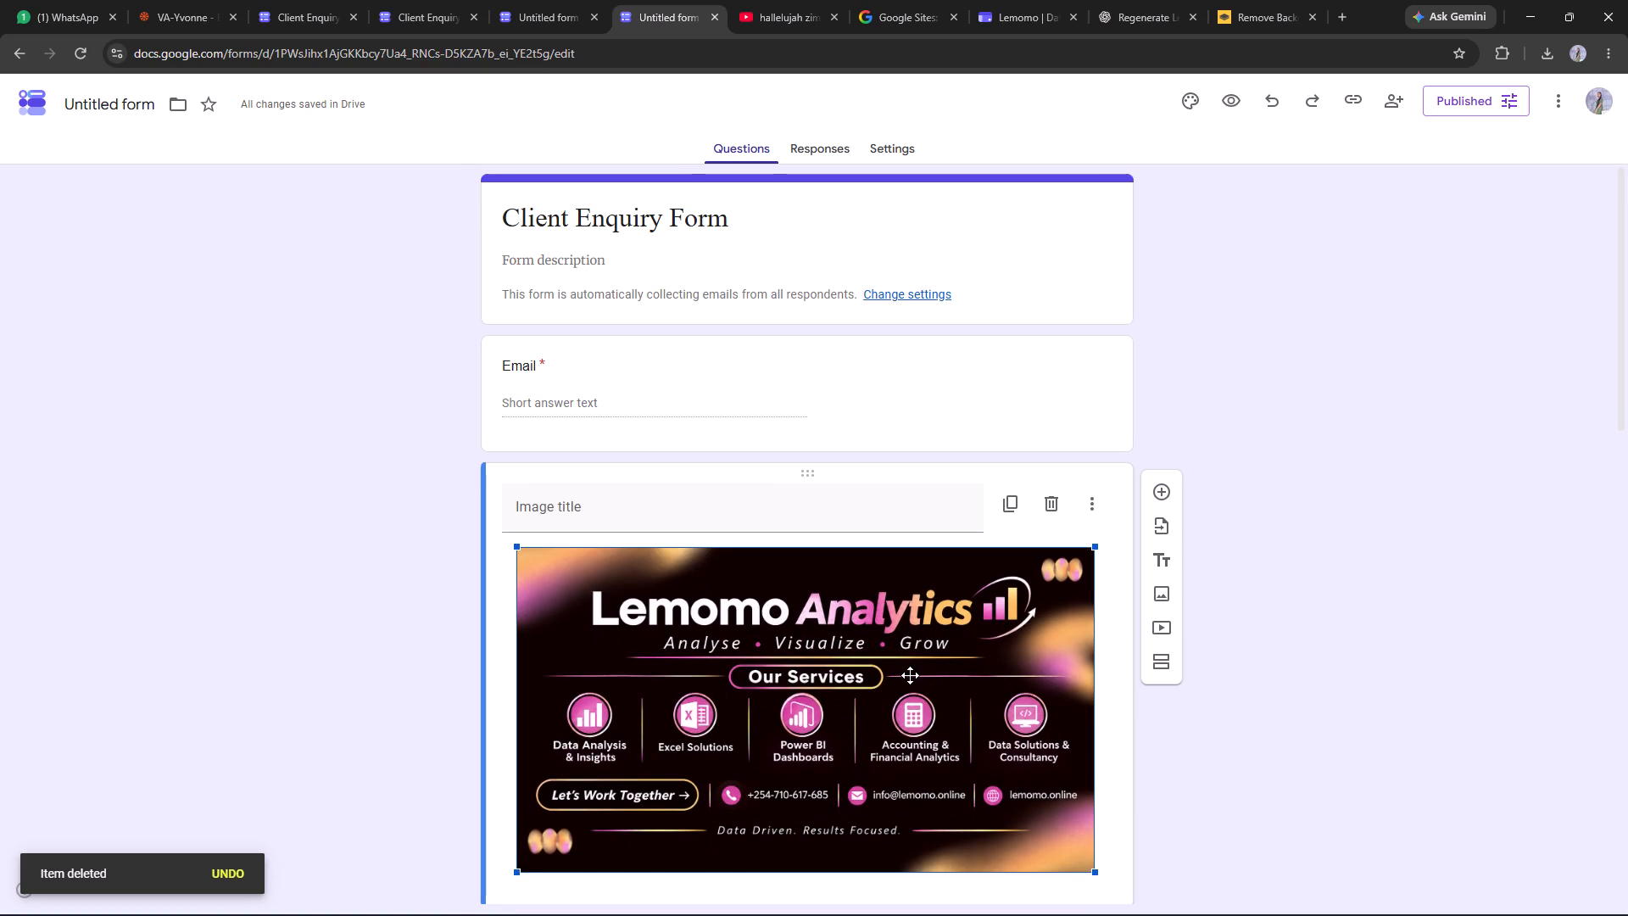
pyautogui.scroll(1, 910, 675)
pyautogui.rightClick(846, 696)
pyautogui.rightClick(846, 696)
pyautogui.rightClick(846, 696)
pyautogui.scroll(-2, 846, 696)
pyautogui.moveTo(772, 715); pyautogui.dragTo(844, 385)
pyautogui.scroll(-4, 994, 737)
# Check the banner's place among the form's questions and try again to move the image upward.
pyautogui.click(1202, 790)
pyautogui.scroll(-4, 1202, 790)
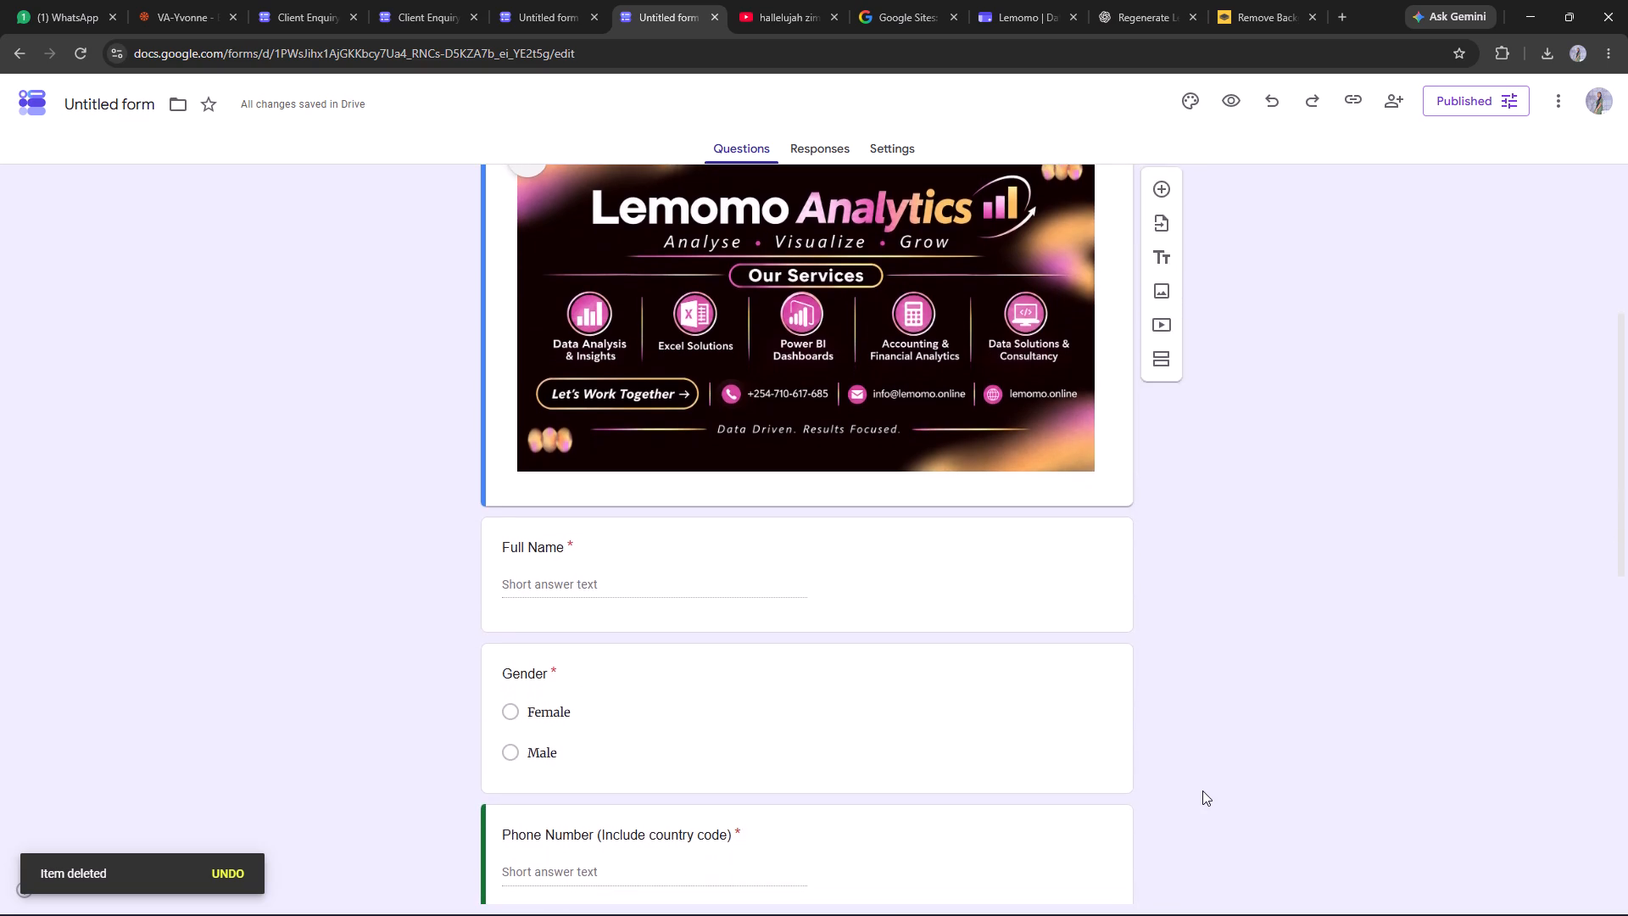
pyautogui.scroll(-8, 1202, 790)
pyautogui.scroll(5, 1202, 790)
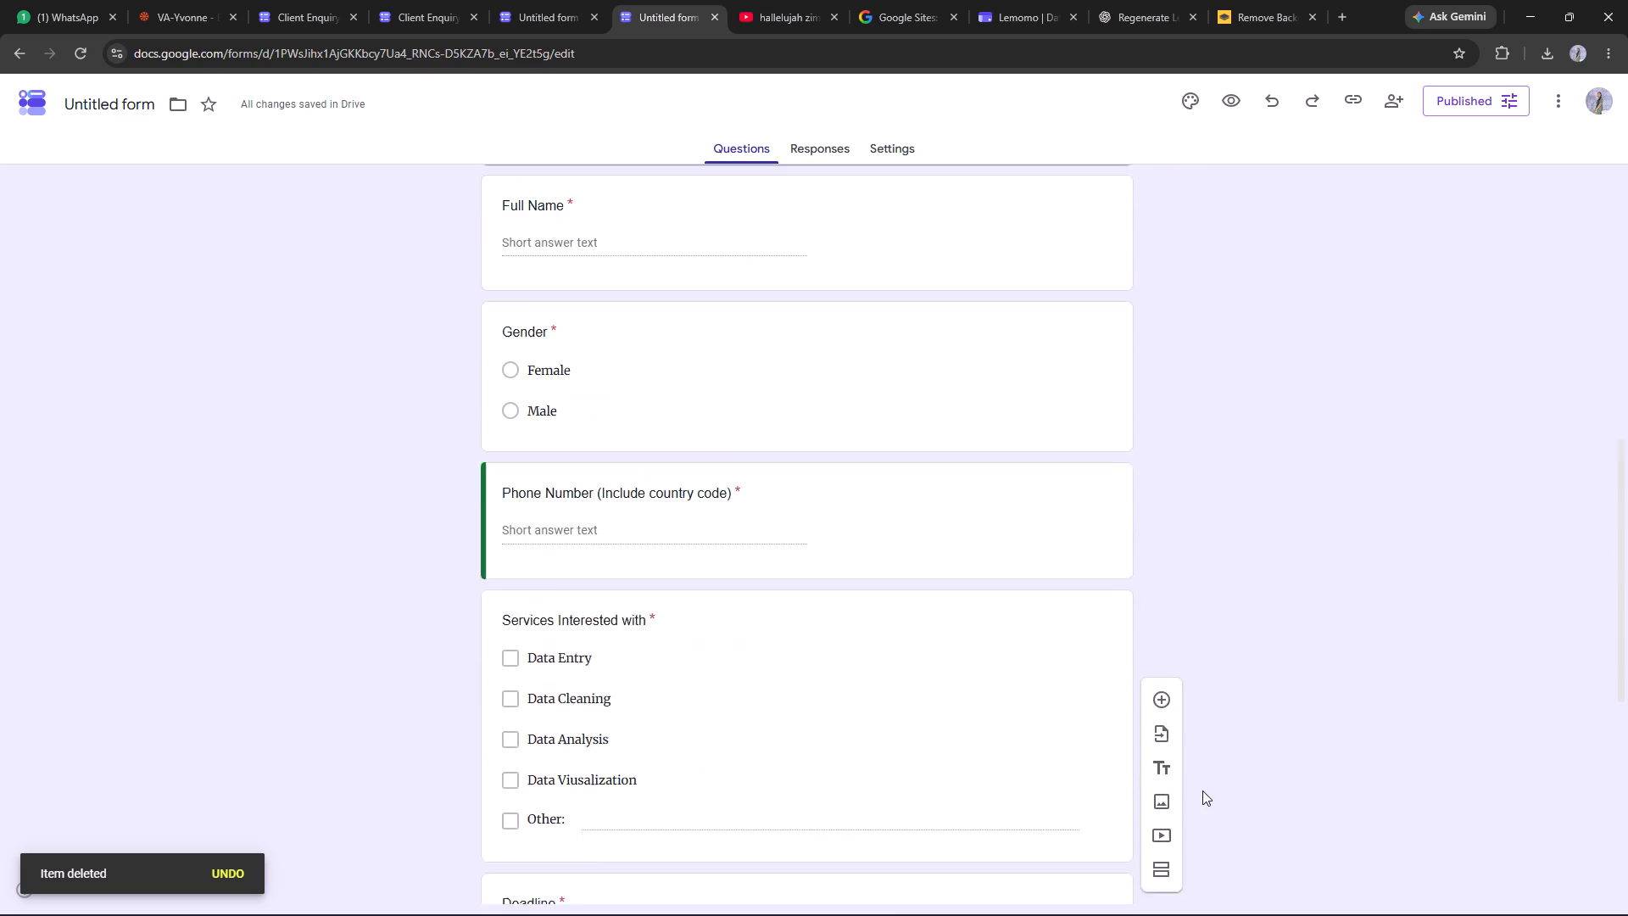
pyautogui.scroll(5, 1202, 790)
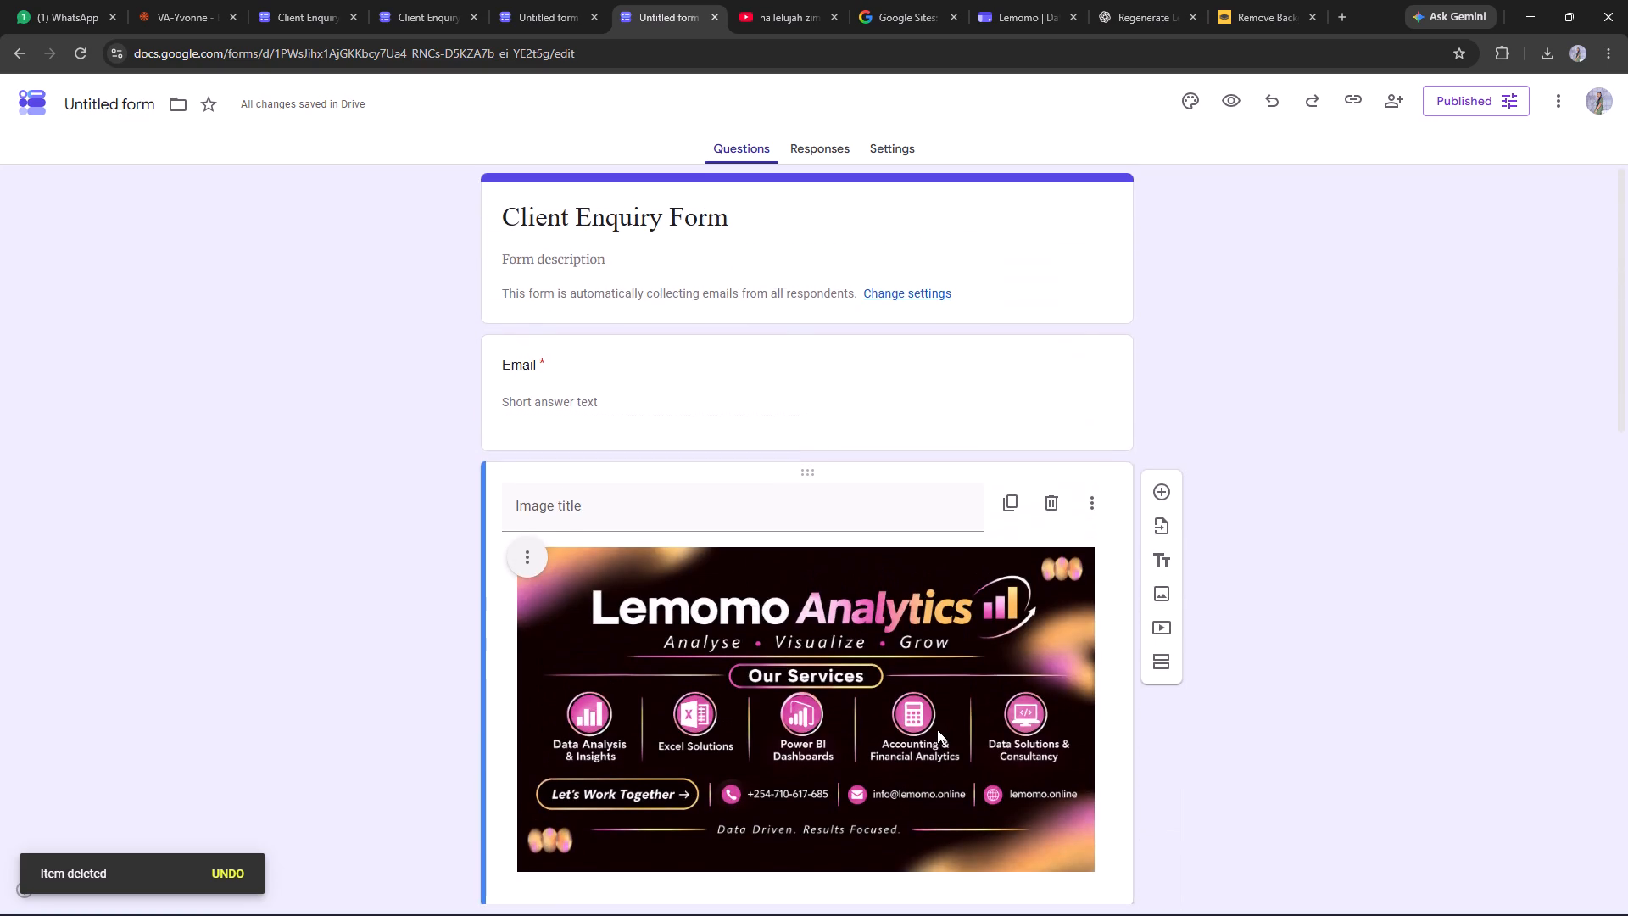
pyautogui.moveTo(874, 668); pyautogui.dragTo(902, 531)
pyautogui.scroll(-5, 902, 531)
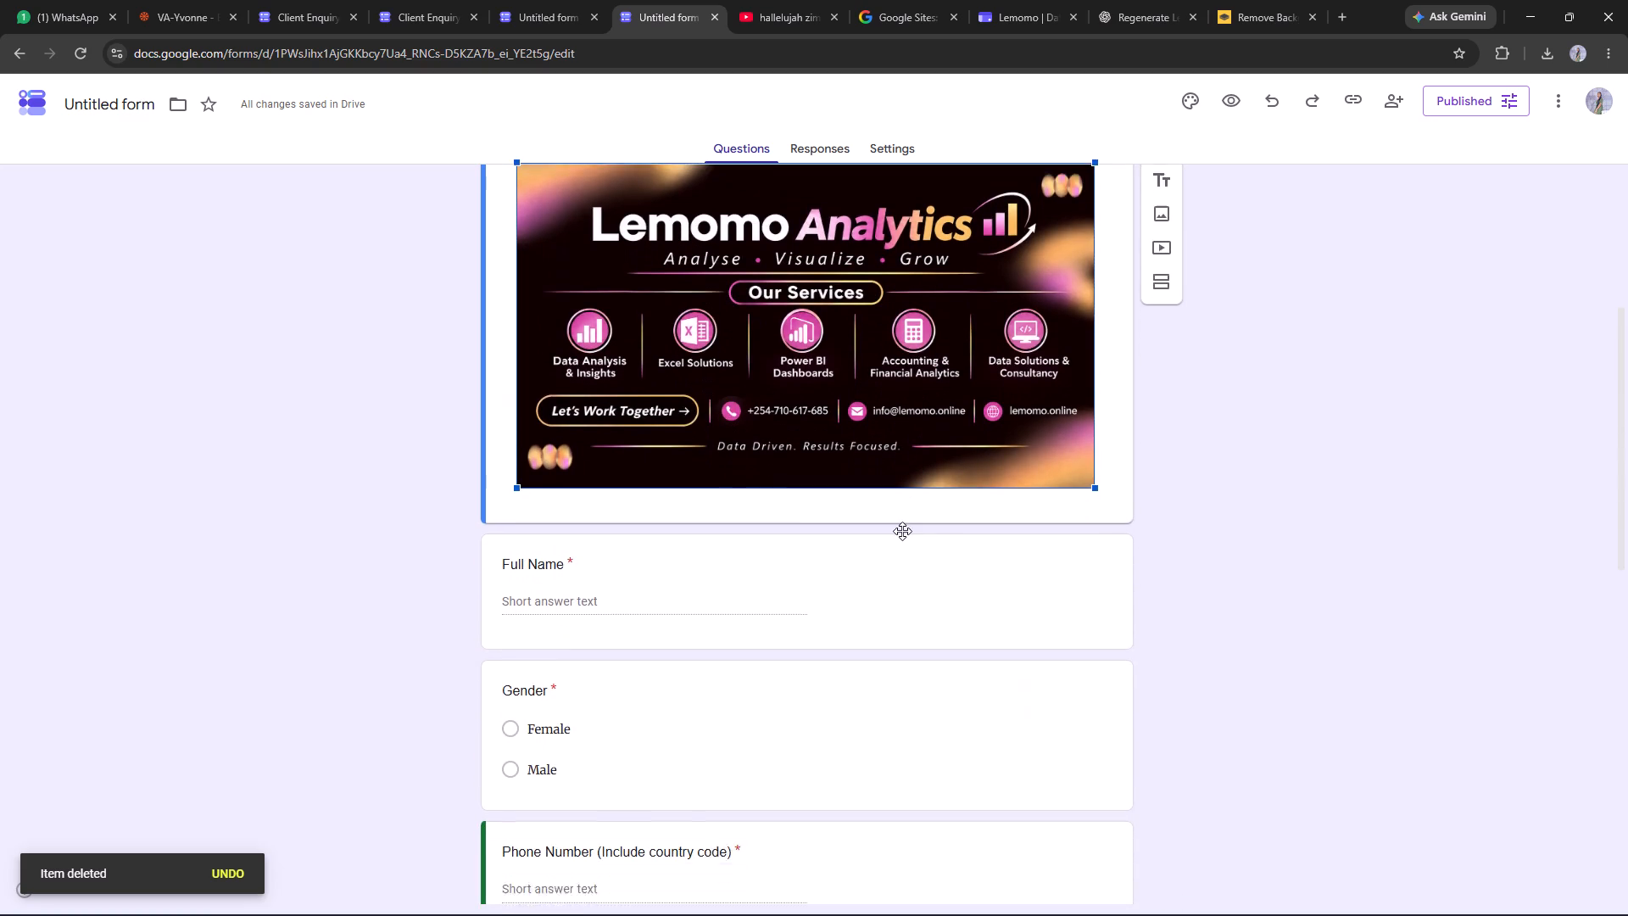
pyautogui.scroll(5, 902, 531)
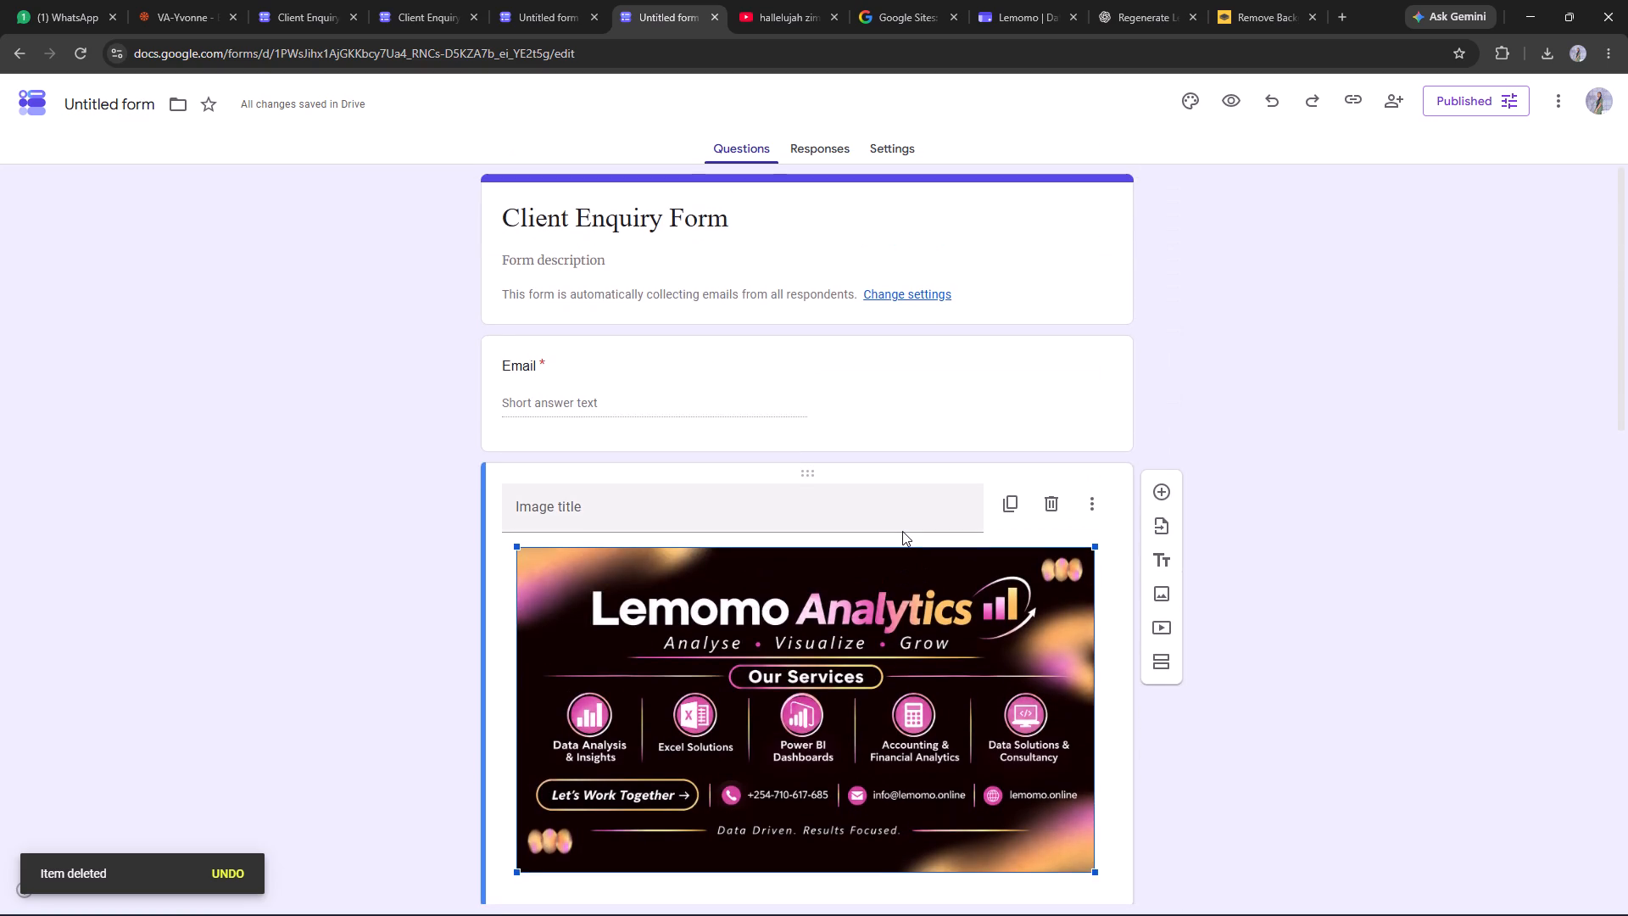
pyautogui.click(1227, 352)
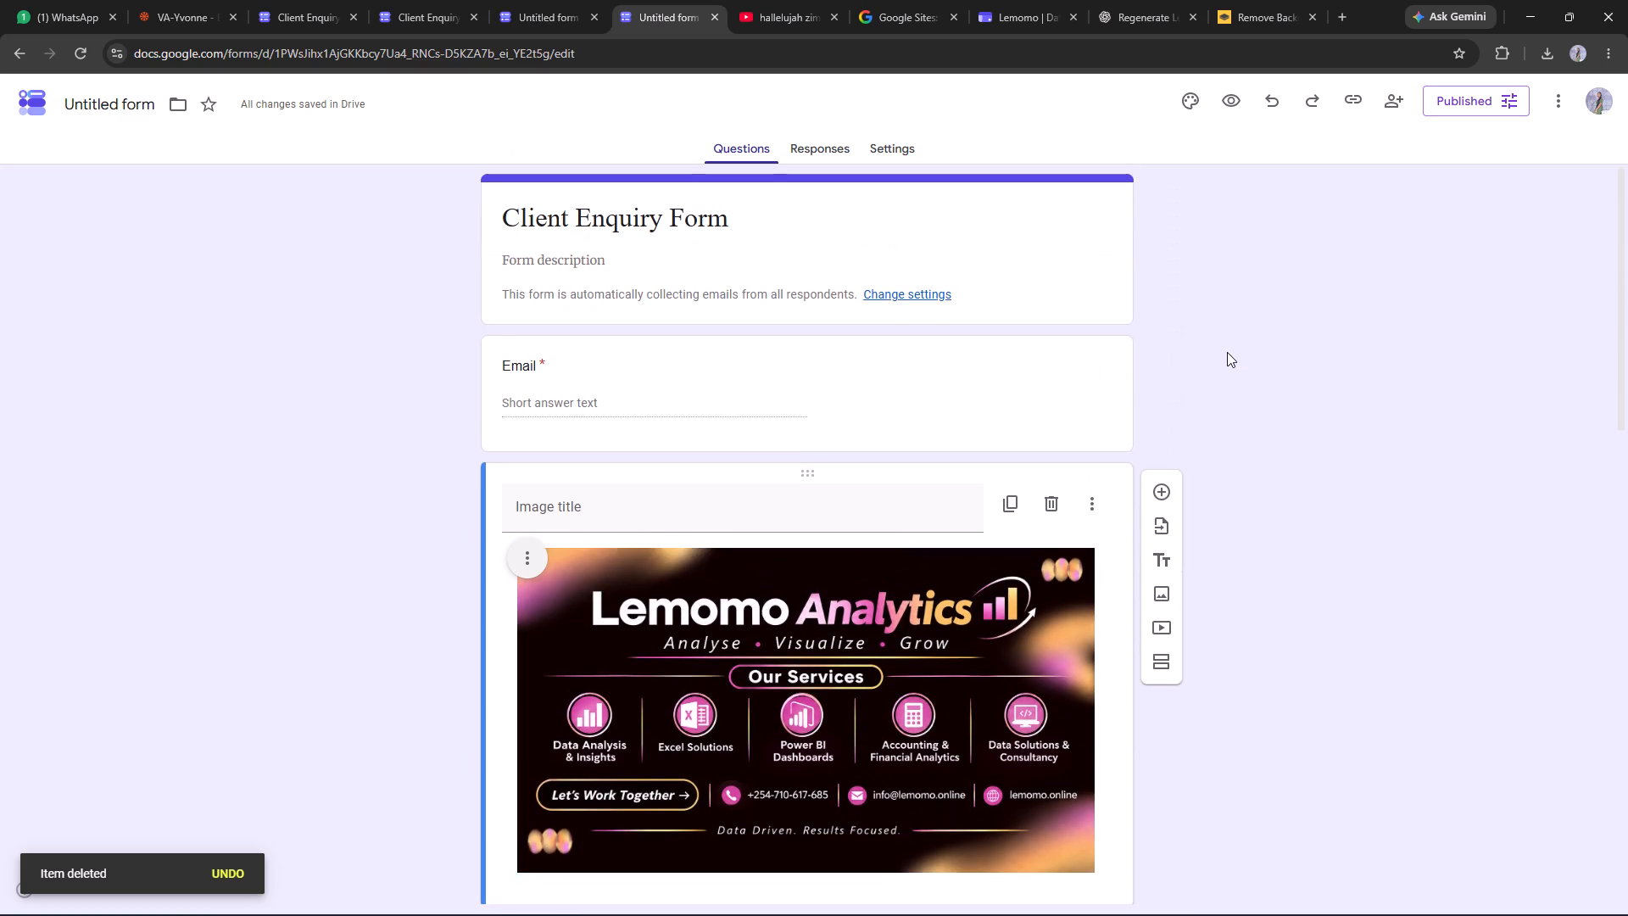
# Look over the banner at larger zoom, and delete its image item from below the form's Email question.
pyautogui.scroll(-1, 1227, 352)
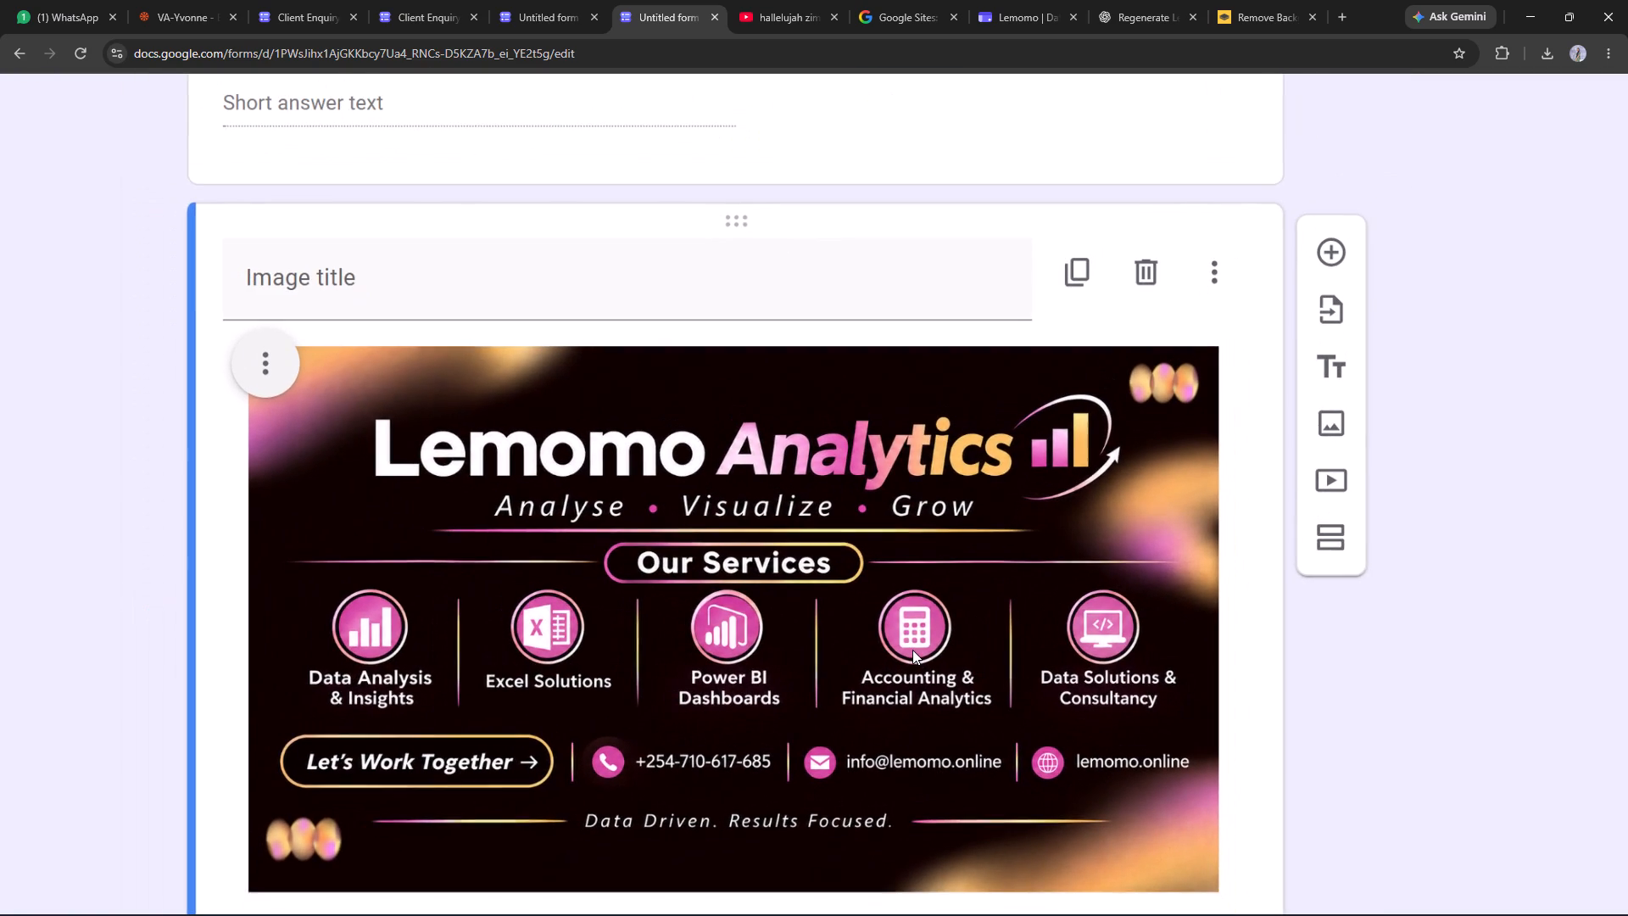
pyautogui.scroll(-2, 912, 650)
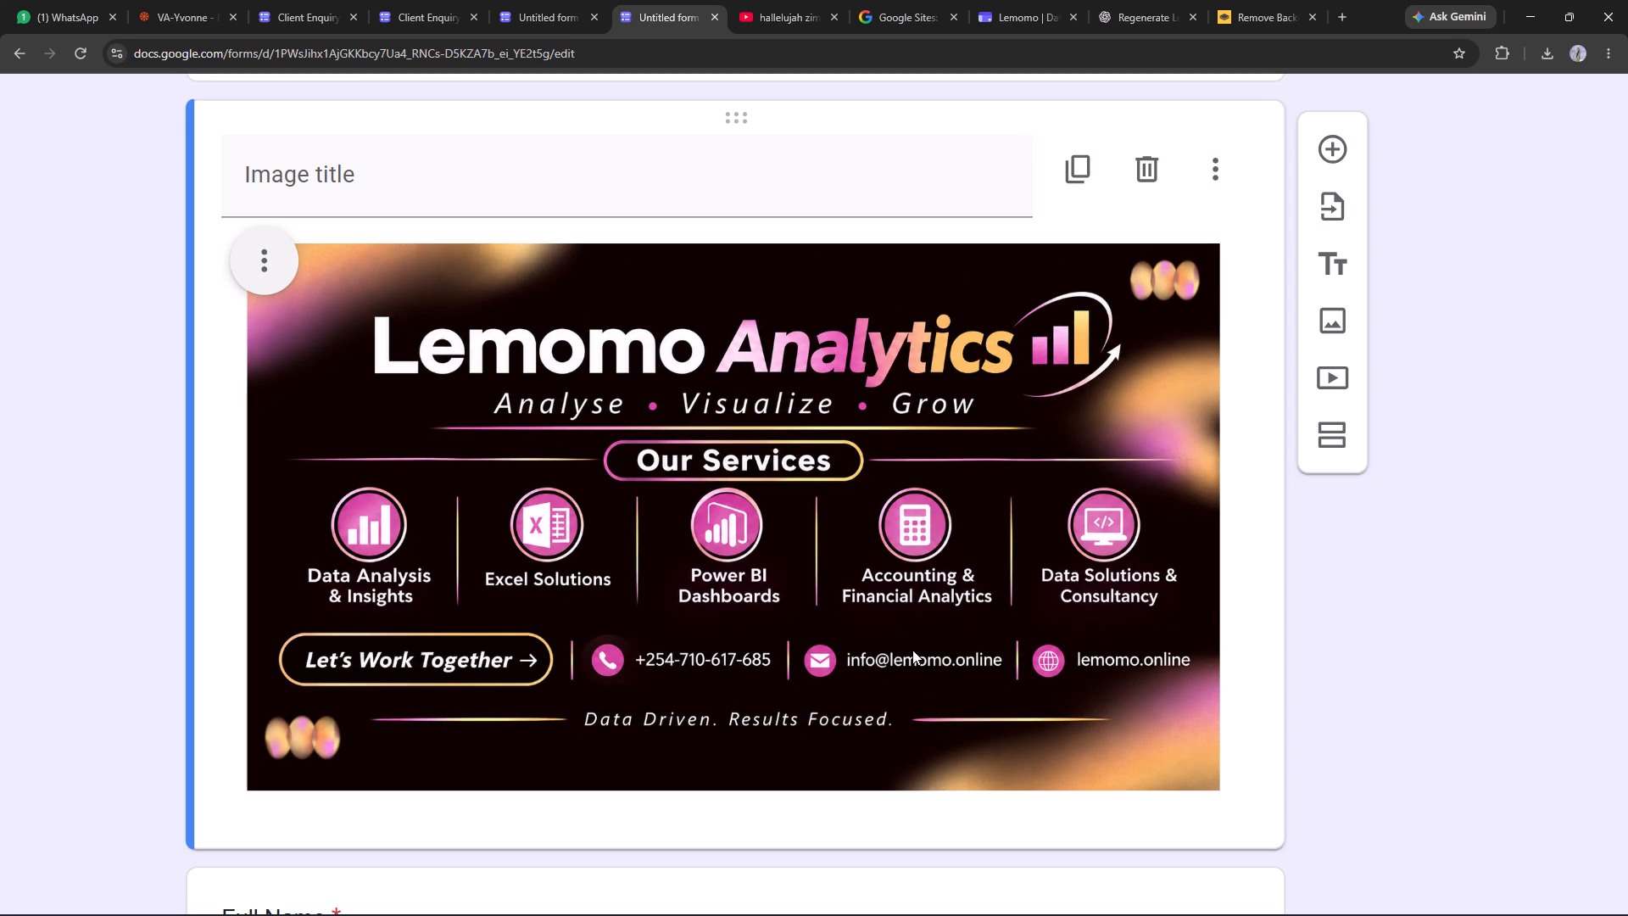
pyautogui.scroll(-7, 912, 650)
pyautogui.scroll(7, 912, 650)
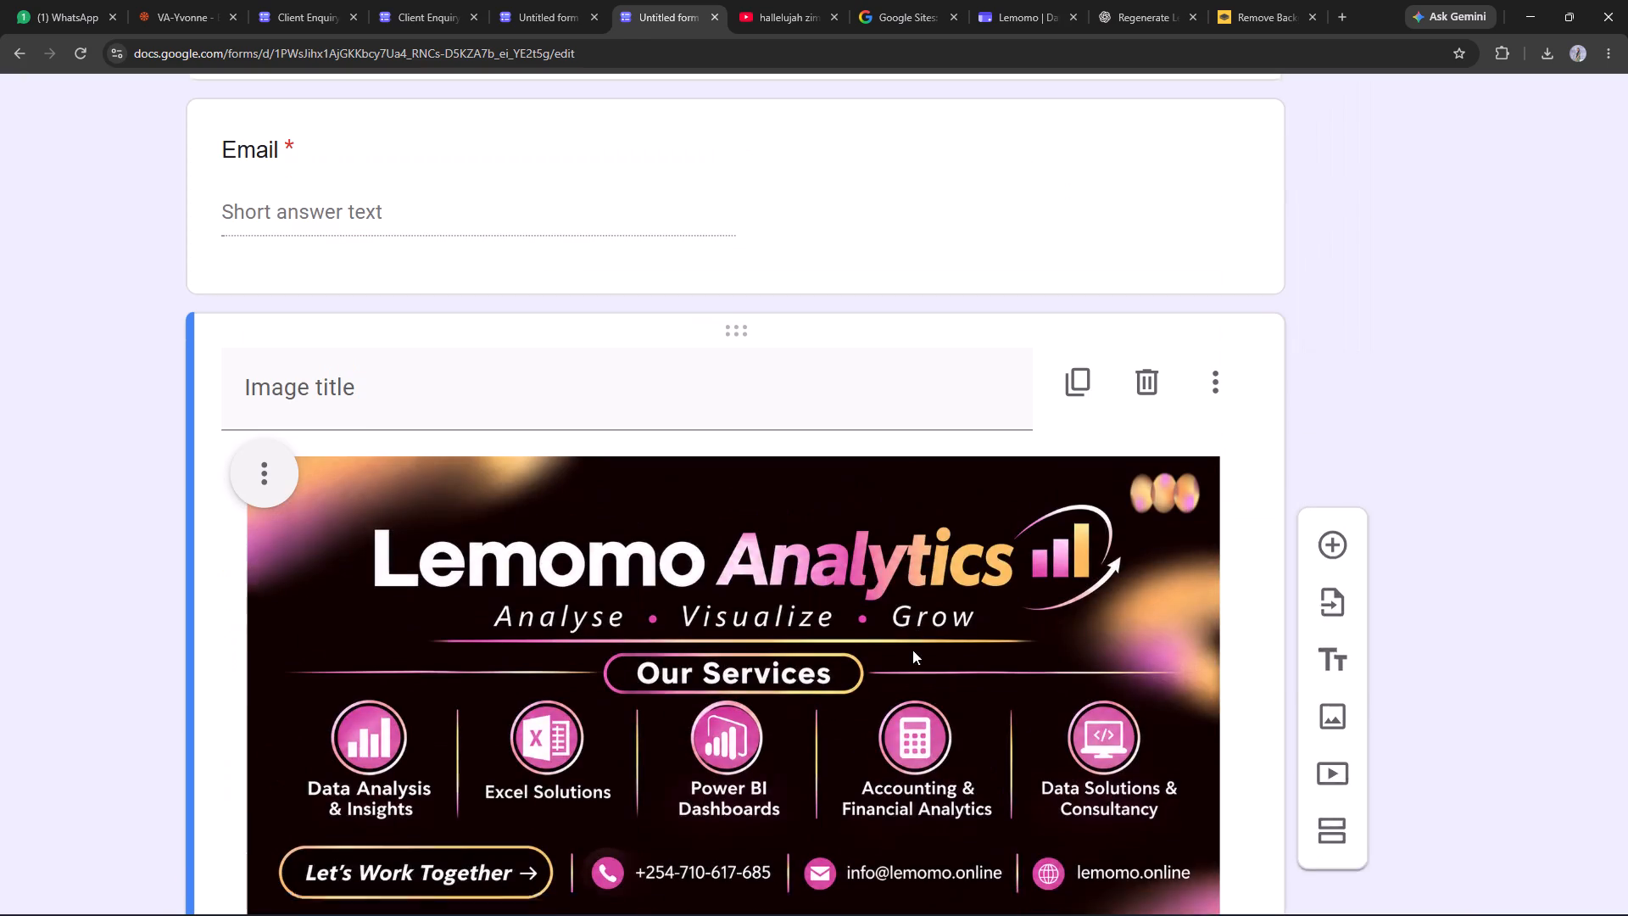
pyautogui.click(923, 647)
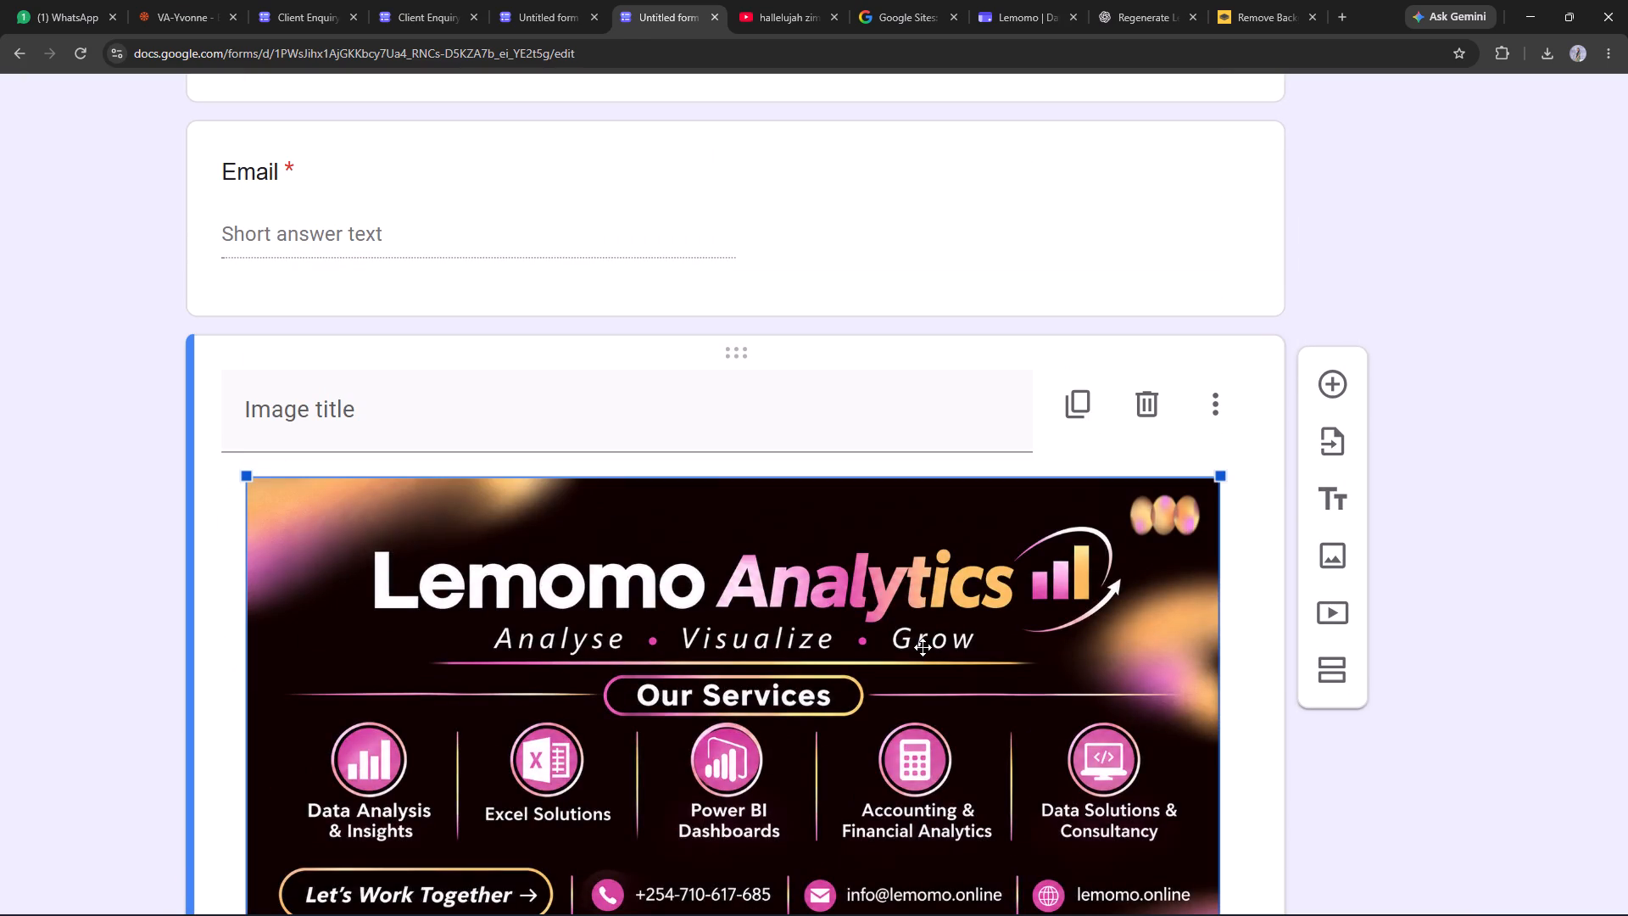
pyautogui.press('Delete')
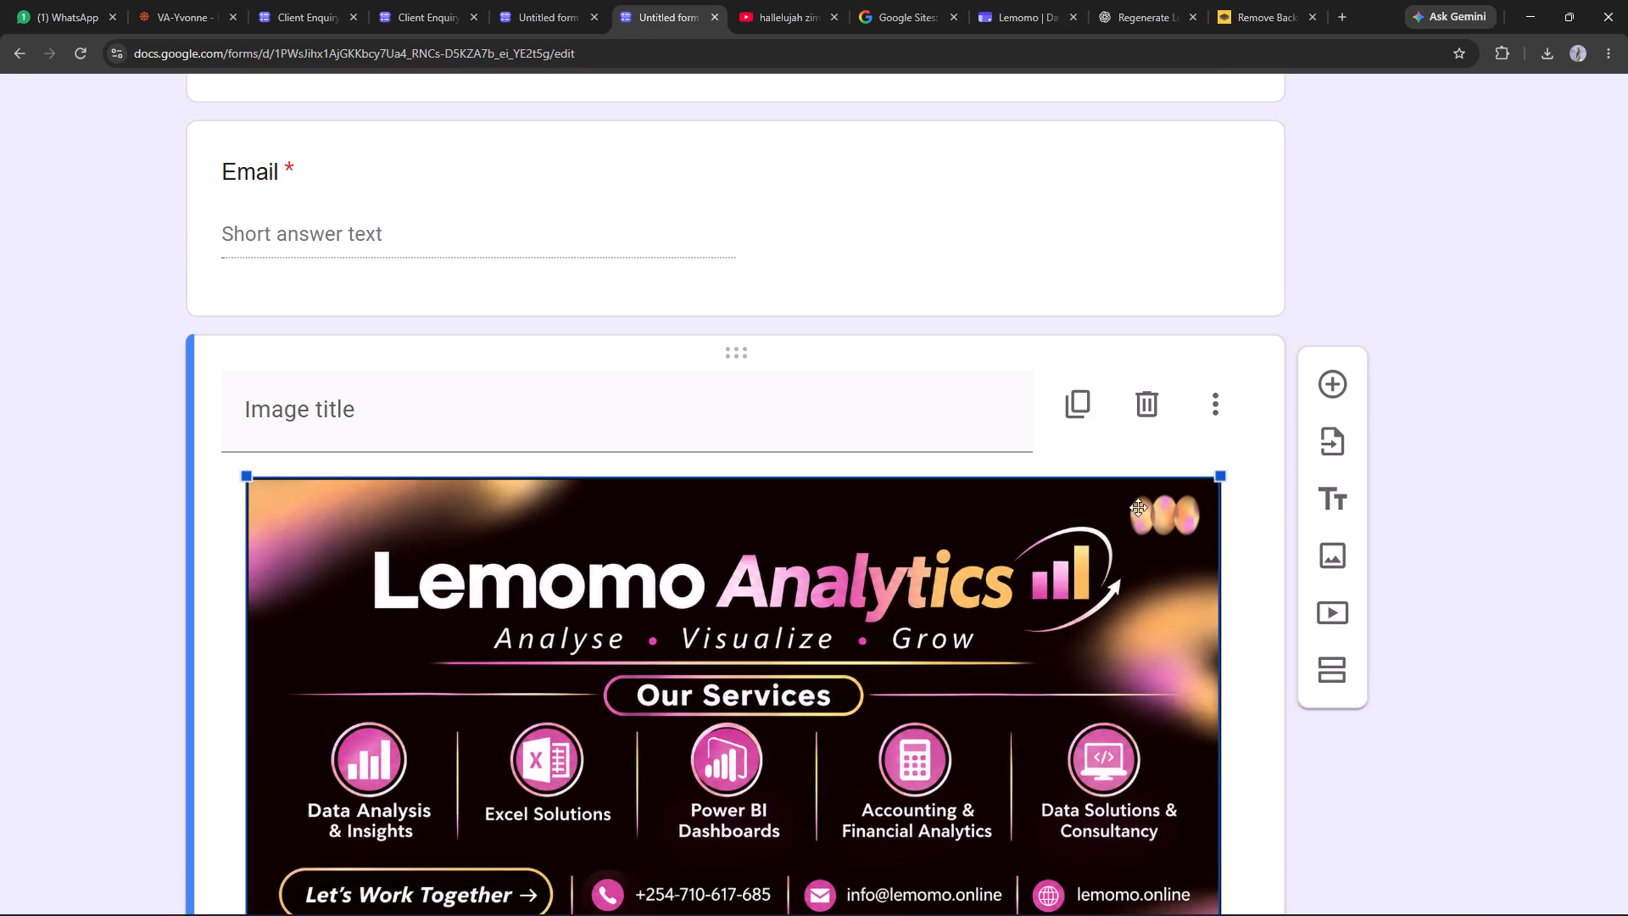
pyautogui.click(1155, 401)
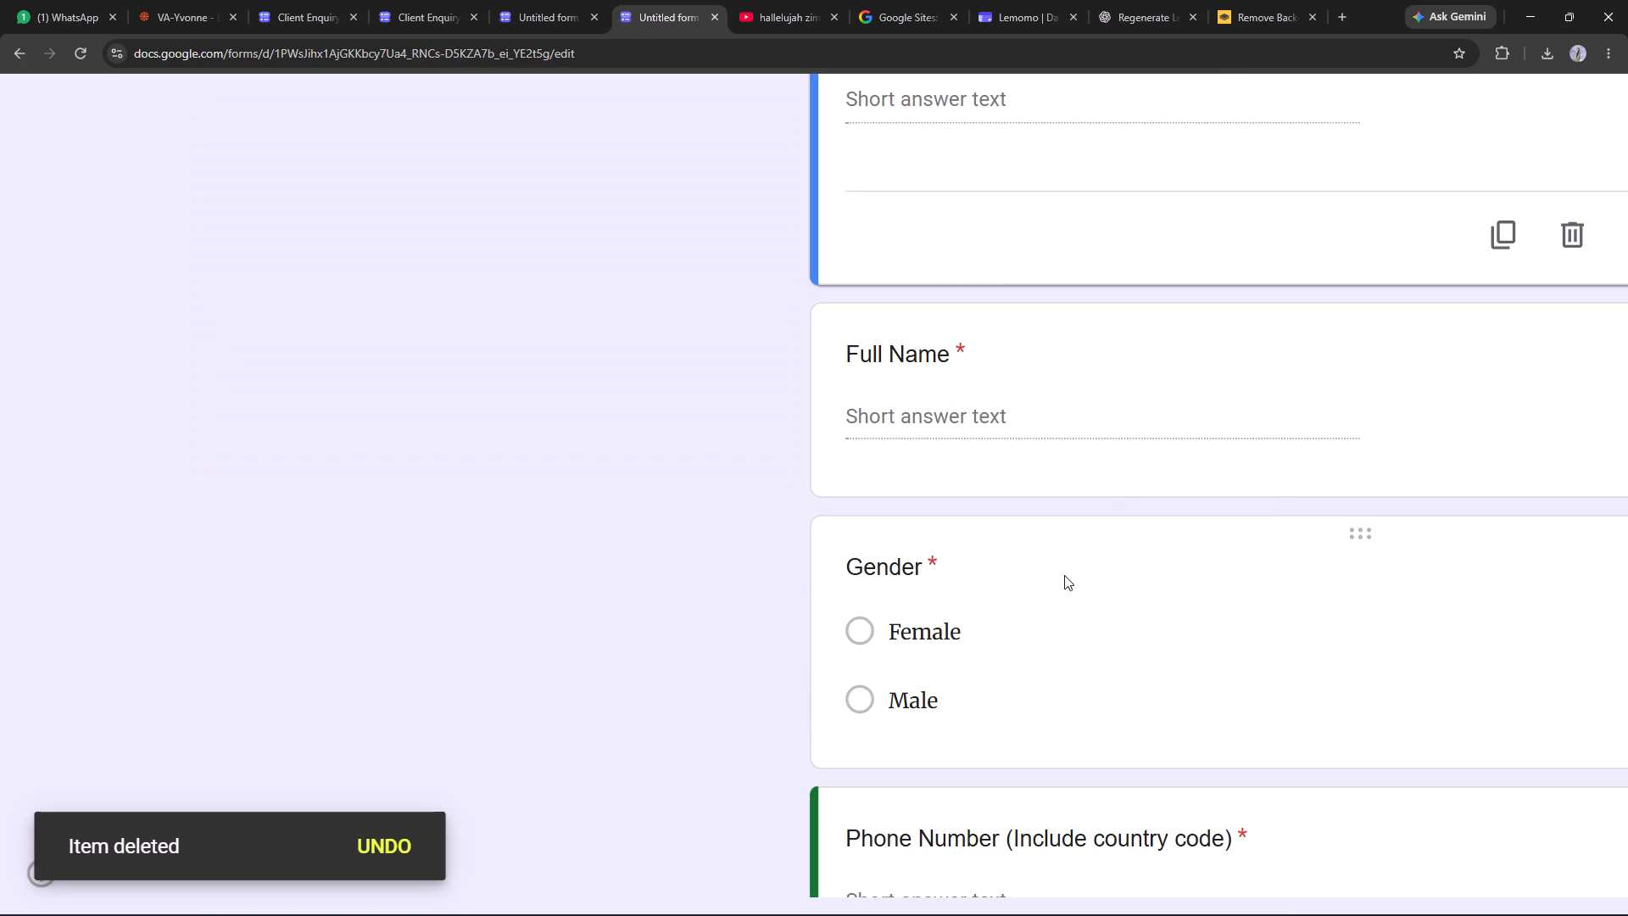
pyautogui.scroll(-2, 1064, 575)
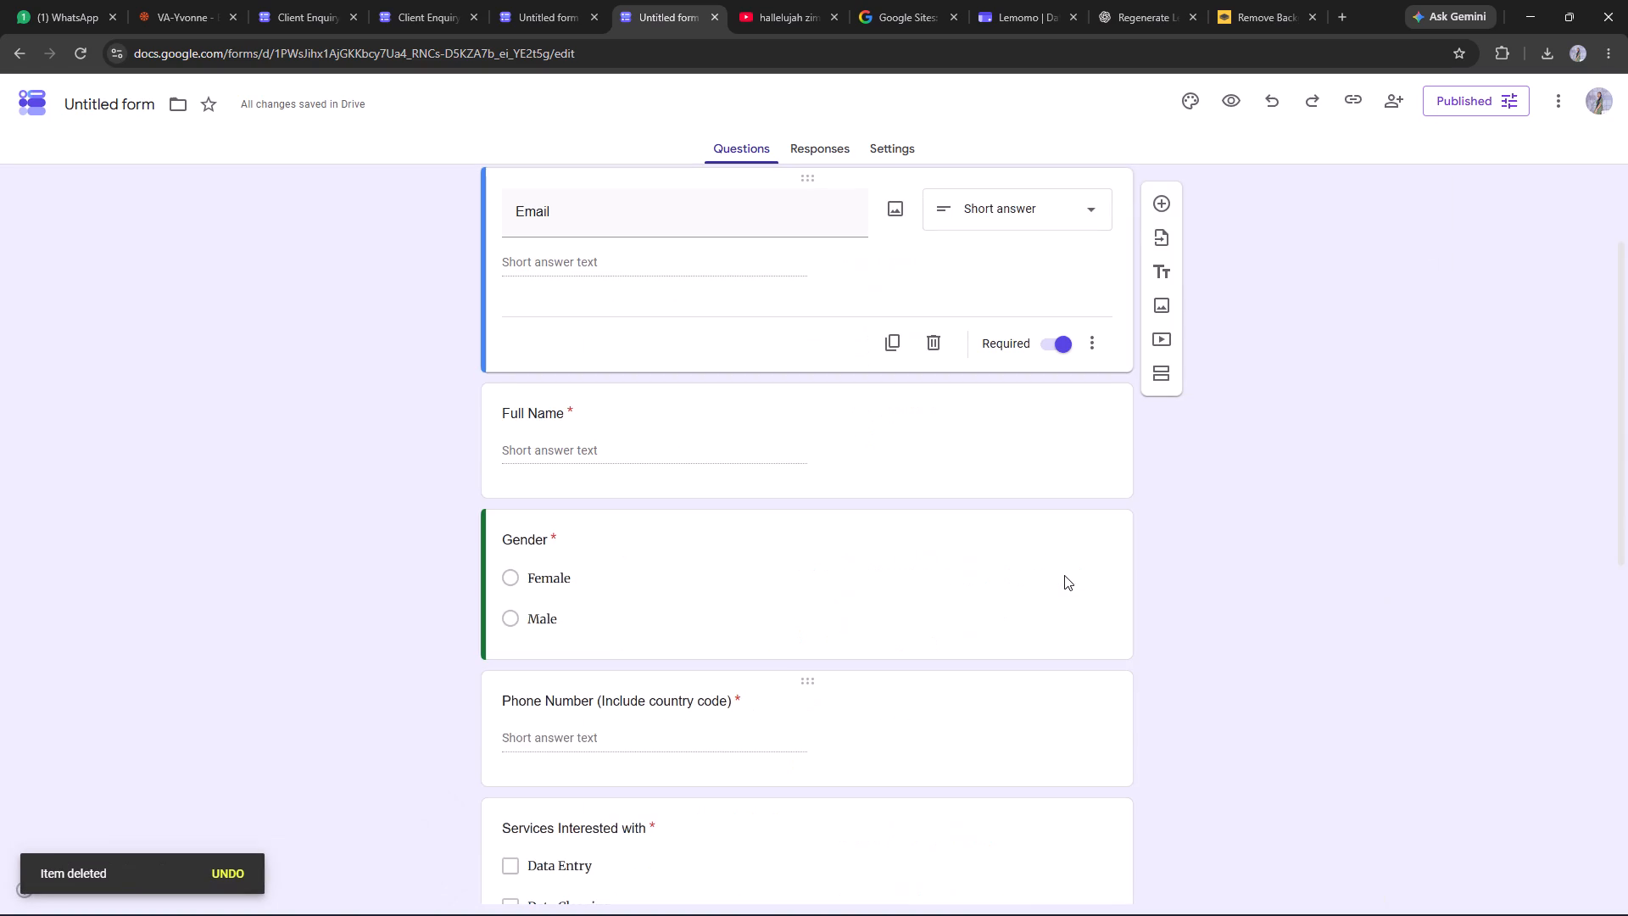
pyautogui.click(1528, 470)
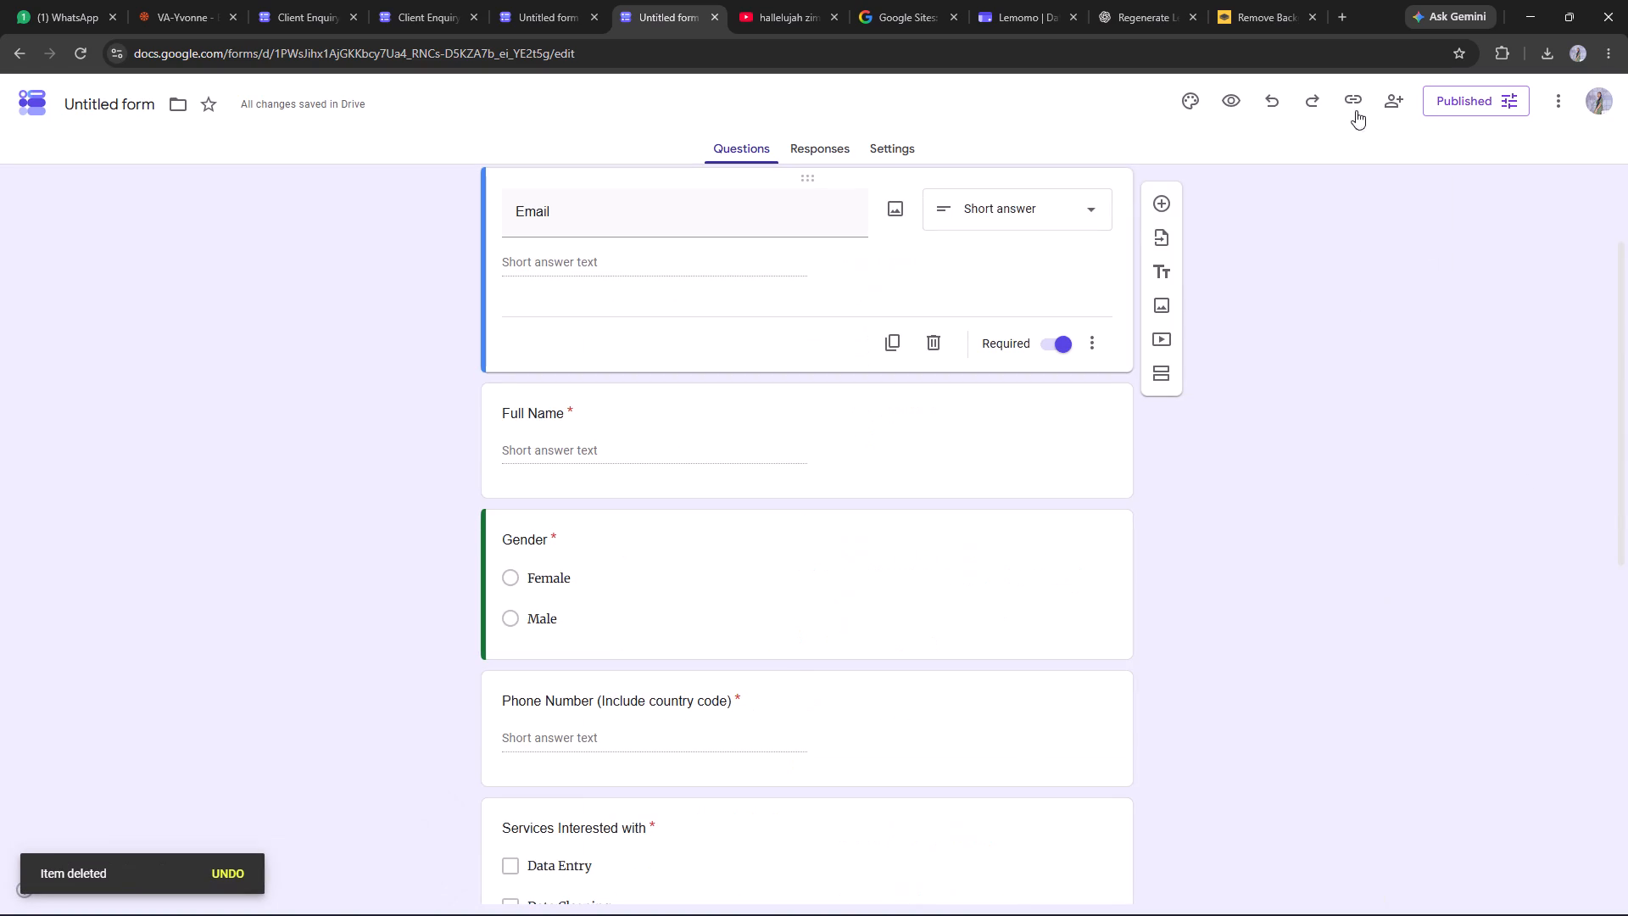
pyautogui.click(1284, 252)
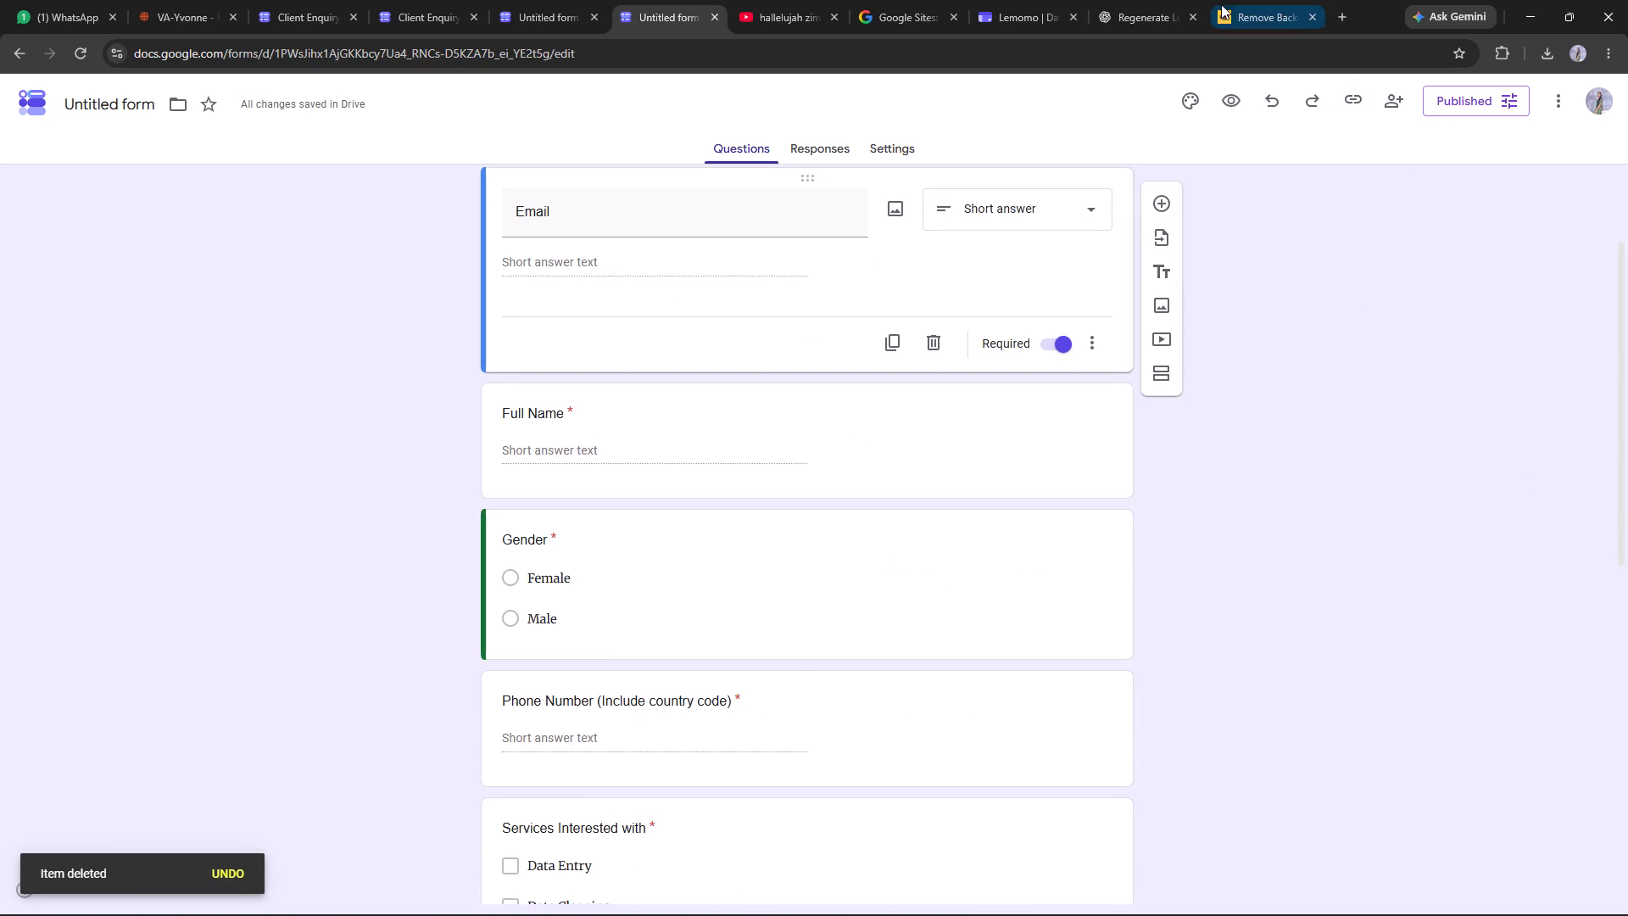
# Switch to the Lemomo site in Google Sites and select the Contact Us page's header section.
pyautogui.click(1239, 0)
pyautogui.click(1170, 0)
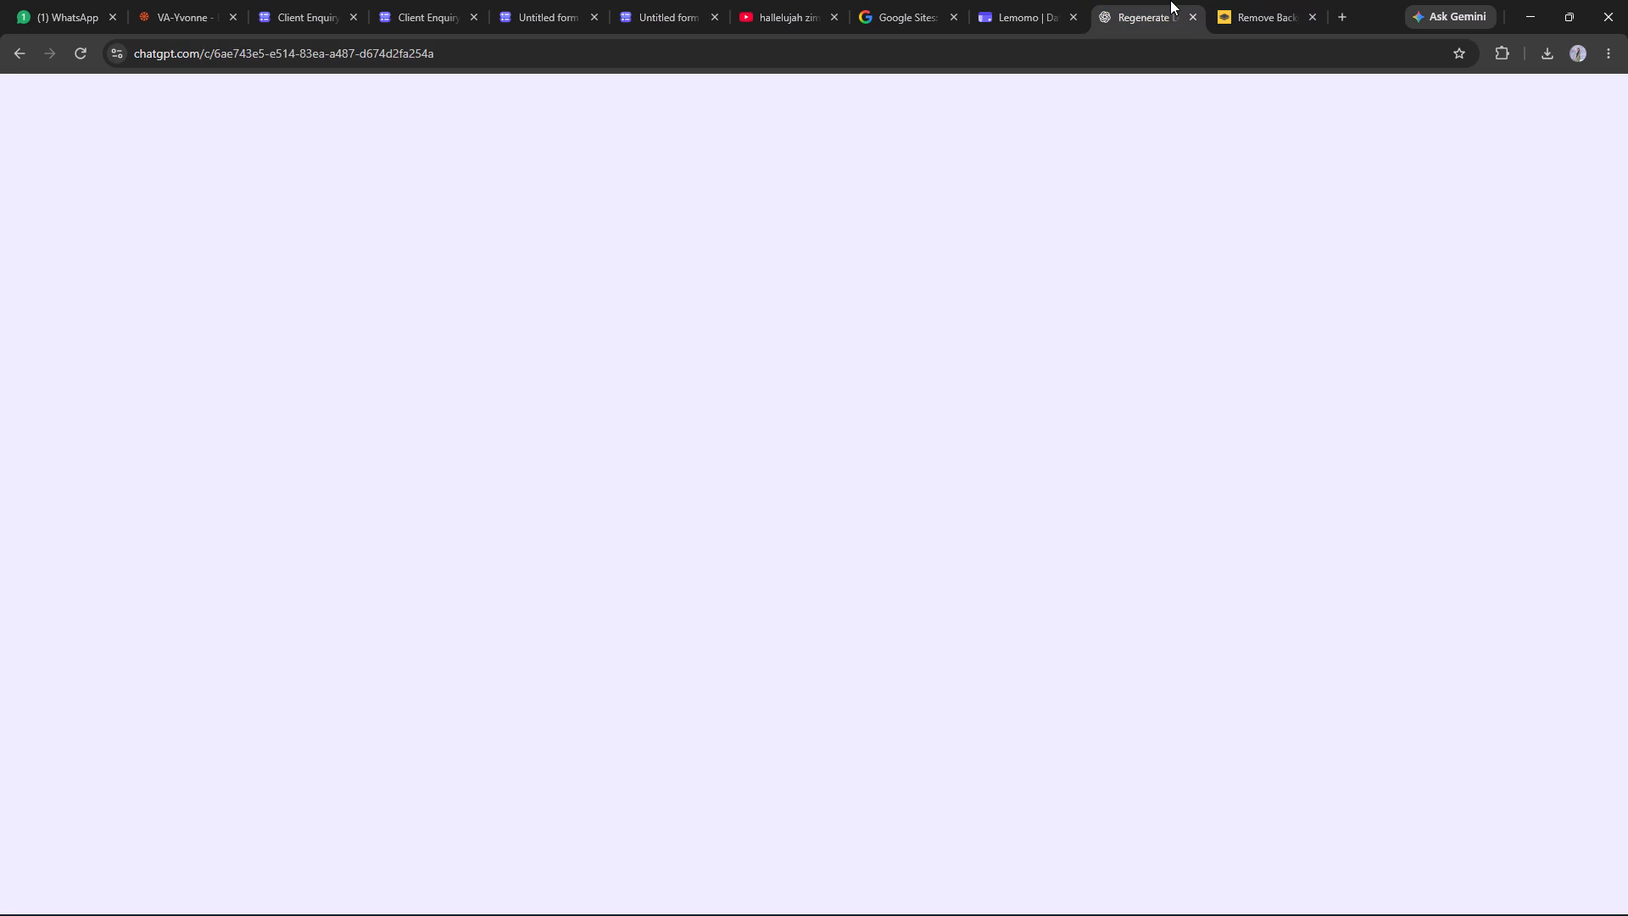
pyautogui.click(1036, 0)
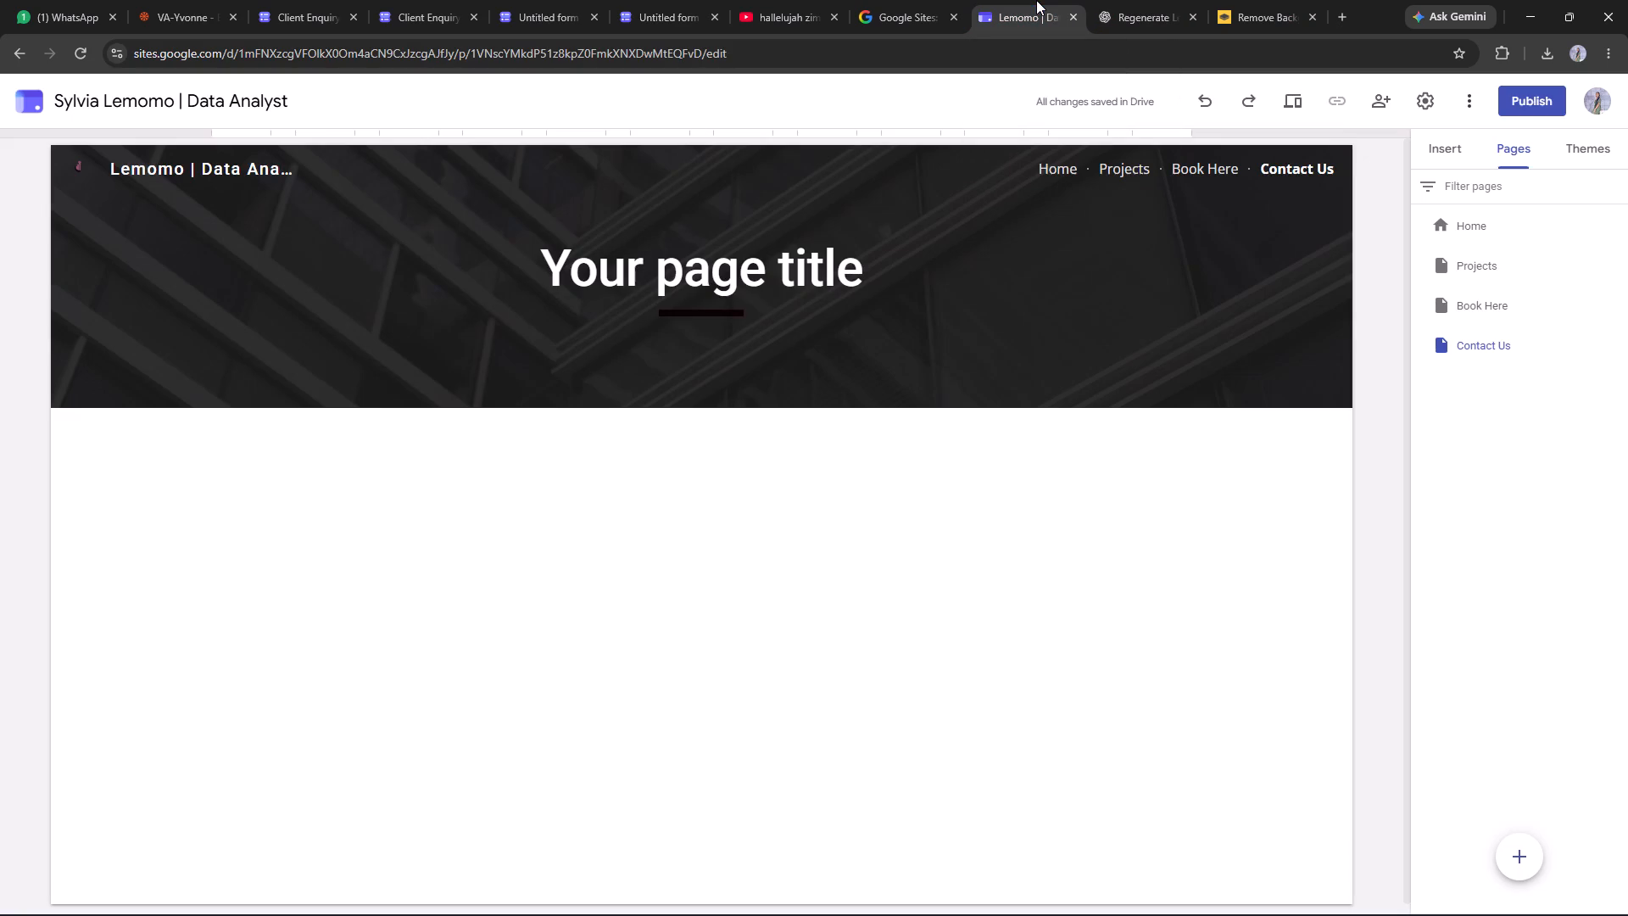
pyautogui.click(1135, 303)
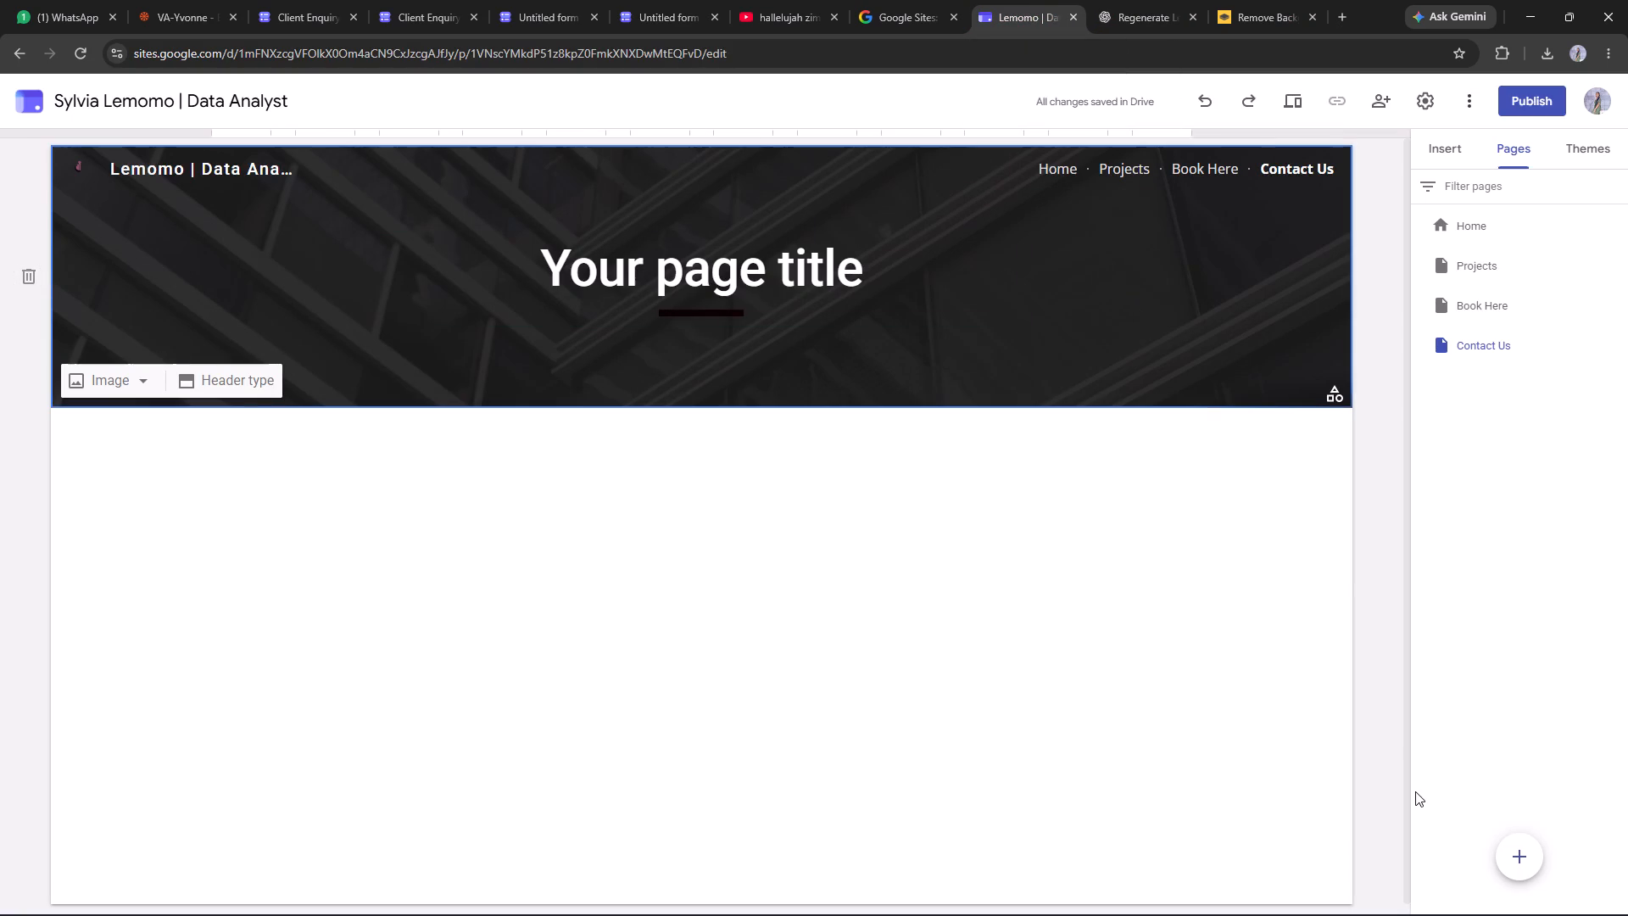